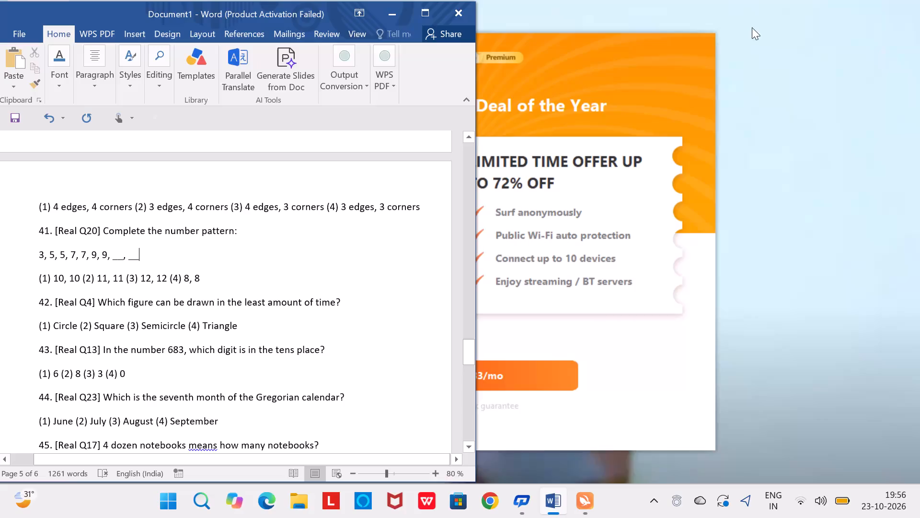
Open the recent PDF file "English - 4" from File Explorer and close the File Explorer window.
click(301, 498)
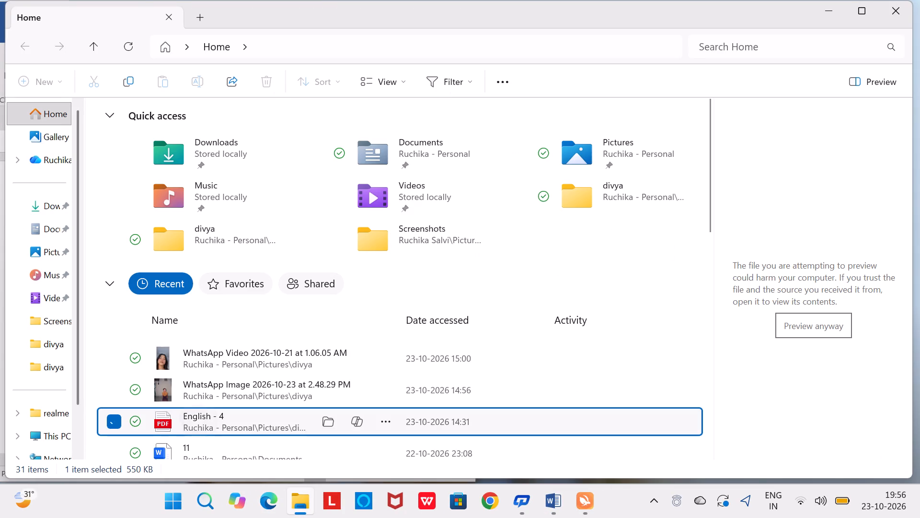
key(Return)
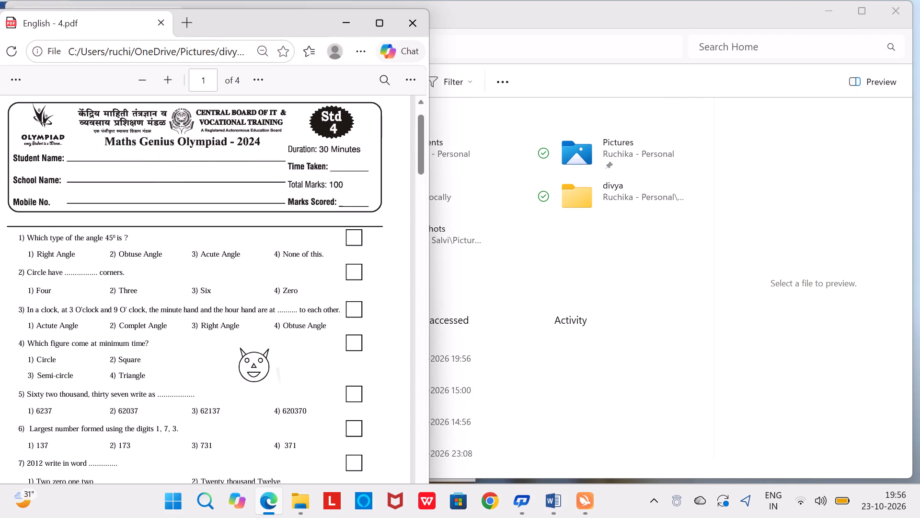
click(861, 11)
click(901, 13)
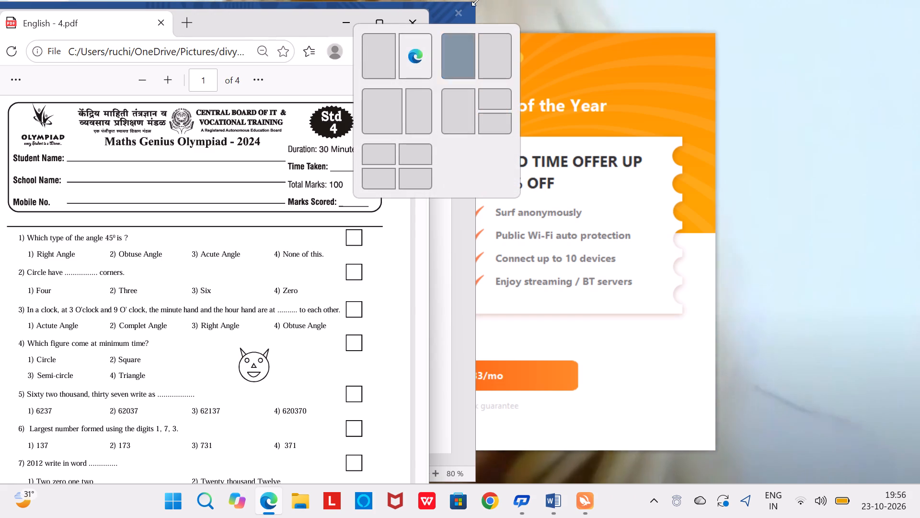
Place the Word document window beside the PDF and widen it to the edge of the screen.
click(444, 12)
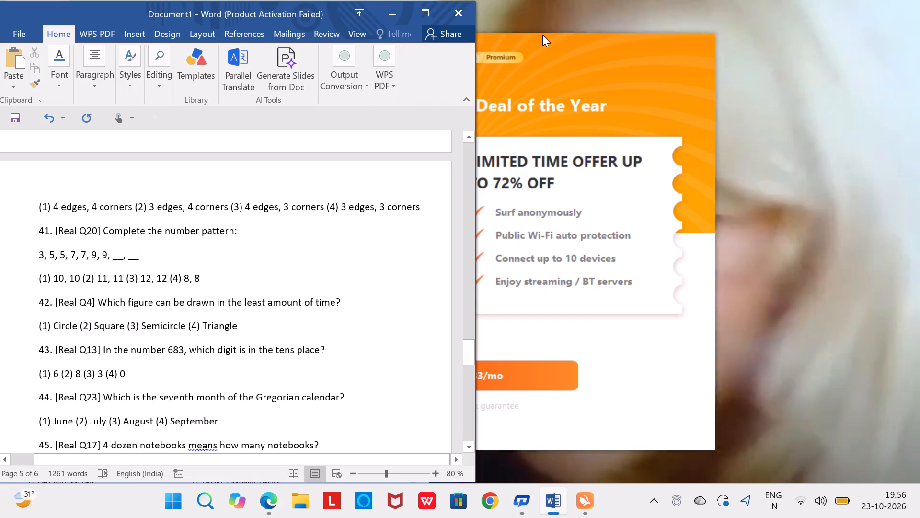
drag(333, 10, 852, 13)
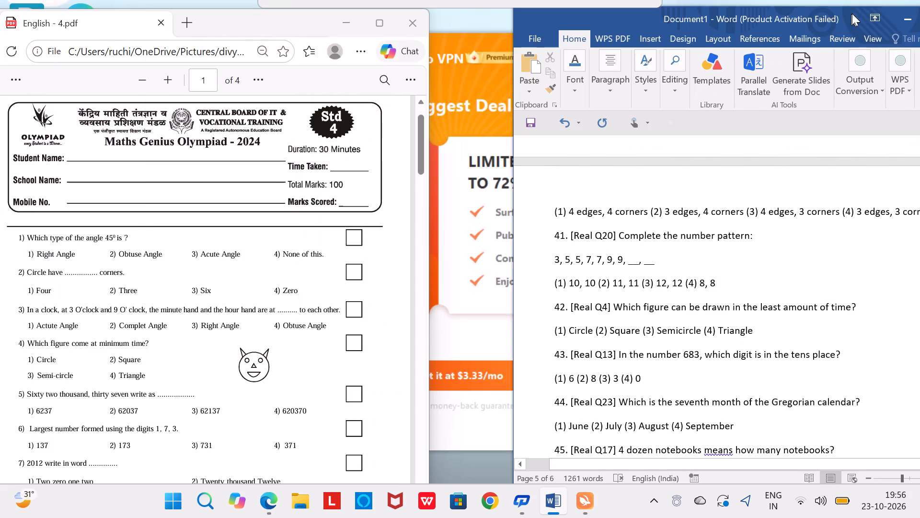
drag(852, 13, 744, 16)
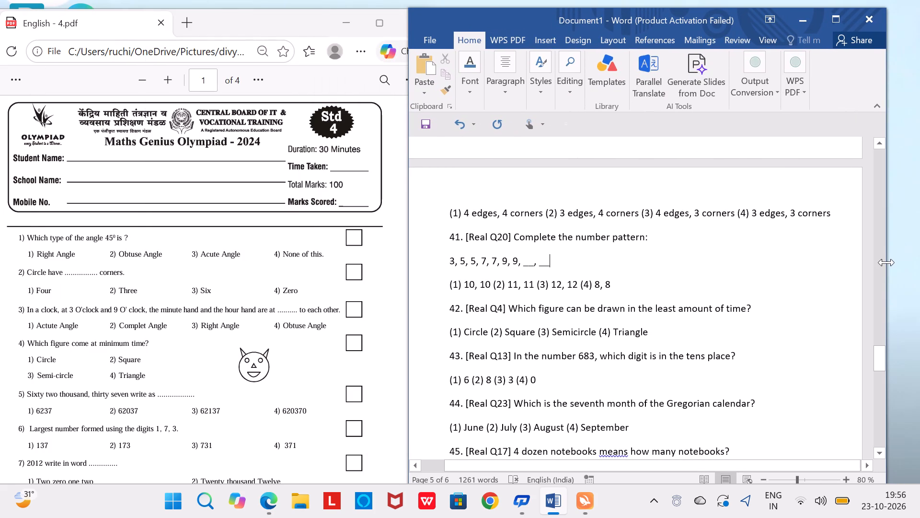
drag(887, 263, 919, 258)
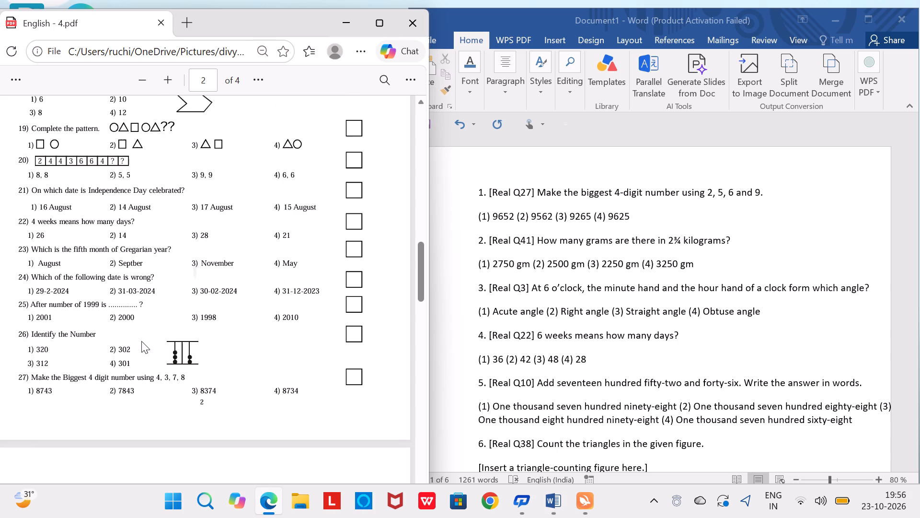
Remove the "[Real Q27]" tag from question 1, leaving a space after the question number.
click(534, 197)
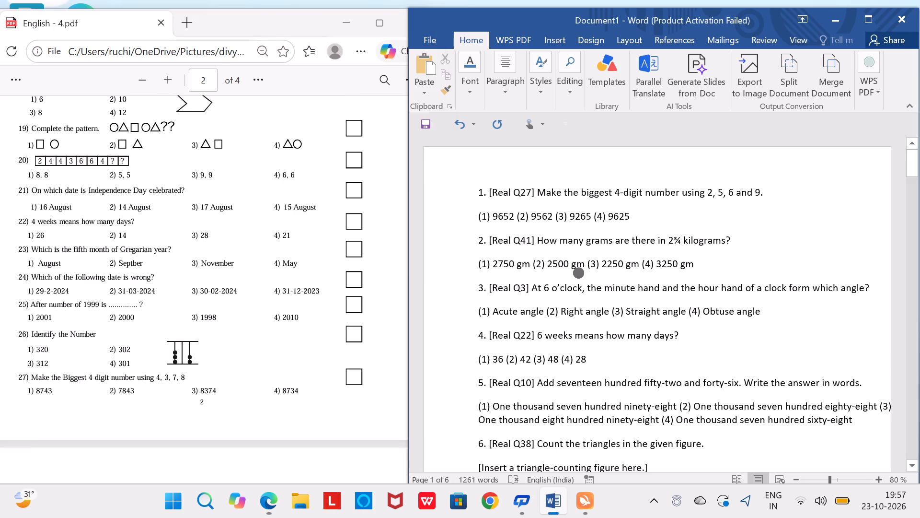
click(536, 195)
key(BackSpace)
key(BackSpace)
key(BackSpace)
key(BackSpace)
key(Right)
key(BackSpace)
key(BackSpace)
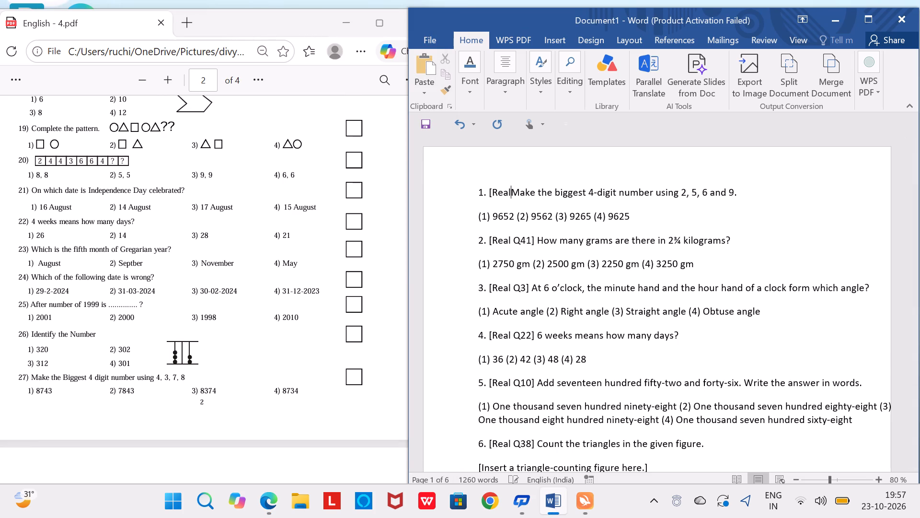
key(BackSpace)
key(BackSpace)
key(BackSpace)
key(BackSpace)
key(BackSpace)
key(BackSpace)
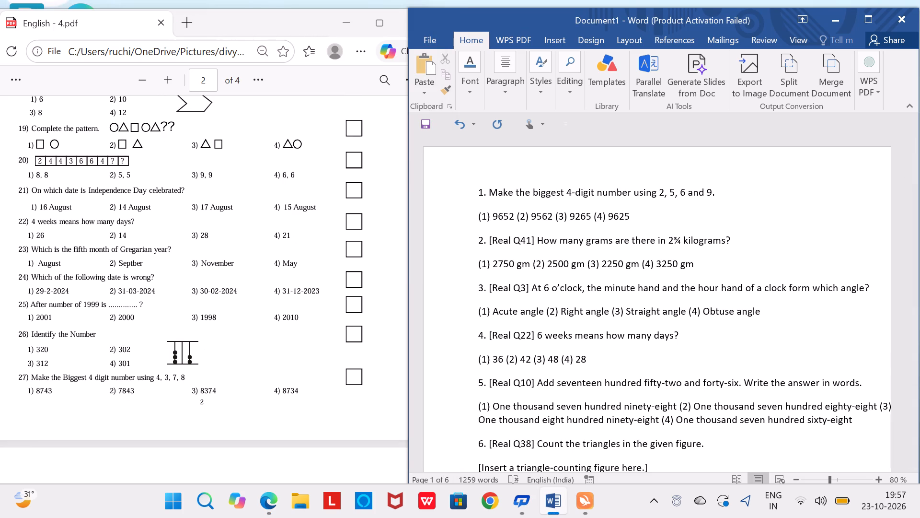
key(space)
Indent question 1's line of answer options with four spaces.
key(Down)
key(Left)
key(Left)
key(Left)
key(space)
key(space)
key(space)
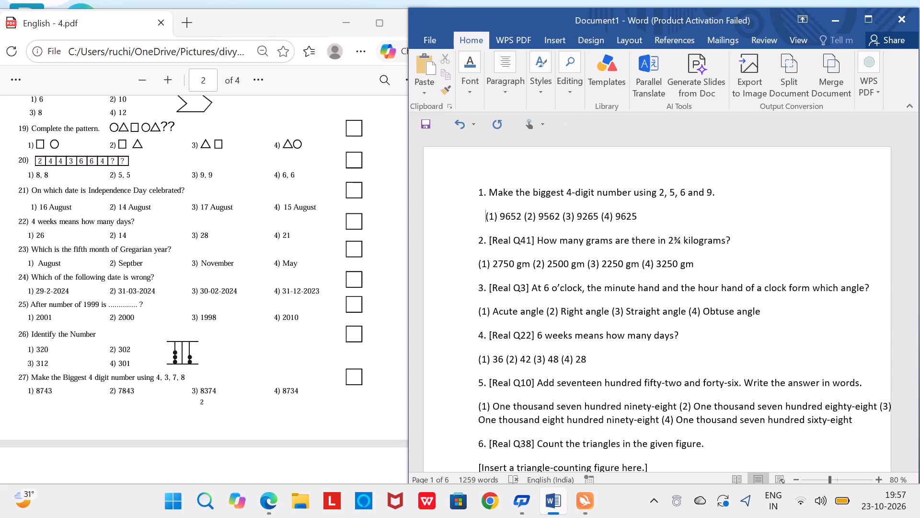
key(space)
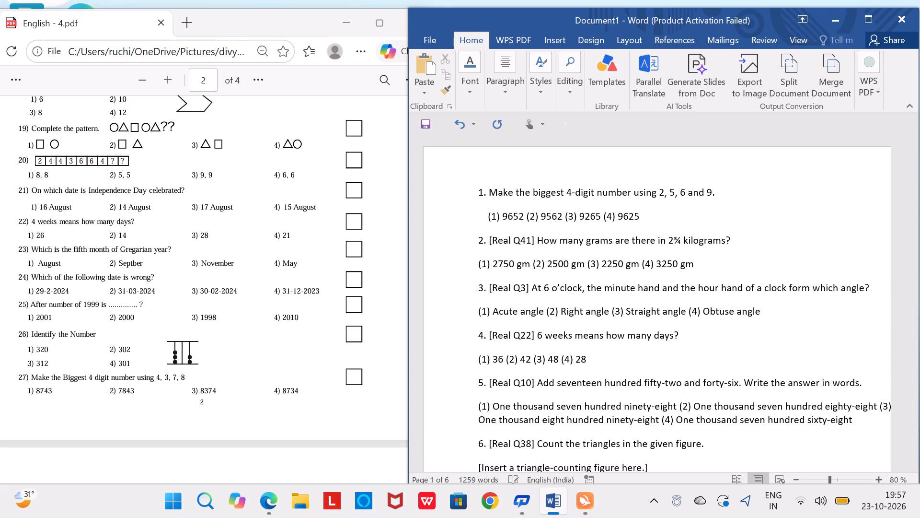
Spread question 1's options into columns, with three tabs before option (2) and two tabs before each of options (3) and (4).
key(Right)
key(Right)
key(Right)
key(Right)
key(Right)
key(Right)
key(Right)
key(Right)
key(Right)
key(Tab)
key(Tab)
key(Tab)
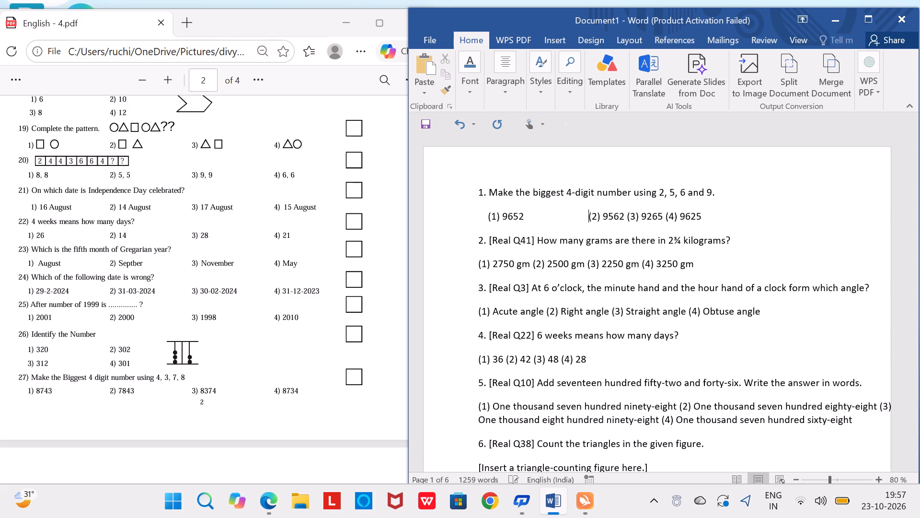
key(Right)
key(Right)
key(Right)
key(Right)
key(Right)
key(Right)
key(Right)
key(Right)
key(Right)
key(Tab)
key(Tab)
key(Right)
key(Right)
key(Right)
key(Right)
key(Right)
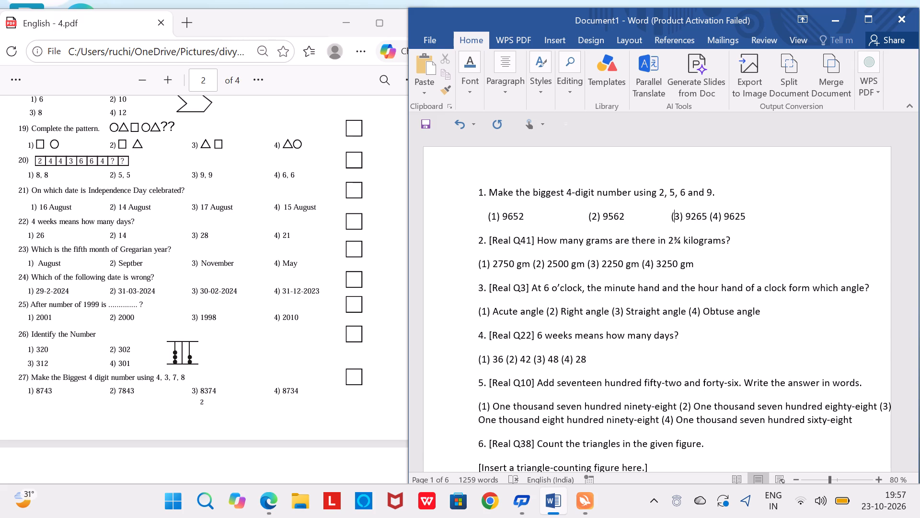
key(Right)
key(Right)
key(Right)
key(Right)
key(Tab)
key(Tab)
Replace the figure 2¾ in question 2 with the words "two and three quarter".
key(Down)
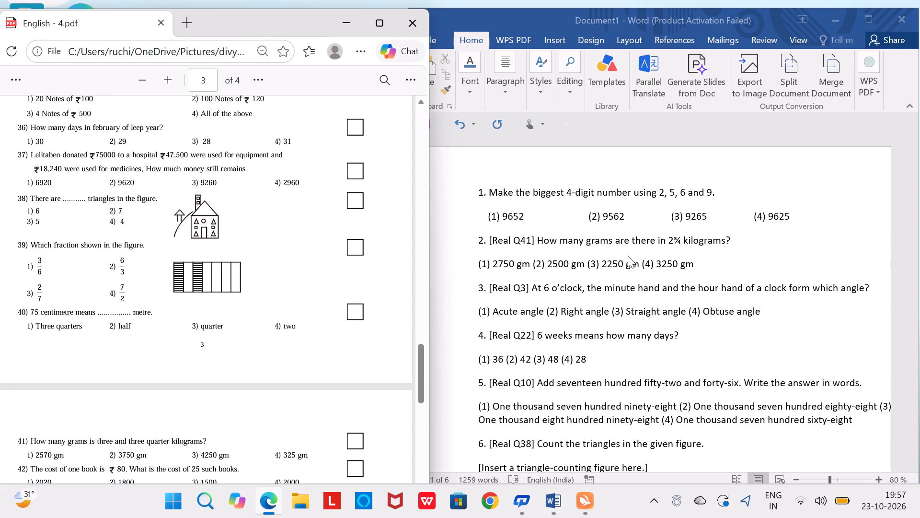
click(681, 238)
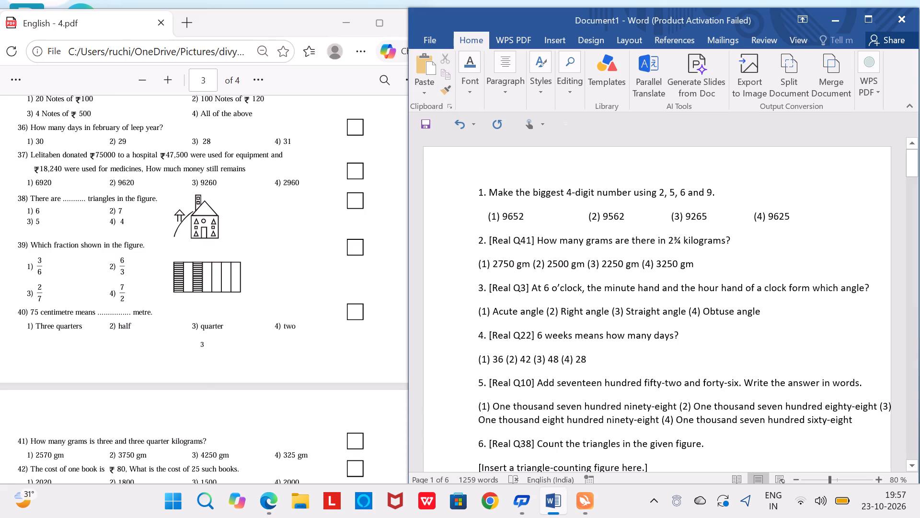
click(680, 242)
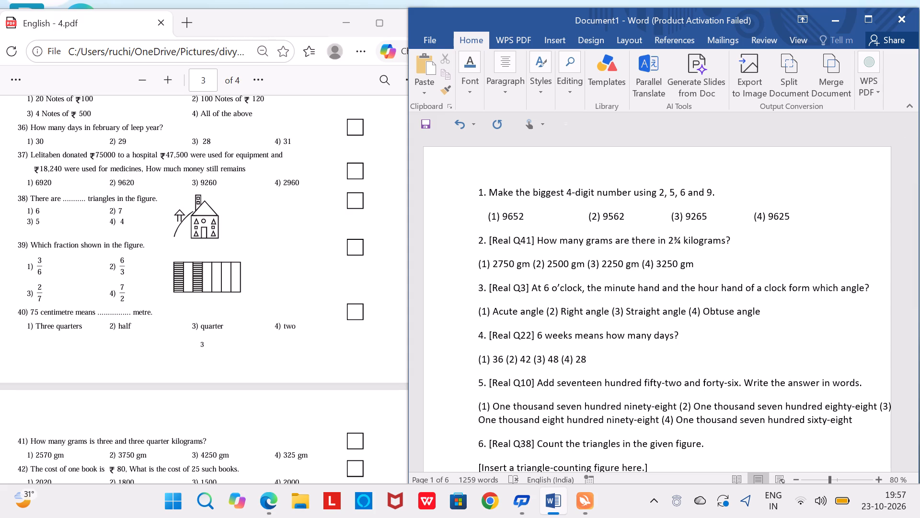
key(BackSpace)
key(BackSpace)
key(t)
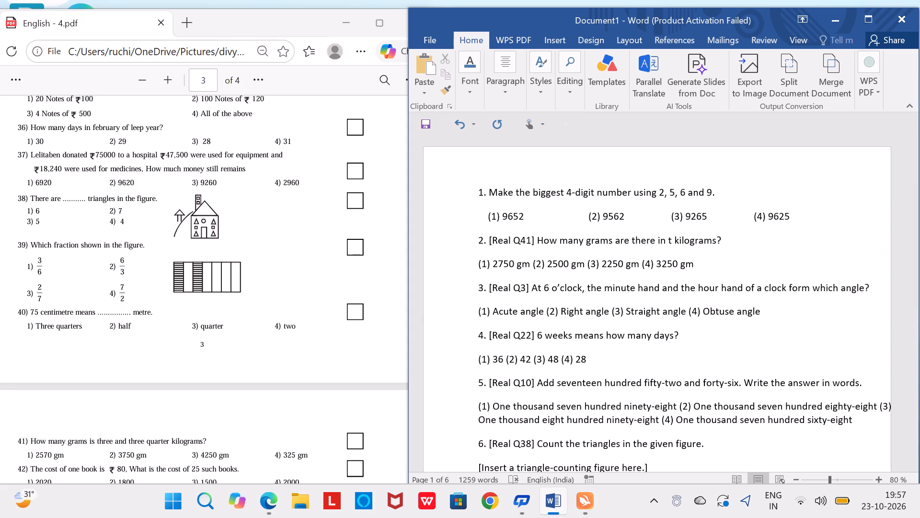
text(wo and three quarter)
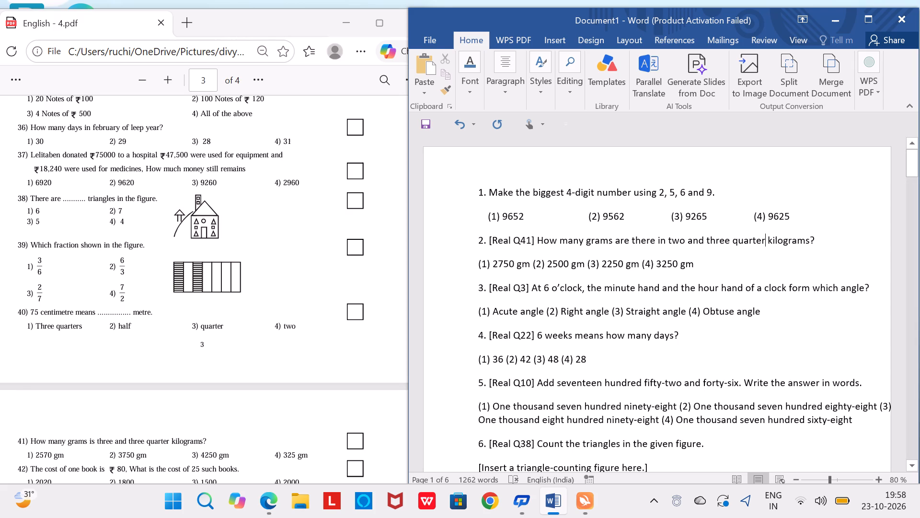
Remove the "[Real Q41]" tag from the start of question 2.
click(540, 247)
key(Left)
key(Left)
key(Left)
key(Left)
key(Right)
key(Right)
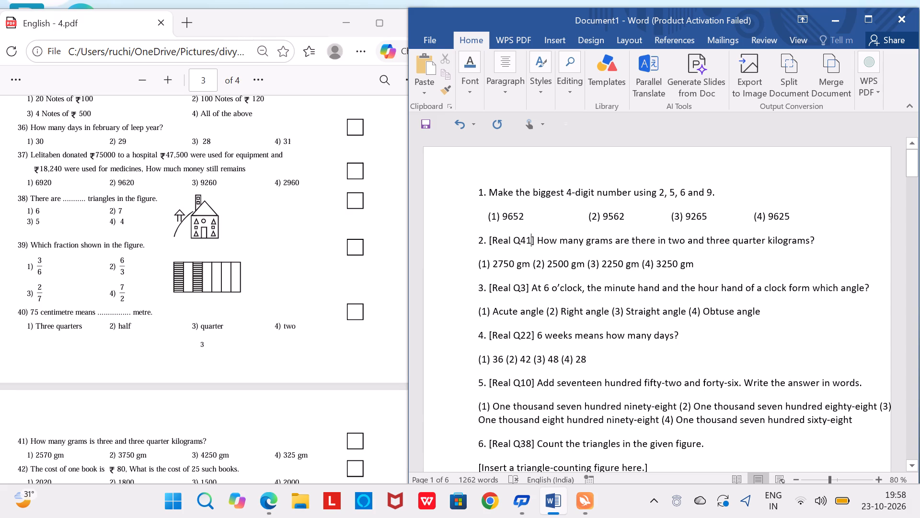
key(Right)
key(Right)
key(BackSpace)
key(BackSpace)
key(BackSpace)
key(BackSpace)
key(BackSpace)
key(BackSpace)
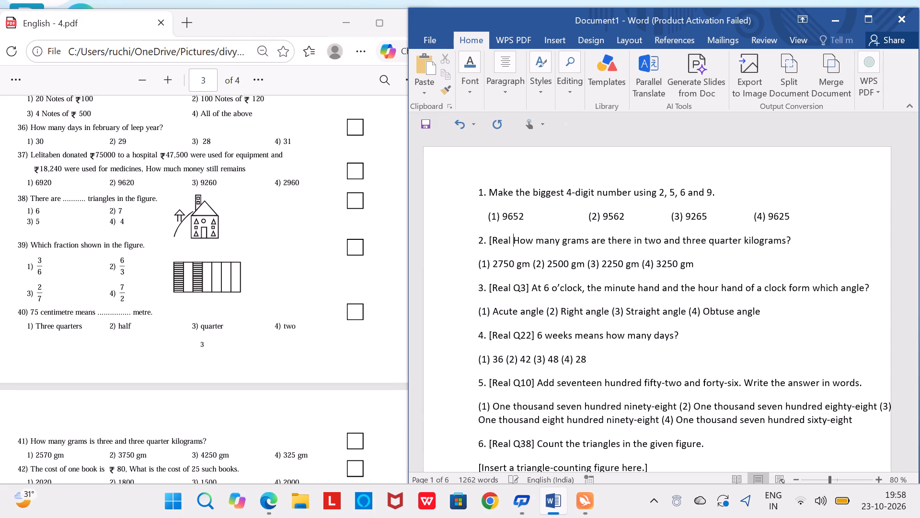
key(BackSpace)
key(BackSpace)
key(BackSpace)
key(BackSpace)
key(BackSpace)
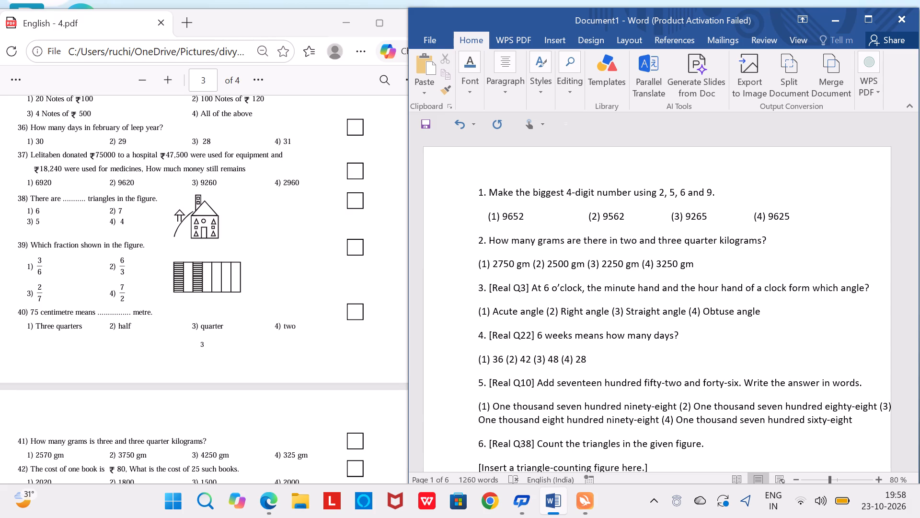
Indent question 2's line of answer options with four spaces.
key(Down)
key(Left)
key(Left)
key(Left)
key(space)
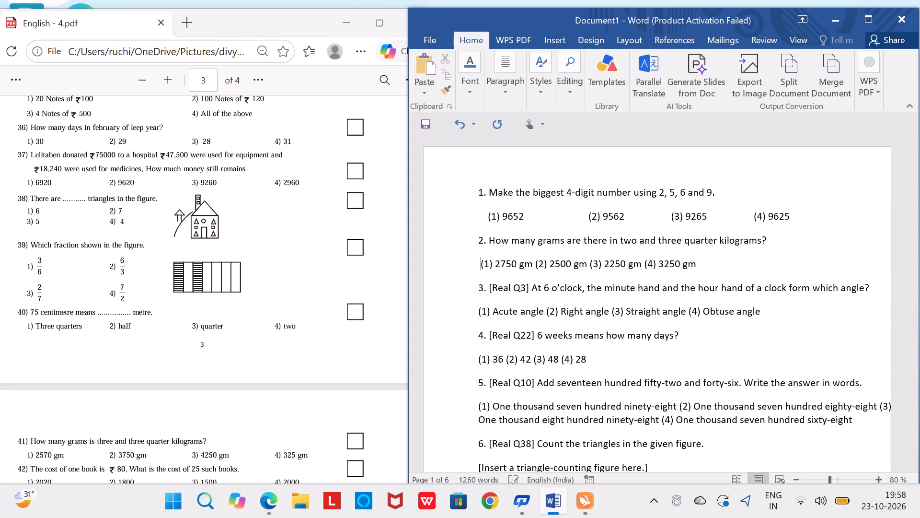
key(space)
key(space)
key(space)
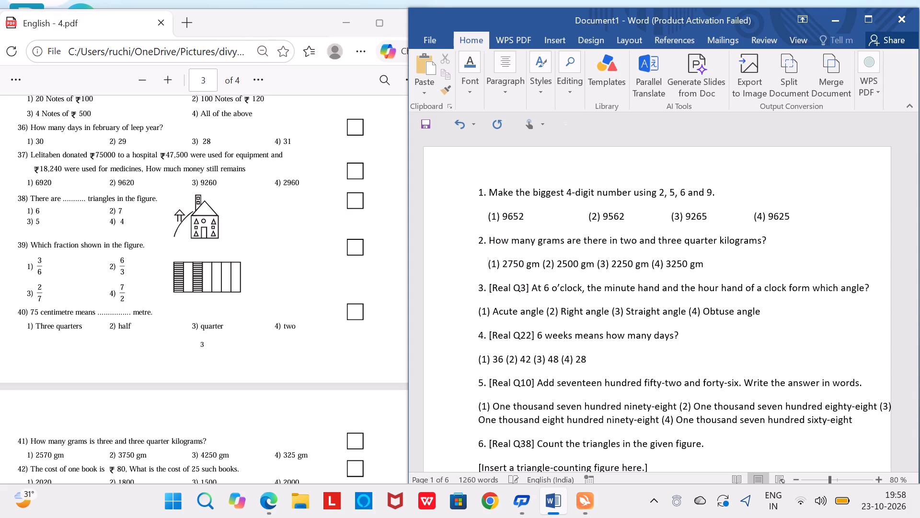
Spread question 2's answer options into columns, with two tabs before each of options (2), (3) and (4).
key(Right)
key(Right)
key(Right)
key(Right)
key(Right)
key(Right)
key(Right)
key(Right)
key(Right)
key(Right)
key(Right)
key(Right)
key(Tab)
key(Tab)
key(Right)
key(Right)
key(Right)
key(Right)
key(Right)
key(Right)
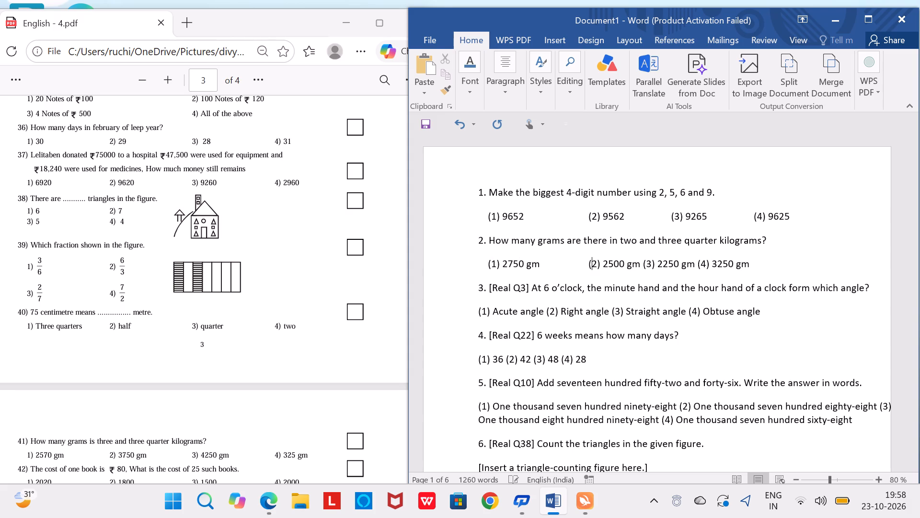
key(Right)
key(Right)
key(Right)
key(Right)
key(Right)
key(Right)
key(Tab)
key(Tab)
key(Right)
key(Right)
key(Right)
key(Right)
key(Right)
key(Right)
key(Right)
key(Right)
key(Right)
key(Right)
key(Right)
key(Right)
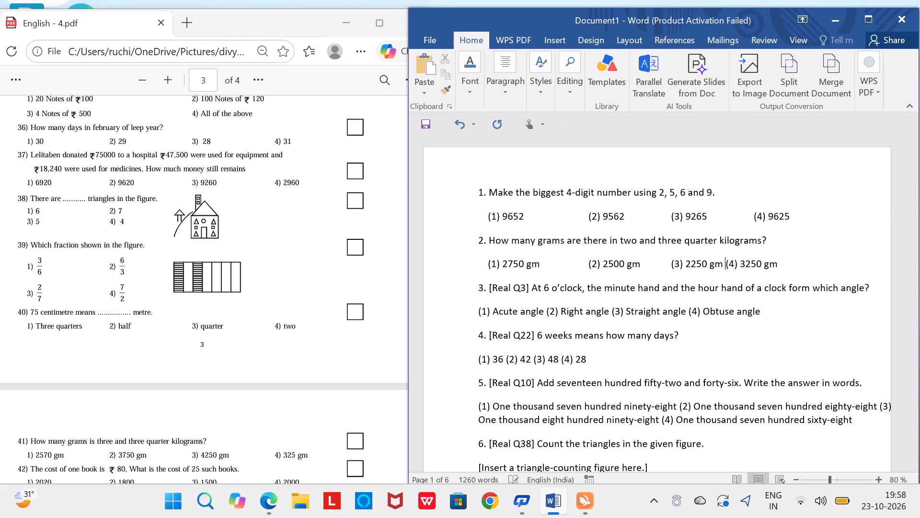
key(Right)
key(Left)
key(Tab)
key(Tab)
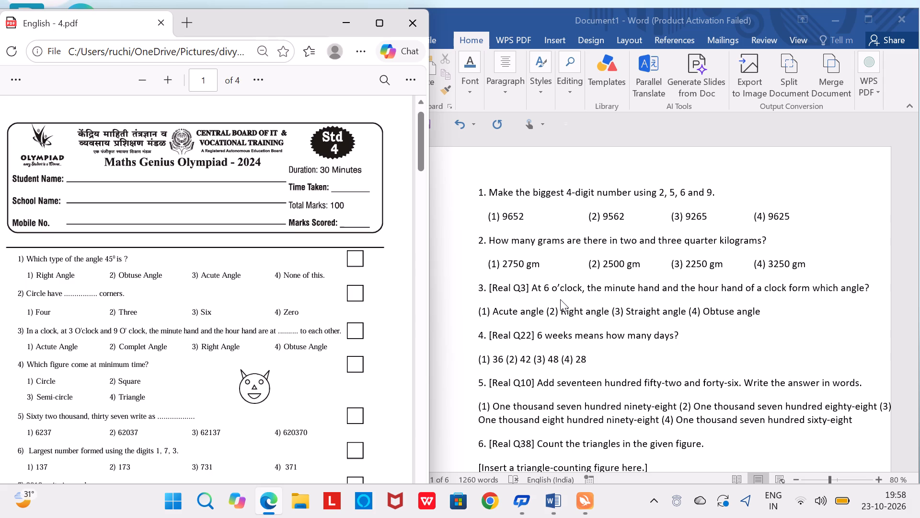
Remove the "[Real Q3]" tag from the start of question 3.
click(526, 290)
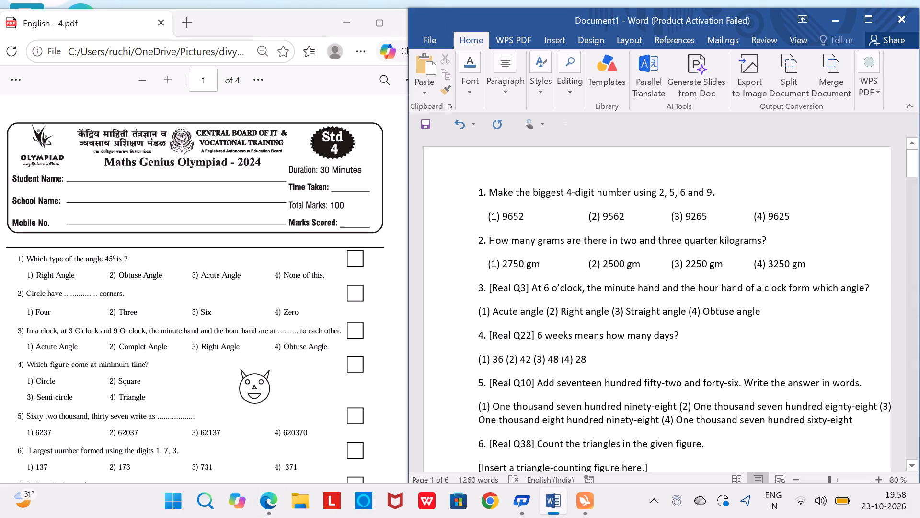
click(528, 292)
key(Right)
key(BackSpace)
key(BackSpace)
key(BackSpace)
key(BackSpace)
key(BackSpace)
key(BackSpace)
key(BackSpace)
key(BackSpace)
key(BackSpace)
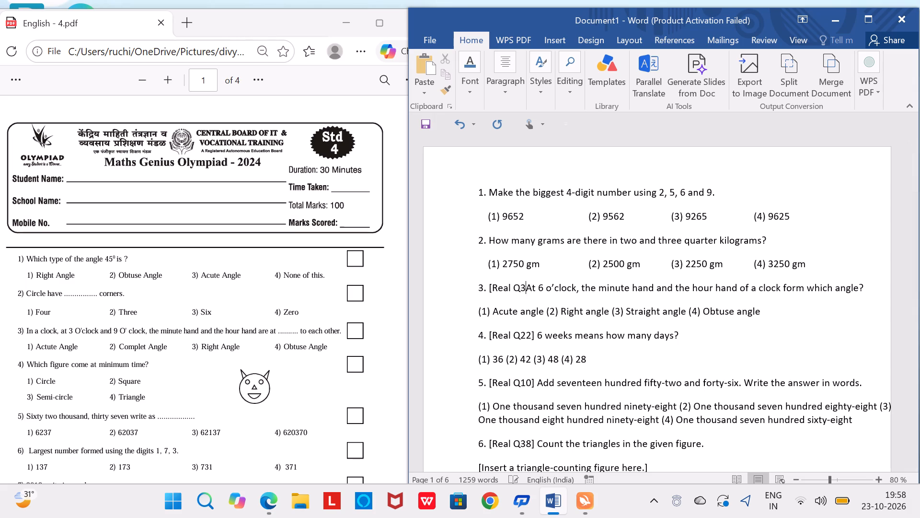
key(BackSpace)
Indent question 3's line of answer options with four spaces.
key(Down)
key(Left)
key(Left)
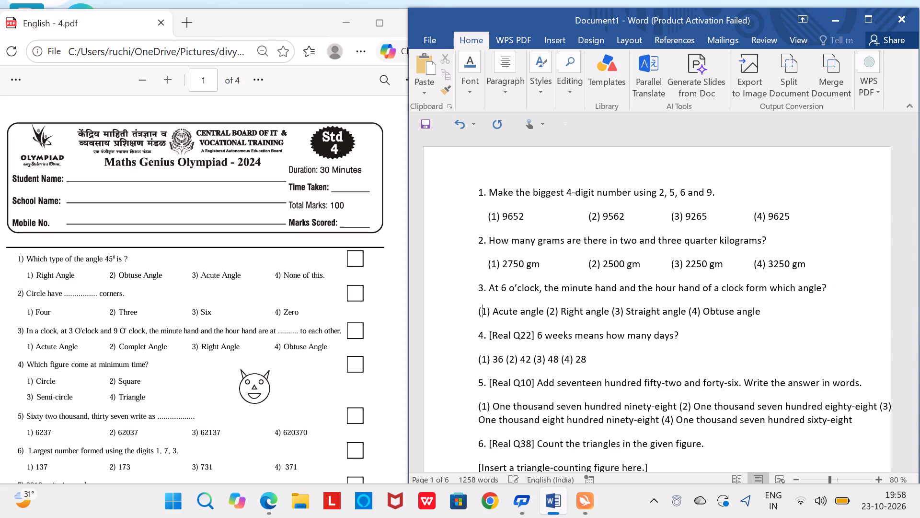
key(Left)
key(Tab)
key(BackSpace)
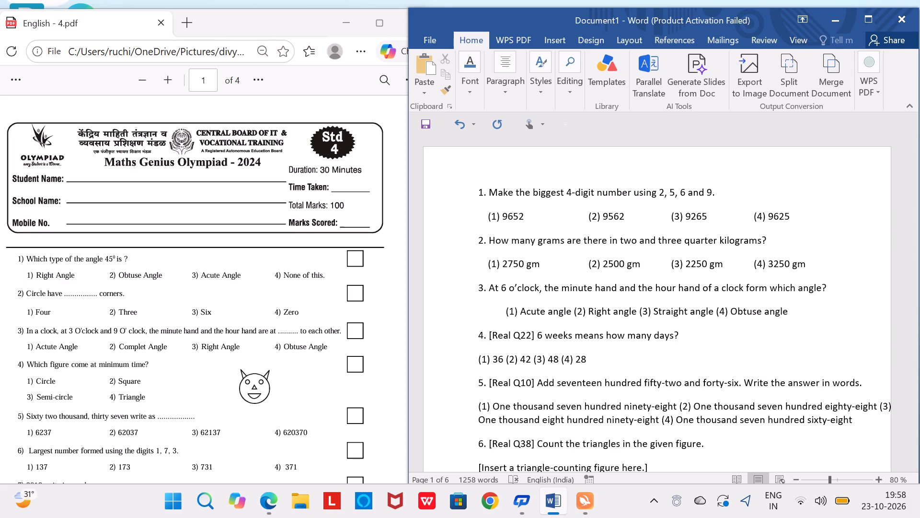
key(space)
key(space)
key(space)
key(space)
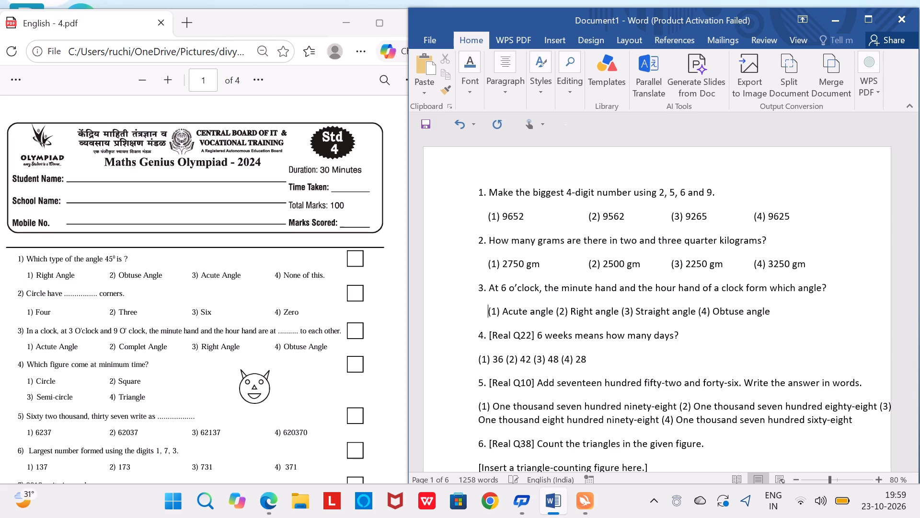
Spread question 3's answer options into columns, with two tabs before option (2) and one tab before each of options (3) and (4).
key(Right)
key(Right)
key(Right)
key(Right)
key(Right)
key(Right)
key(Right)
key(Right)
key(Right)
key(Right)
key(Right)
key(Right)
key(Right)
key(Right)
key(Right)
key(Right)
key(Tab)
key(Tab)
key(Right)
key(Right)
key(Right)
key(Right)
key(Right)
key(Right)
key(Right)
key(Right)
key(Right)
key(Right)
key(Right)
key(Right)
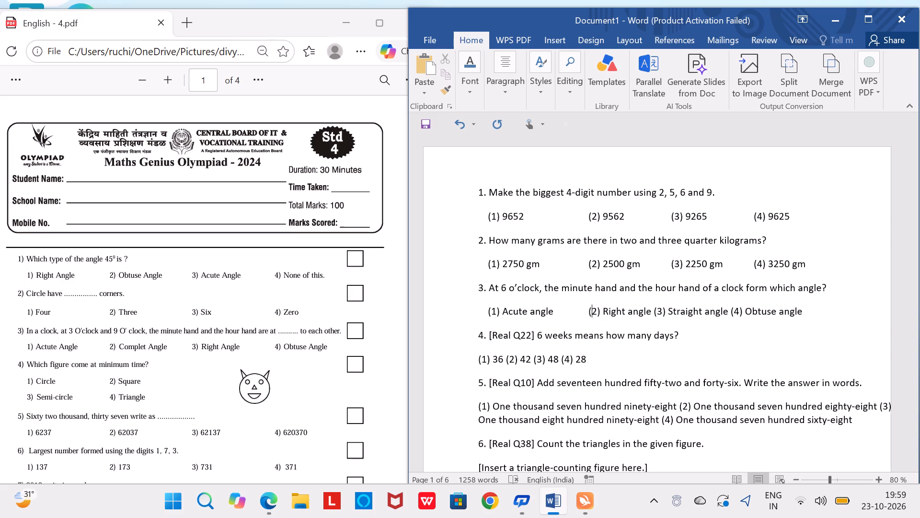
key(Right)
key(Right)
key(Right)
key(Right)
key(Tab)
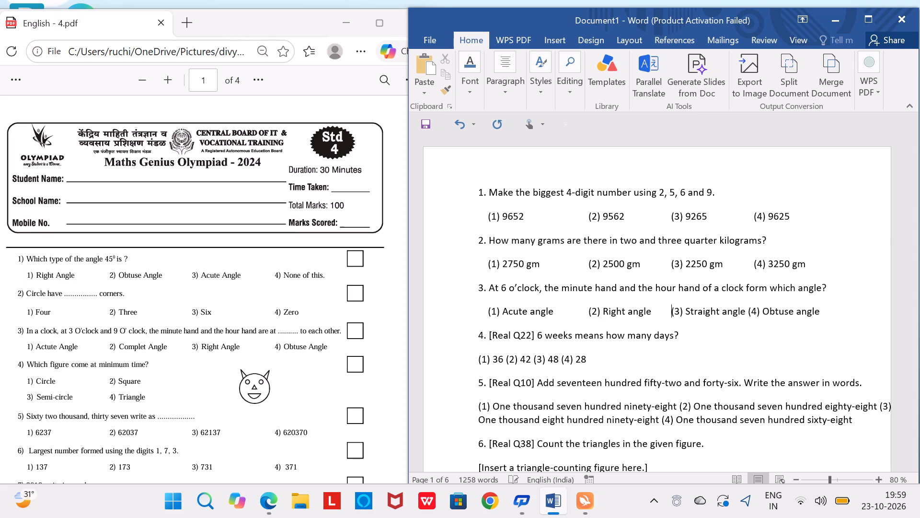
key(Right)
key(Right)
key(Right)
key(Right)
key(Right)
key(Right)
key(Right)
key(Right)
key(Right)
key(Right)
key(Right)
key(Right)
key(Right)
key(Right)
key(Right)
key(Right)
key(Right)
key(Right)
key(Right)
key(Tab)
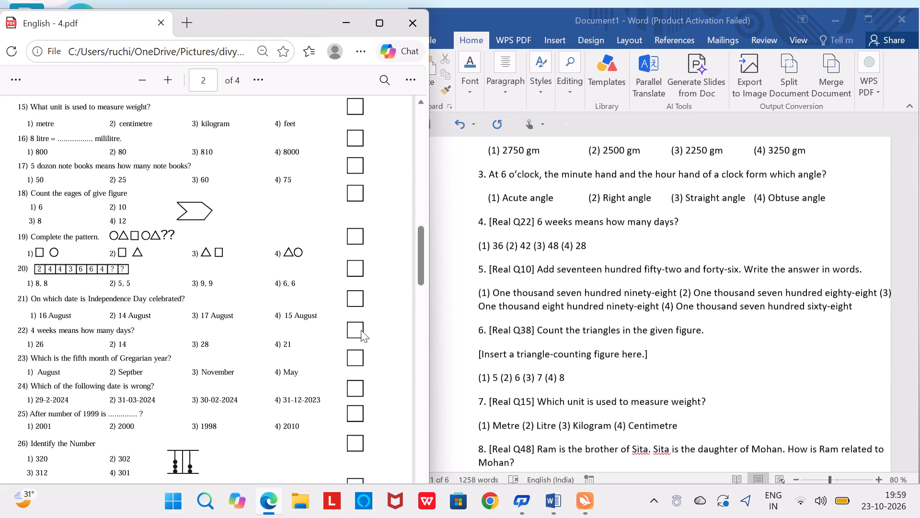
Remove the "[Real Q22]" tag from the start of question 4.
click(531, 219)
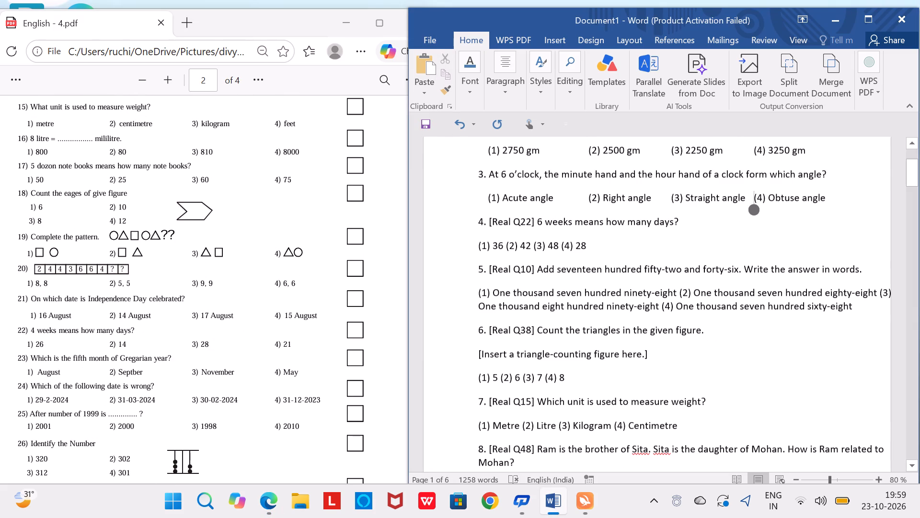
click(536, 224)
key(Right)
key(BackSpace)
key(BackSpace)
key(BackSpace)
key(BackSpace)
key(BackSpace)
key(BackSpace)
key(BackSpace)
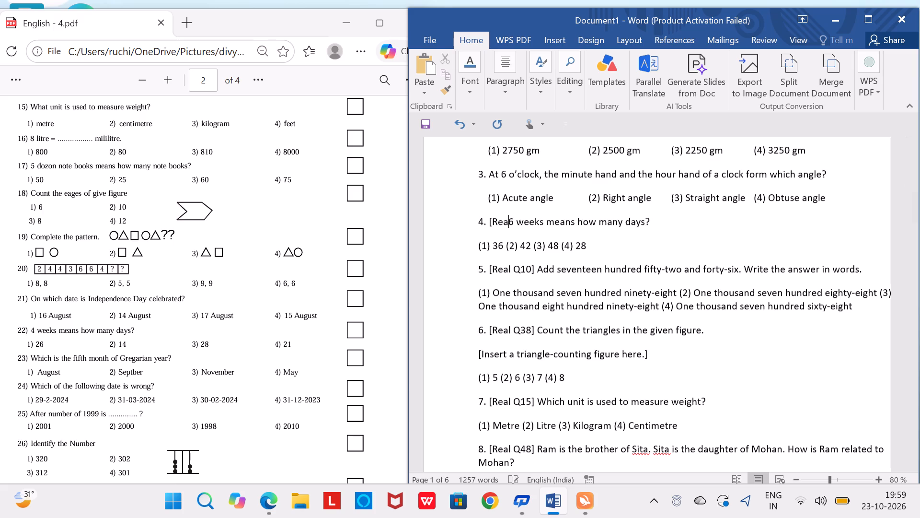
key(BackSpace)
key(BackSpace)
key(BackSpace)
key(BackSpace)
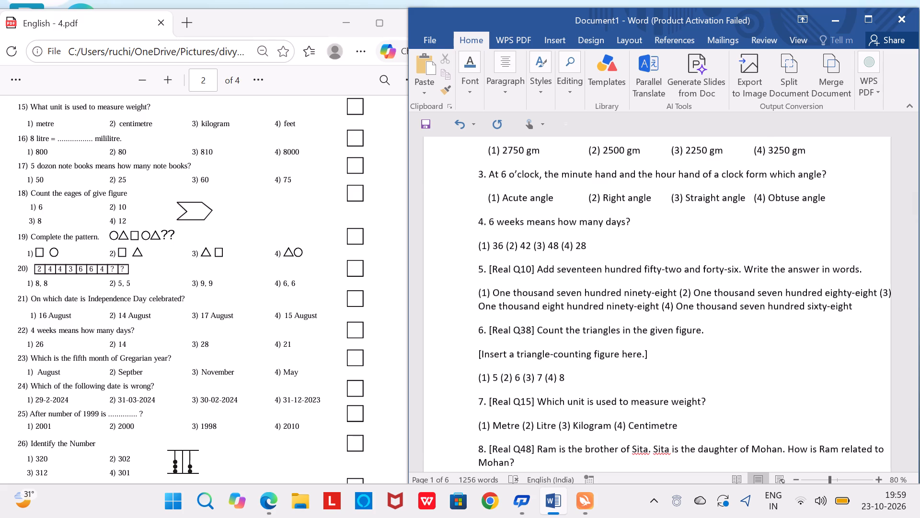
Indent question 4's line of answer options with four spaces.
key(Down)
key(Left)
key(Left)
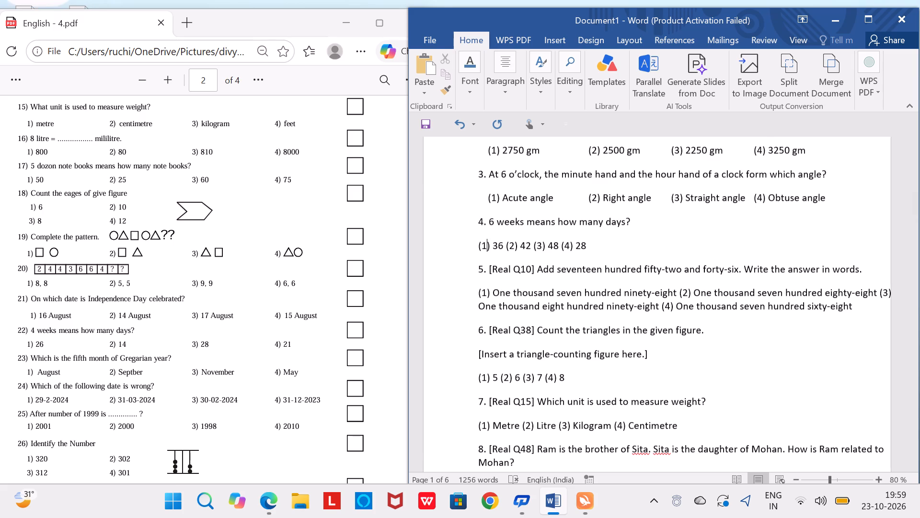
key(Left)
key(Tab)
key(BackSpace)
key(space)
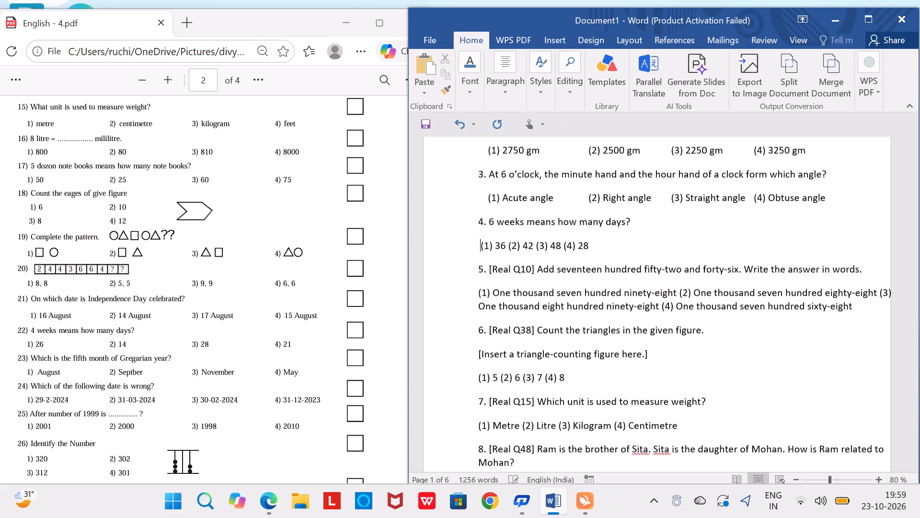
key(space)
key(space)
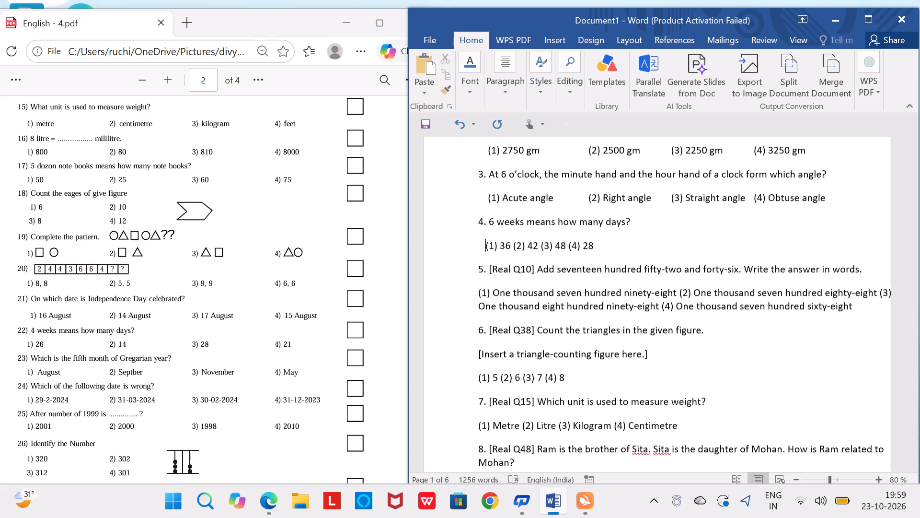
key(space)
Spread question 4's answer options into columns, with three tabs before option (2) and two tabs before each of options (3) and (4).
key(Right)
key(Right)
key(Right)
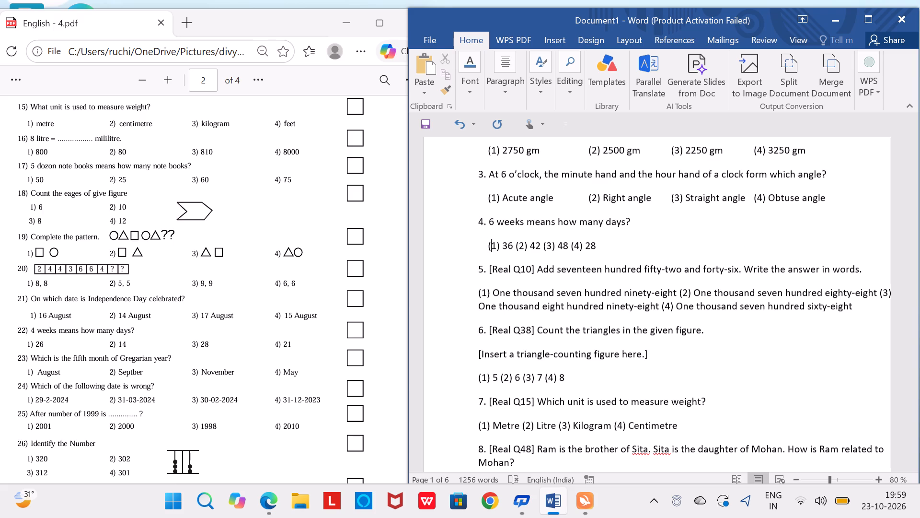
key(Right)
key(Right)
key(Right)
key(Tab)
key(Tab)
key(Tab)
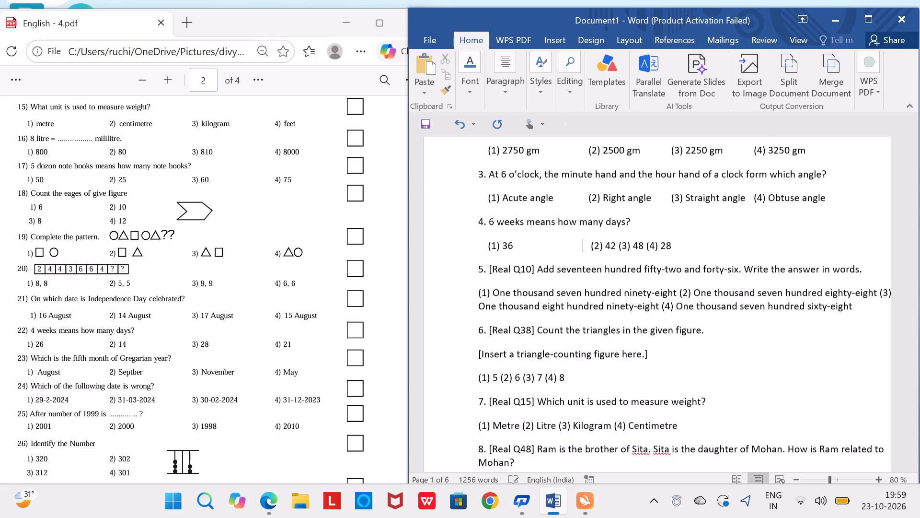
key(Right)
key(Right)
key(Right)
key(Right)
key(Right)
key(Right)
key(Right)
key(Right)
key(Tab)
key(Tab)
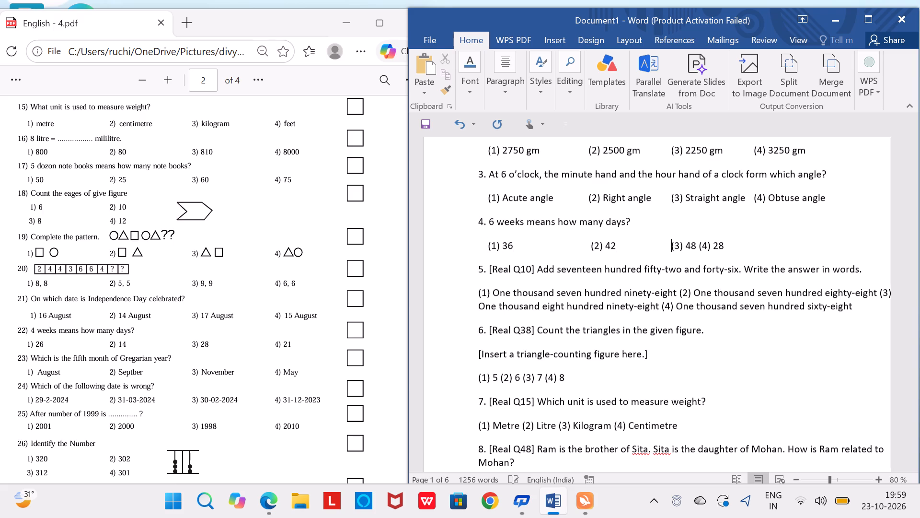
key(Right)
key(Right)
key(Right)
key(Right)
key(Right)
key(Right)
key(Right)
key(Right)
key(Left)
key(Tab)
key(Tab)
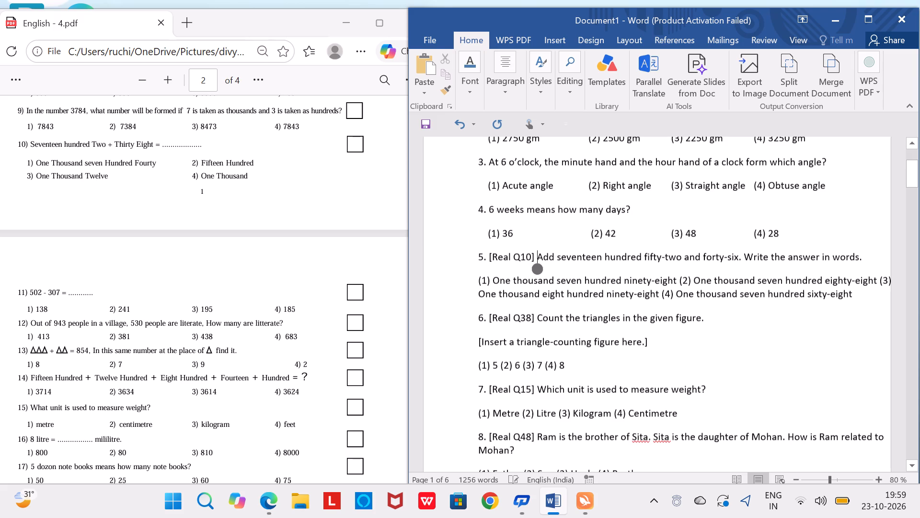
Remove the "[Real Q10]" tag from the start of question 5.
key(BackSpace)
key(BackSpace)
key(BackSpace)
key(BackSpace)
key(BackSpace)
key(BackSpace)
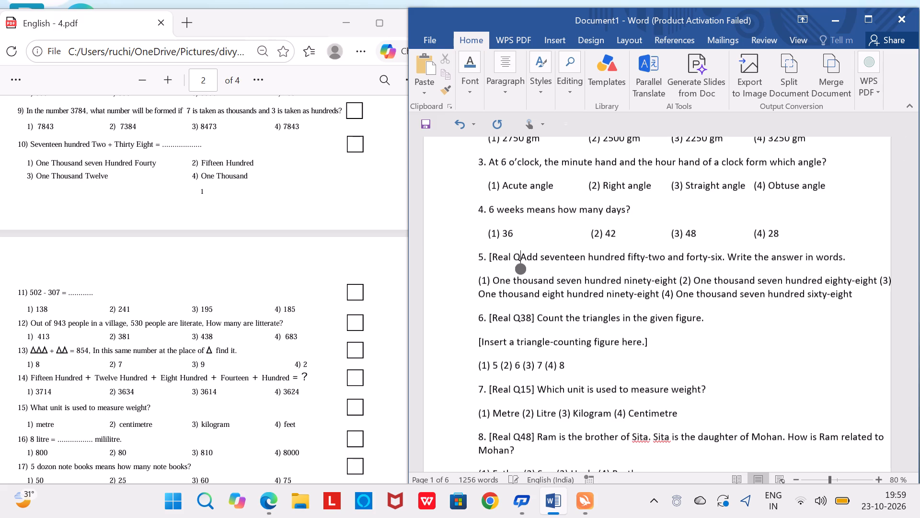
key(BackSpace)
key(BackSpace)
key(BackSpace)
key(BackSpace)
key(BackSpace)
Delete the word "Add" and its following space from the start of question 5.
key(Right)
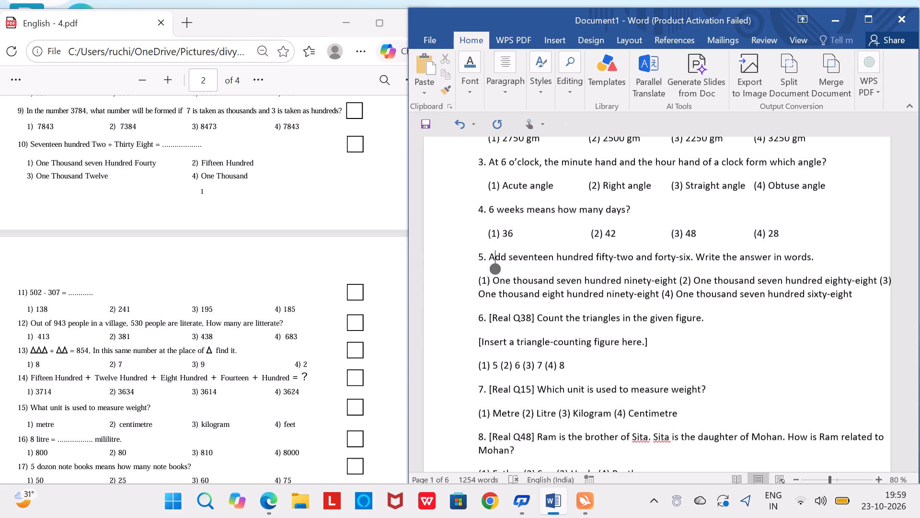
key(Right)
key(Right)
key(BackSpace)
key(BackSpace)
key(BackSpace)
key(Right)
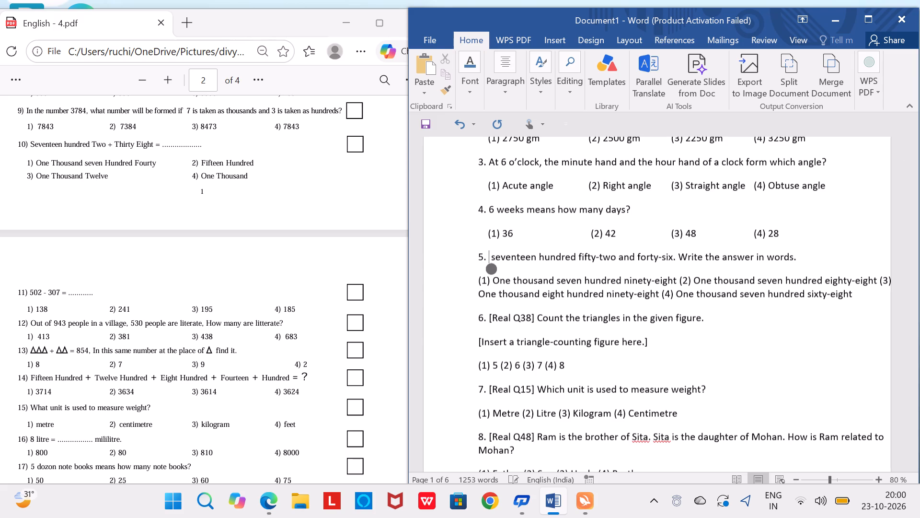
key(BackSpace)
Replace the hyphen in question 5's "fifty-two" with a plus sign that has a space on each side.
key(Right)
key(Right)
key(Right)
key(Right)
key(Right)
key(Right)
key(Right)
key(Right)
key(Right)
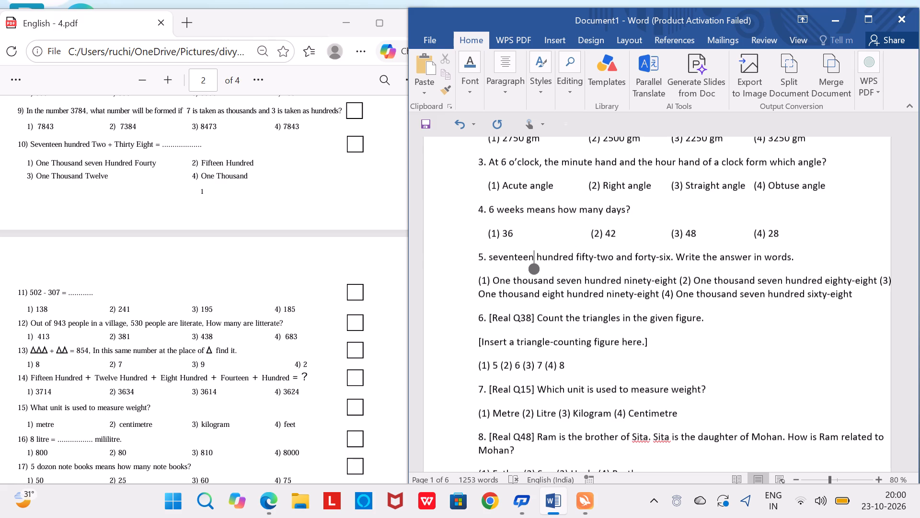
key(Right)
key(Right)
key(Right)
key(Right)
key(Right)
key(Right)
key(Right)
key(Right)
key(Right)
key(Right)
key(Right)
key(Right)
key(Right)
key(Right)
key(Right)
key(BackSpace)
key(space)
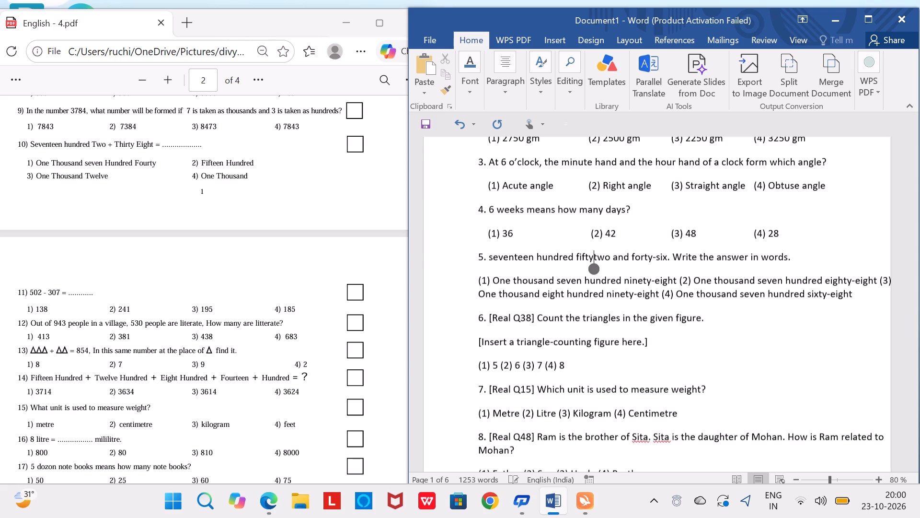
key(shift+plus)
key(space)
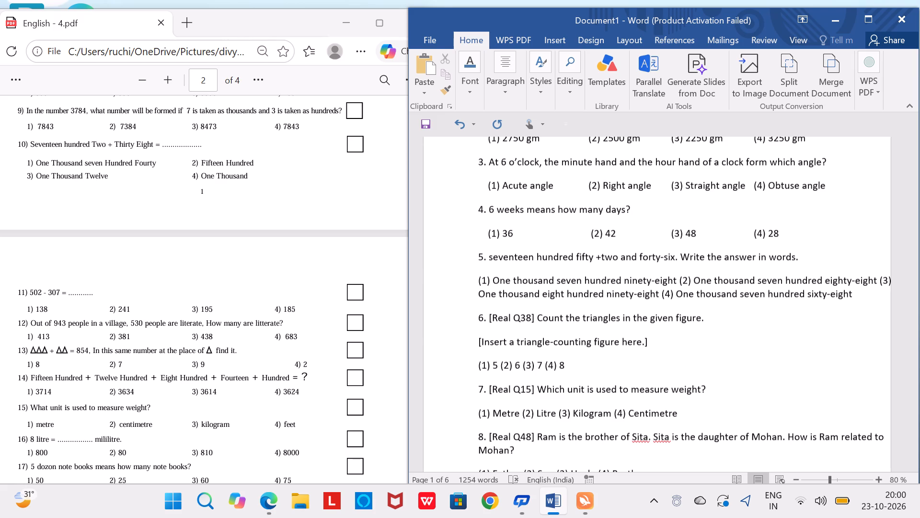
Delete the sentence "Write the answer in words." from the end of question 5, leaving one full stop after "forty-six".
key(Right)
key(Right)
key(Right)
key(Right)
key(Right)
key(Right)
key(Right)
key(Right)
key(Right)
key(Right)
key(Right)
key(Right)
key(Right)
key(Right)
key(Right)
key(Right)
key(Right)
key(Right)
key(Right)
key(Right)
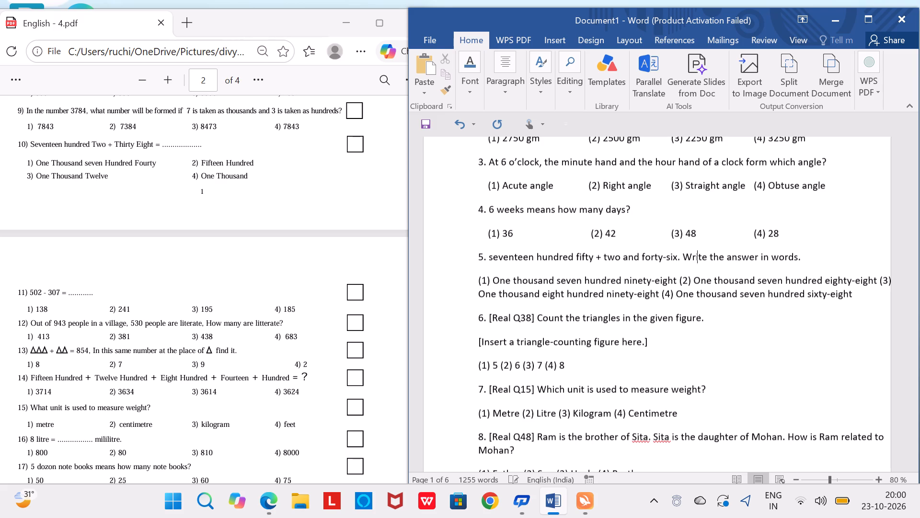
key(Right)
key(Right)
key(Left)
key(BackSpace)
key(BackSpace)
key(BackSpace)
key(BackSpace)
key(BackSpace)
key(BackSpace)
key(BackSpace)
key(BackSpace)
key(BackSpace)
key(BackSpace)
key(BackSpace)
key(BackSpace)
key(BackSpace)
key(BackSpace)
key(BackSpace)
key(BackSpace)
key(BackSpace)
key(BackSpace)
key(BackSpace)
key(BackSpace)
key(BackSpace)
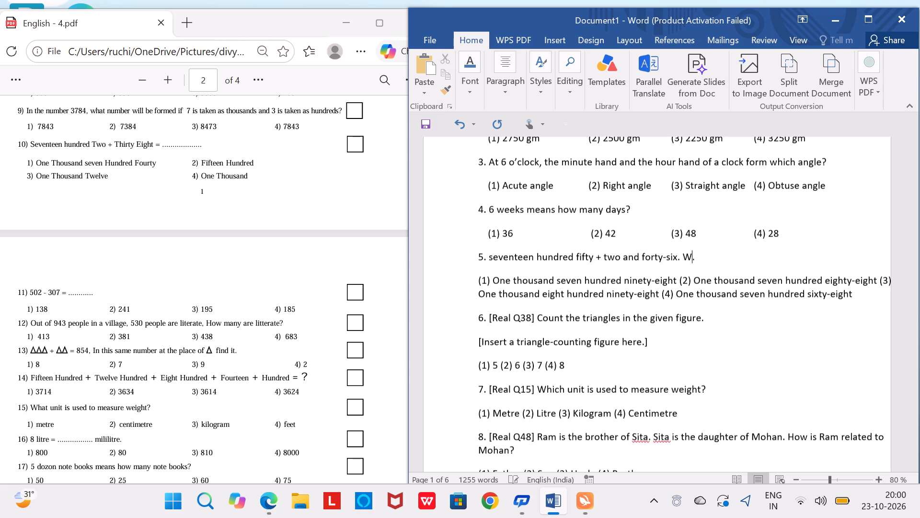
key(BackSpace)
key(BackSpace)
key(BackSpace)
Capitalise "Seventeen" at the start of question 5, placing it directly after "5." without a space.
key(Right)
key(BackSpace)
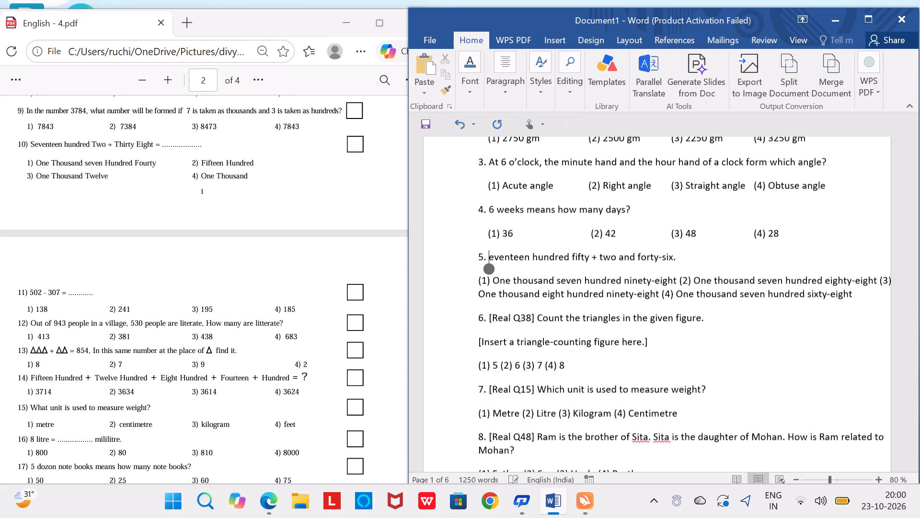
key(BackSpace)
key(shift+s)
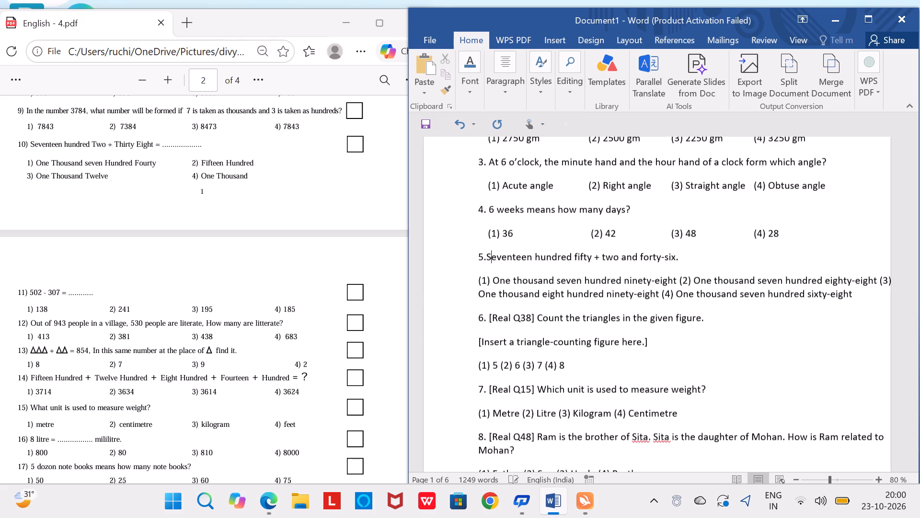
Indent the first line of question 5's answer options with four spaces.
key(Left)
key(Left)
key(Left)
key(Left)
key(space)
key(space)
key(space)
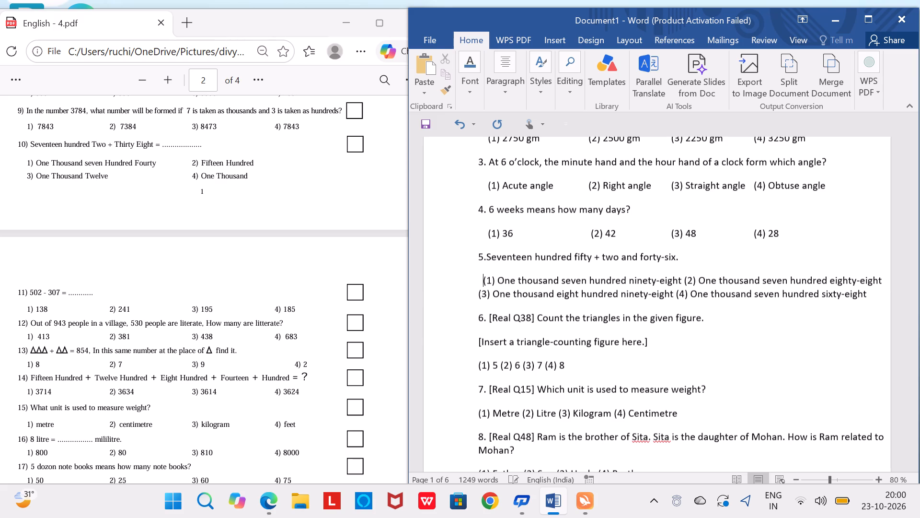
key(space)
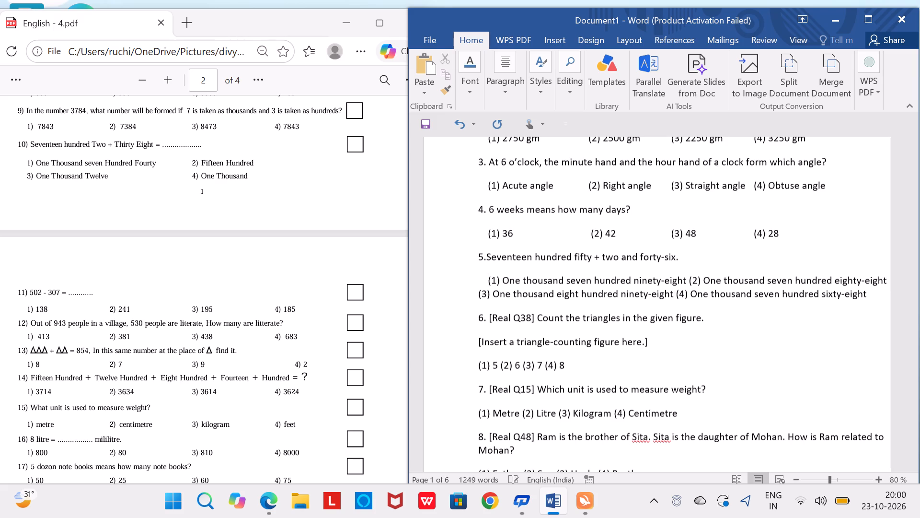
Start question 5's option (2) on a new line and indent it with spaces to line up with option (1).
key(Right)
key(Right)
key(Right)
key(Right)
key(Right)
key(Right)
key(Right)
key(Right)
key(Right)
key(Right)
key(Right)
key(Right)
key(Right)
key(Right)
key(Right)
key(Right)
key(Right)
key(Right)
key(Right)
key(Right)
key(Right)
key(Right)
key(Right)
key(Right)
key(Right)
key(Return)
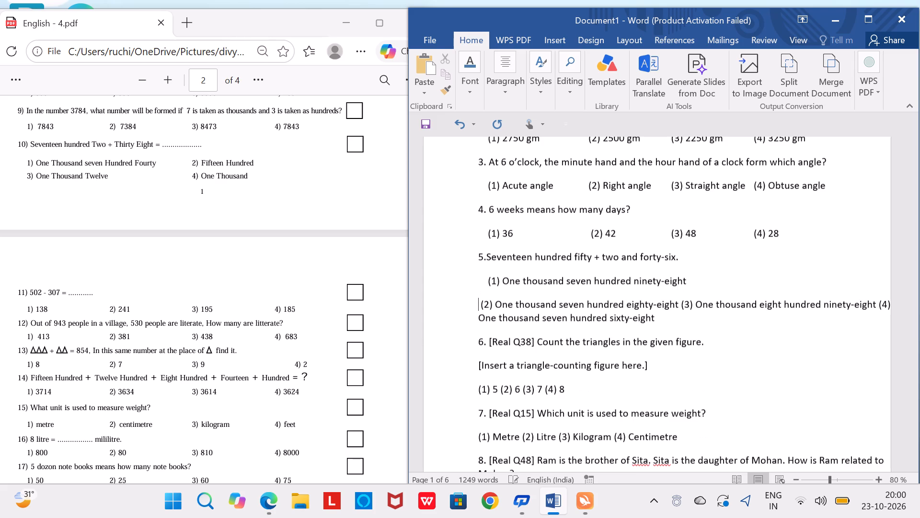
key(space)
key(space)
key(space)
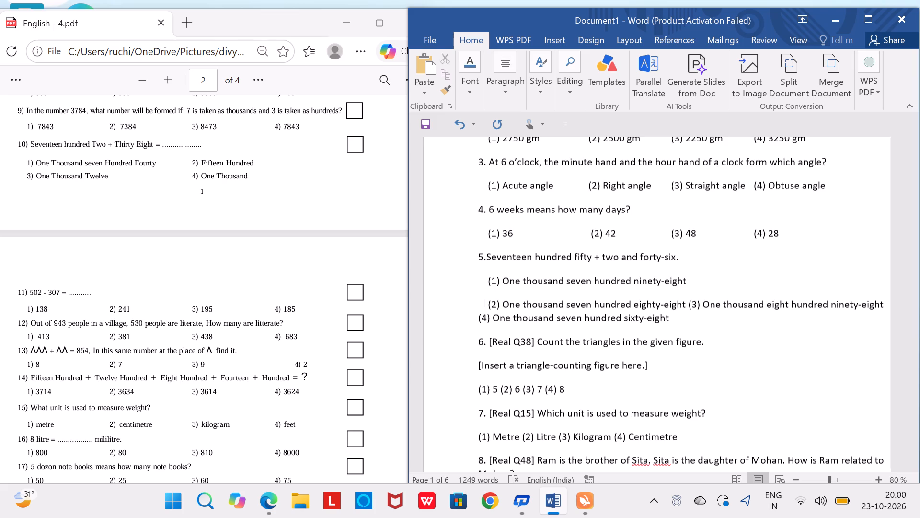
key(BackSpace)
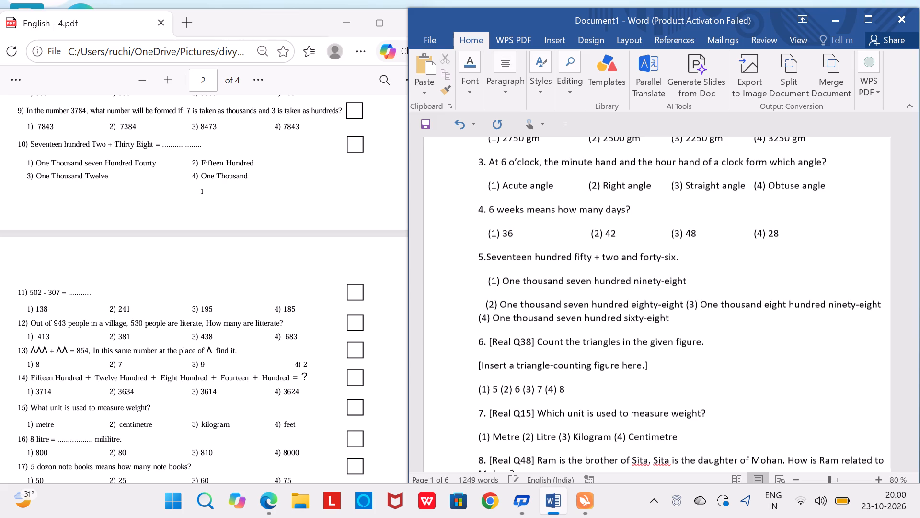
key(space)
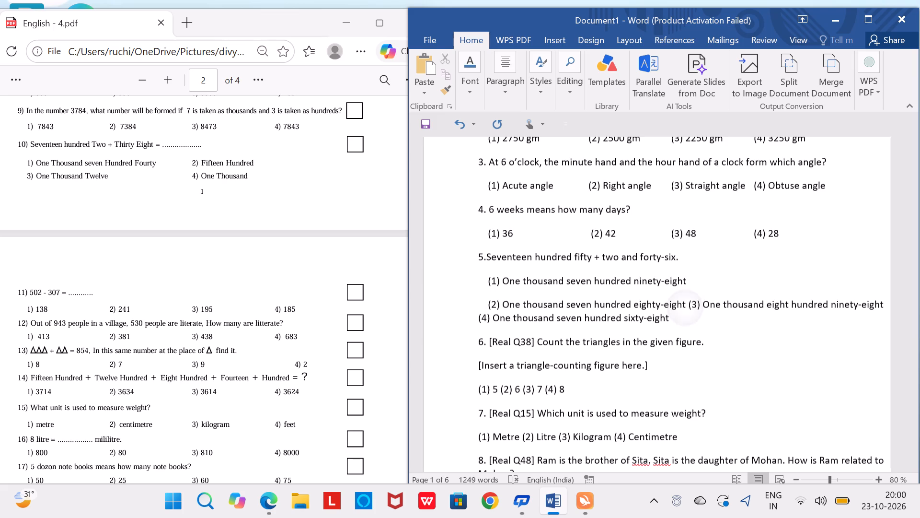
Start question 5's option (3) on its own line, indented with spaces to line up with option (2).
key(Return)
key(space)
key(space)
key(space)
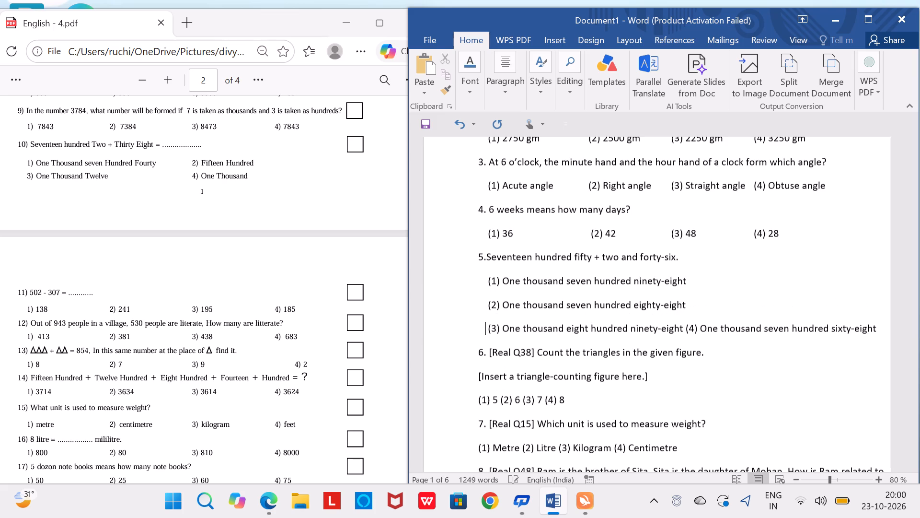
key(space)
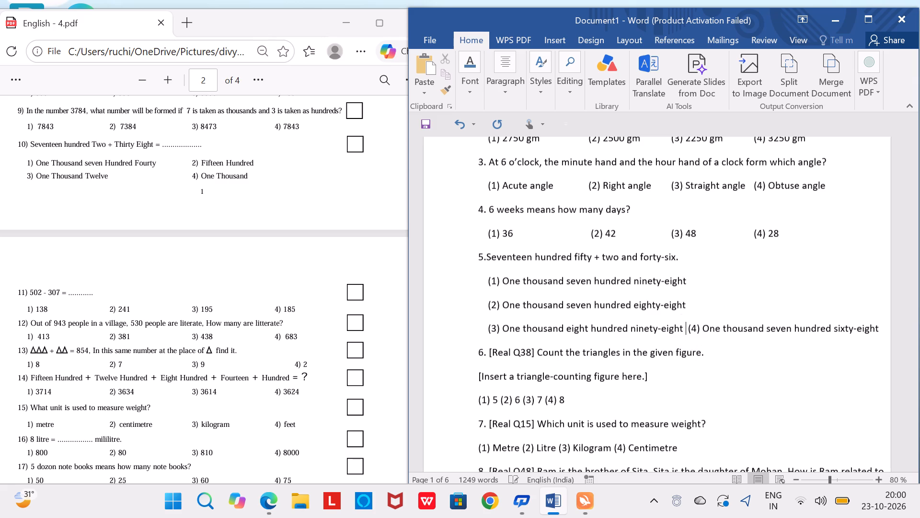
Start question 5's option (4) on its own line, indented with spaces to line up with the other options.
key(Return)
key(Right)
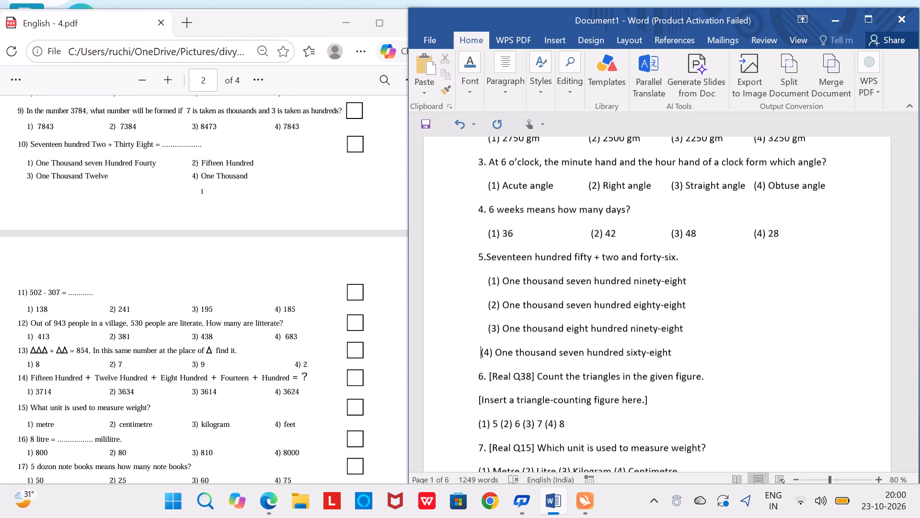
key(Right)
key(Right)
key(Right)
key(Left)
key(Left)
key(Left)
key(Left)
key(Right)
key(space)
key(space)
key(space)
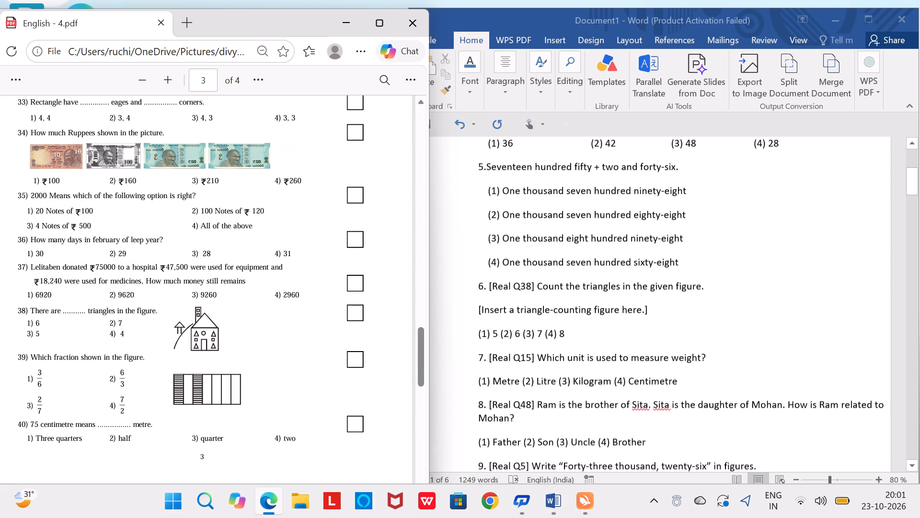
Capture the house figure of question 38 in the reference PDF with Snipping Tool, then minimise the tool.
click(161, 498)
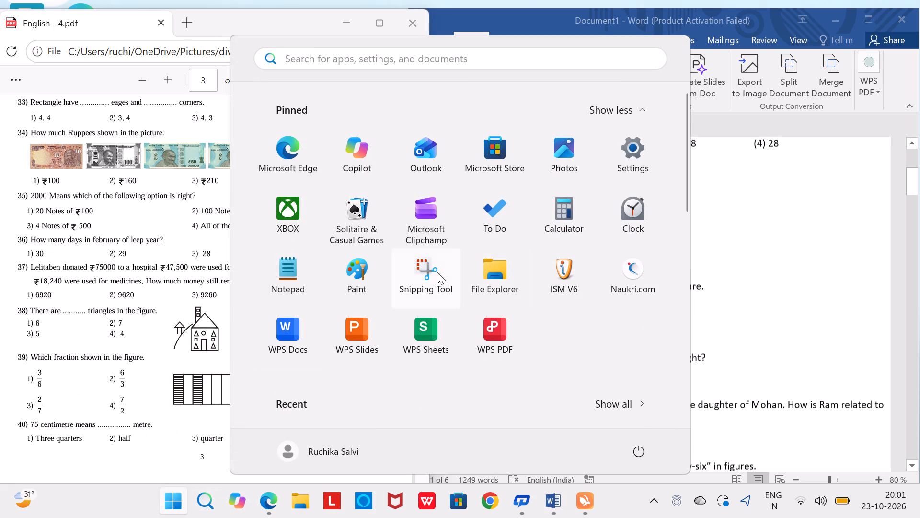
click(437, 272)
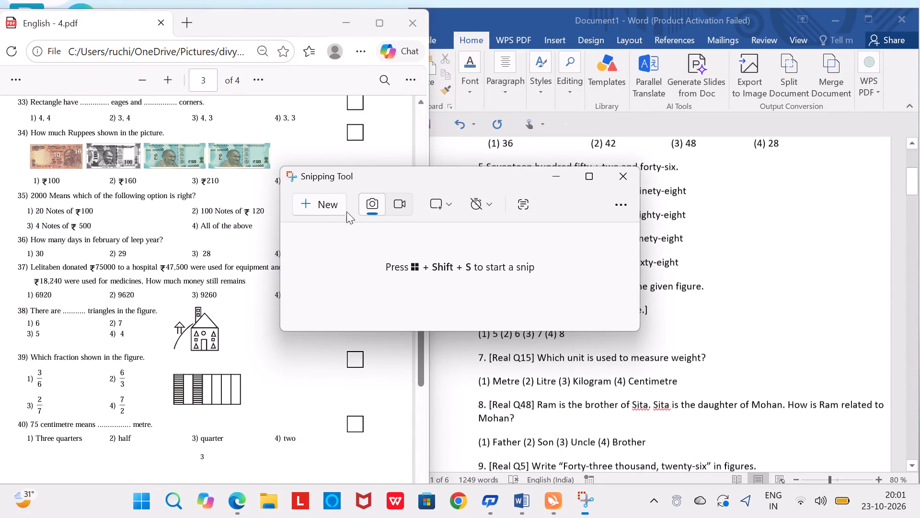
click(301, 201)
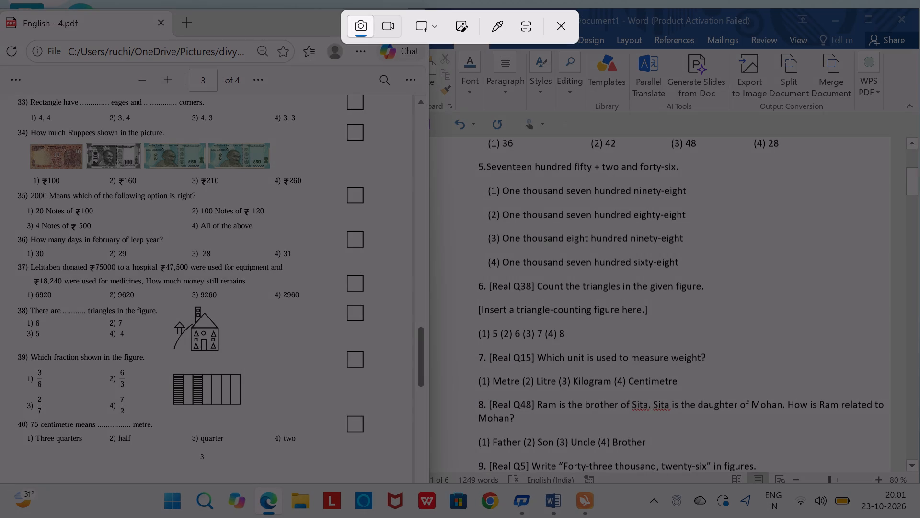
drag(160, 303, 236, 360)
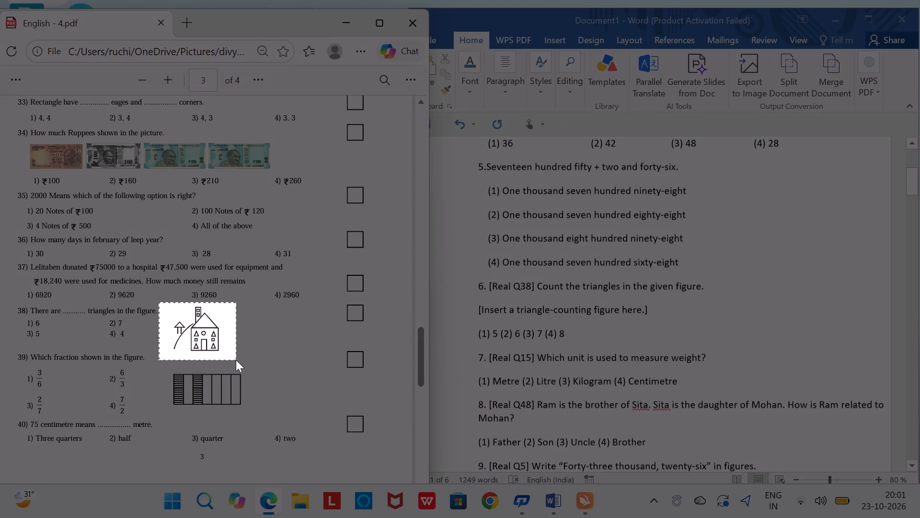
drag(236, 360, 224, 356)
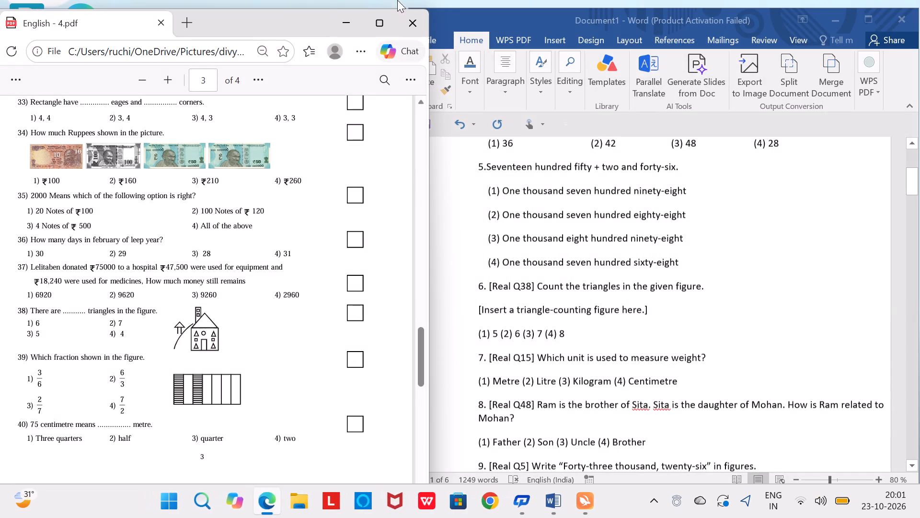
click(765, 198)
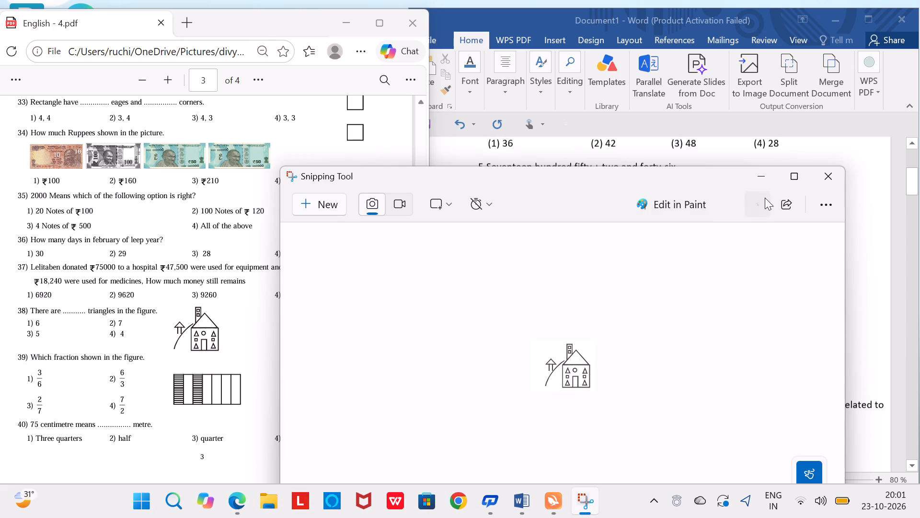
click(761, 183)
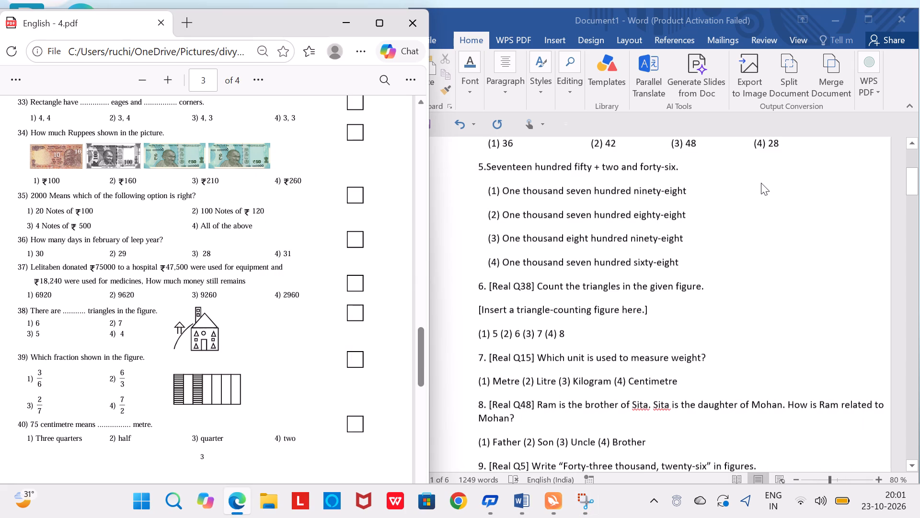
Paste the captured house figure after question 6's "[Insert a triangle-counting figure here.]" placeholder in Word and set its text wrapping to Tight.
click(720, 303)
click(720, 303)
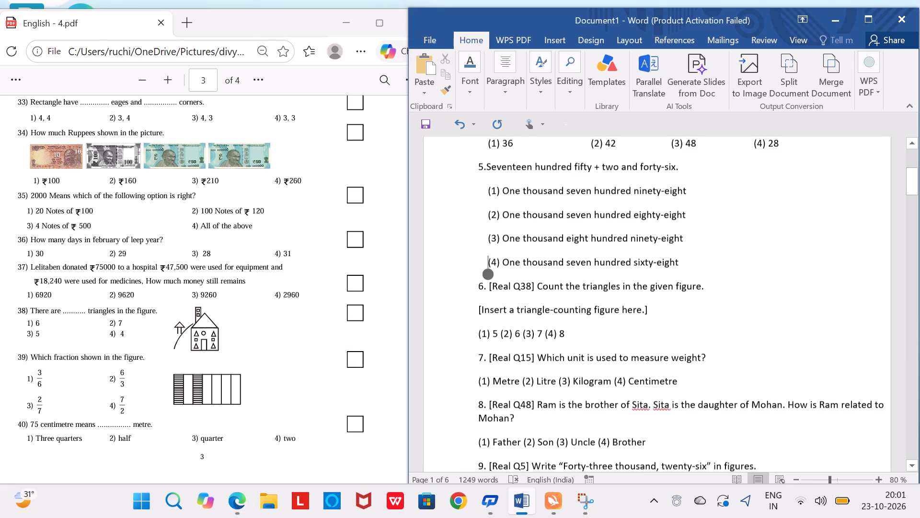
key(ctrl+v)
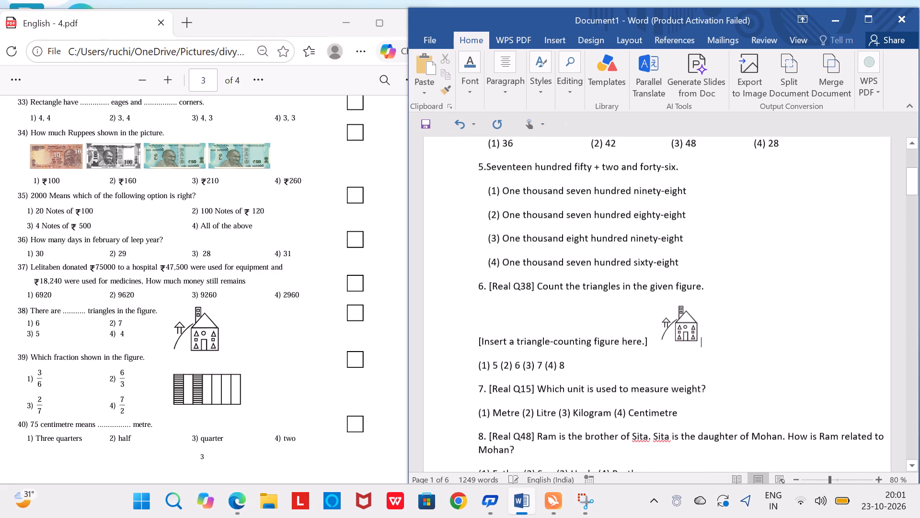
drag(690, 321, 739, 304)
click(713, 315)
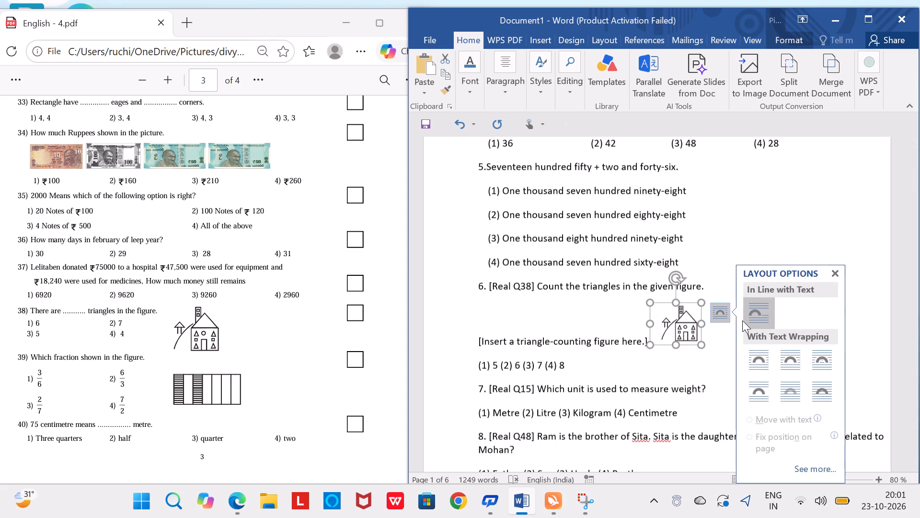
click(786, 345)
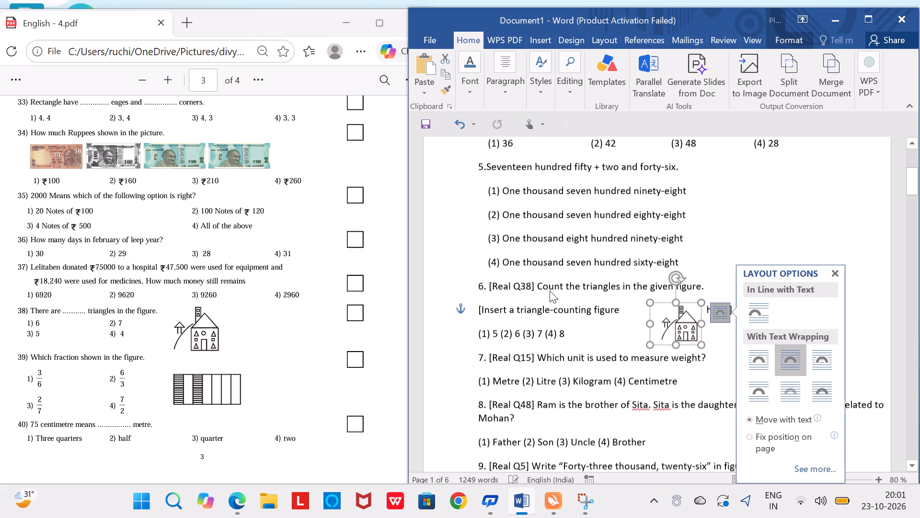
Delete the "[Real Q38]" tag from question 6 so that "Count" follows the question number.
click(537, 288)
key(BackSpace)
key(BackSpace)
key(BackSpace)
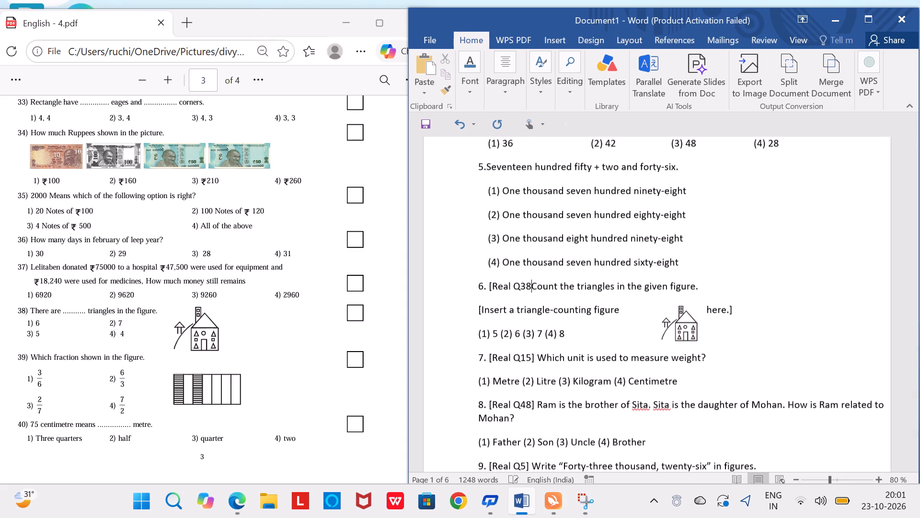
key(BackSpace)
key(BackSpace)
key(BackSpace)
key(BackSpace)
key(BackSpace)
key(BackSpace)
key(BackSpace)
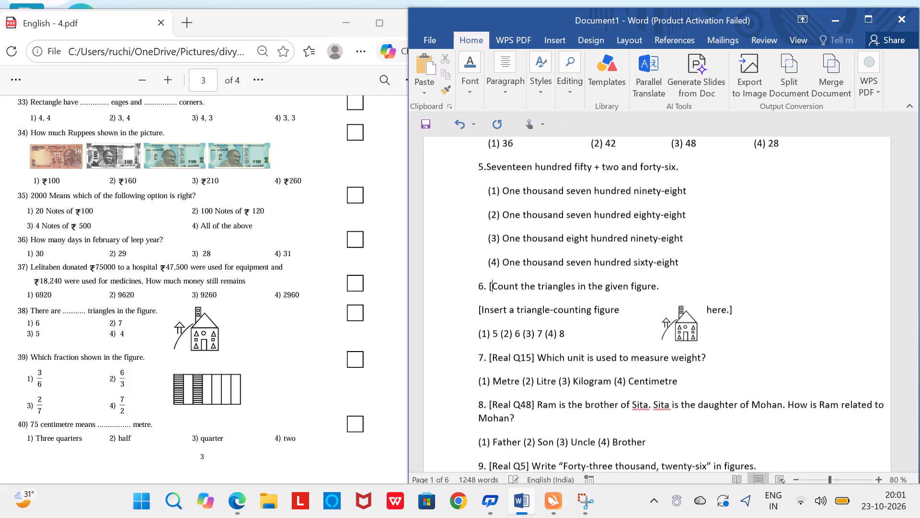
key(BackSpace)
Delete question 6's whole placeholder line "[Insert a triangle-counting figure here.]", including its paragraph break, while keeping the house figure.
key(Down)
key(Right)
key(Right)
key(Right)
key(Right)
key(Right)
key(Right)
key(Right)
key(Right)
key(Right)
key(Right)
key(Right)
key(Right)
key(Right)
key(Right)
key(Right)
key(Right)
key(Right)
key(Right)
key(Right)
key(Right)
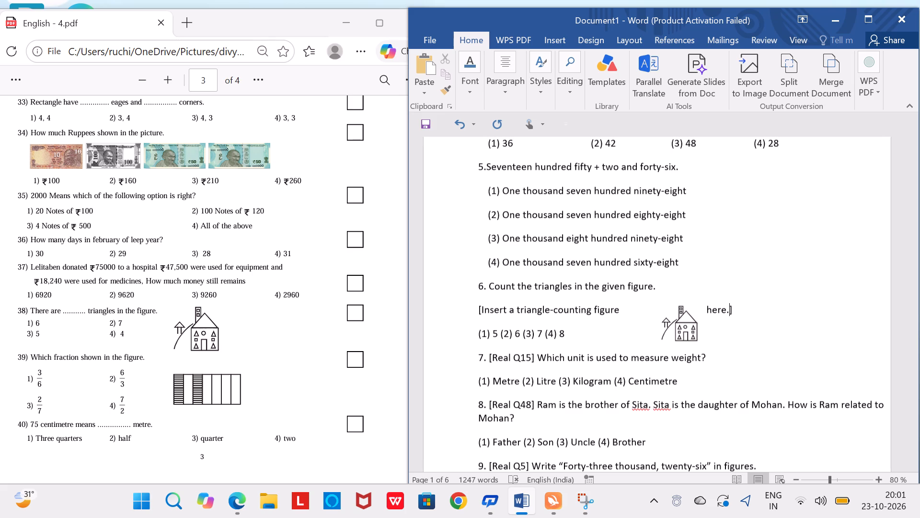
key(BackSpace)
key(BackSpace)
key(BackSpace)
key(BackSpace)
key(Right)
key(BackSpace)
key(BackSpace)
key(BackSpace)
key(BackSpace)
key(BackSpace)
key(BackSpace)
key(BackSpace)
key(BackSpace)
key(BackSpace)
key(BackSpace)
key(BackSpace)
key(BackSpace)
key(BackSpace)
key(BackSpace)
key(BackSpace)
key(BackSpace)
key(BackSpace)
key(BackSpace)
key(BackSpace)
key(BackSpace)
key(BackSpace)
key(BackSpace)
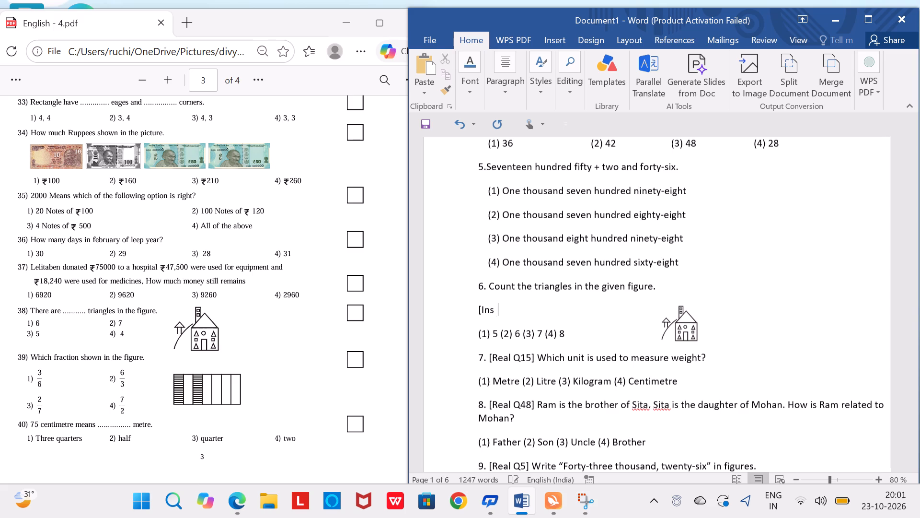
key(BackSpace)
key(BackSpace)
key(BackSpace)
key(BackSpace)
key(BackSpace)
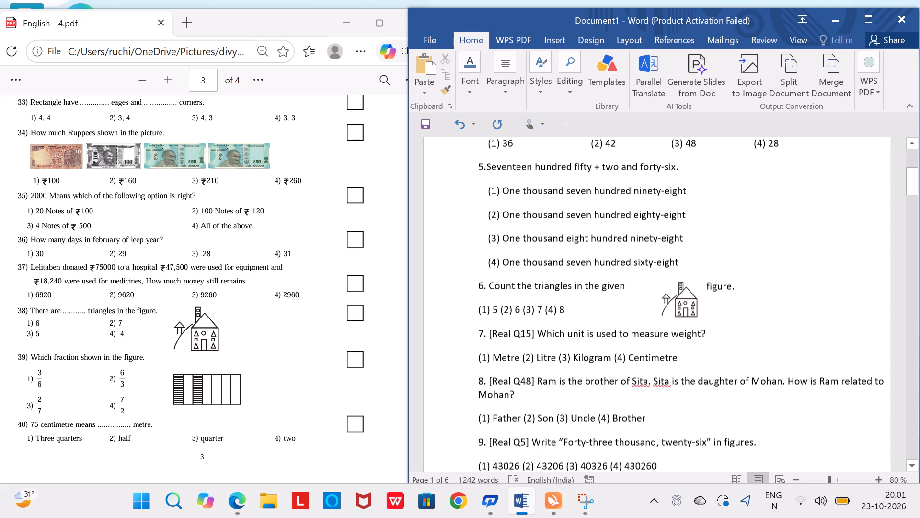
Move the house figure slightly right so it stands clear of question 6's text, beyond the word "figure.".
drag(685, 304, 708, 302)
Indent question 6's line of answer options with five spaces.
click(475, 308)
key(space)
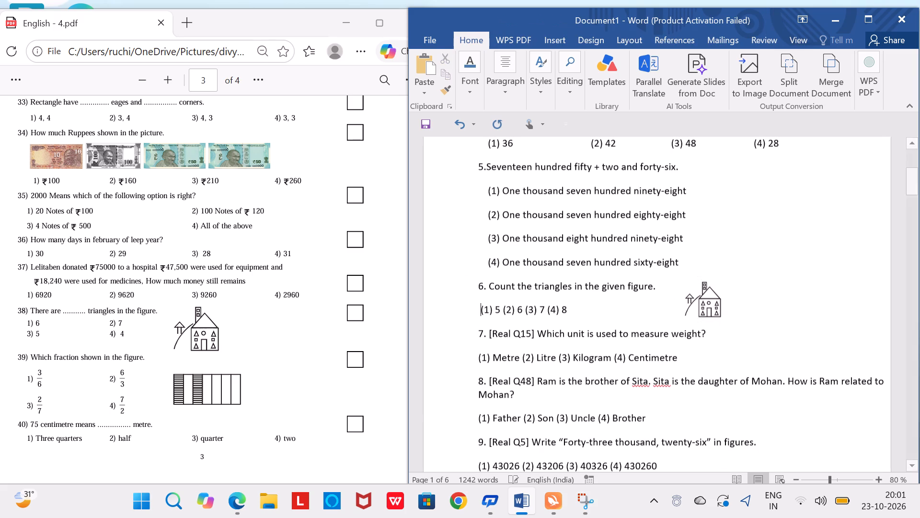
key(space)
key(space)
key(space)
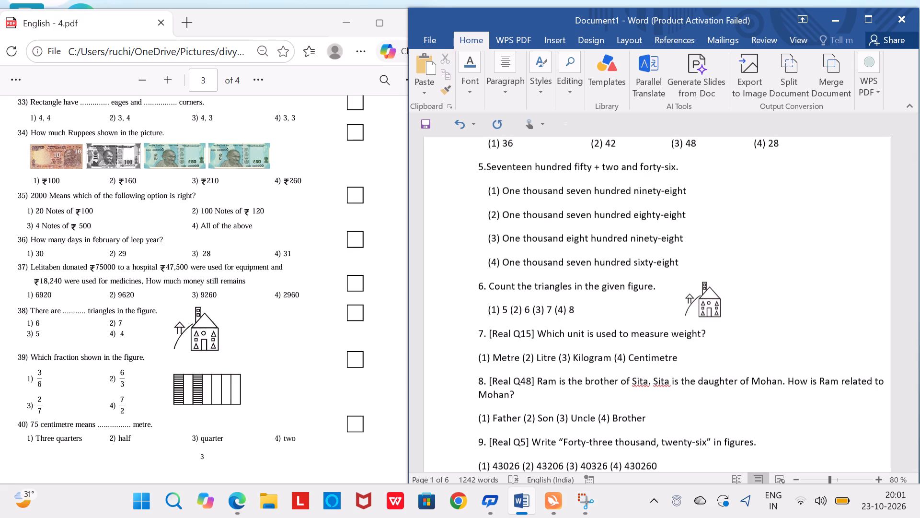
key(space)
Move question 6's option (2) away from option (1) with tabs, into the second answer column used in question 4.
key(Right)
key(Right)
key(Right)
key(Right)
key(Right)
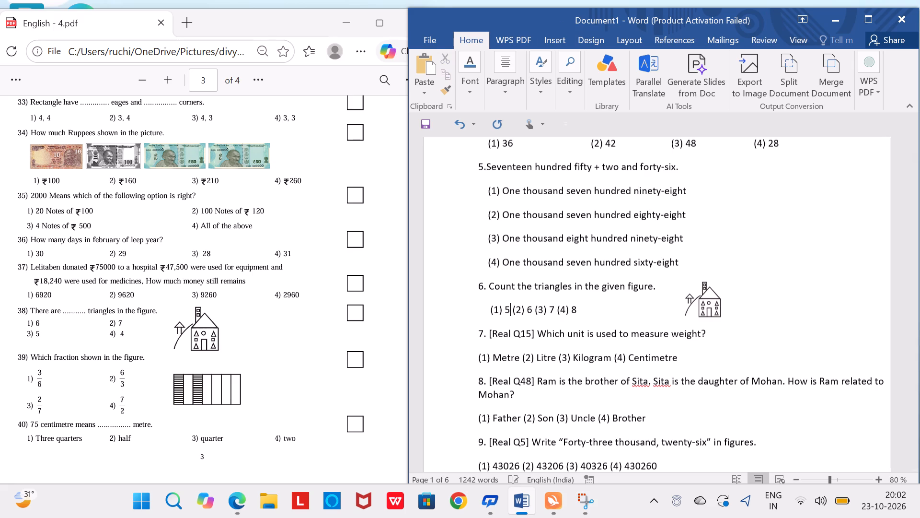
key(Tab)
key(Tab)
key(Tab)
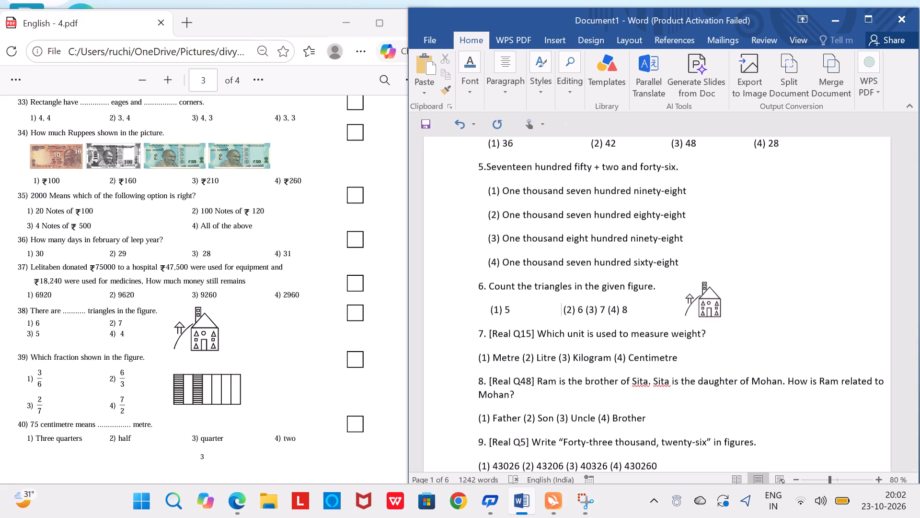
Move question 6's options (3) and (4) onto a new line below and indent that line with five spaces.
key(Right)
key(Right)
key(Right)
key(Right)
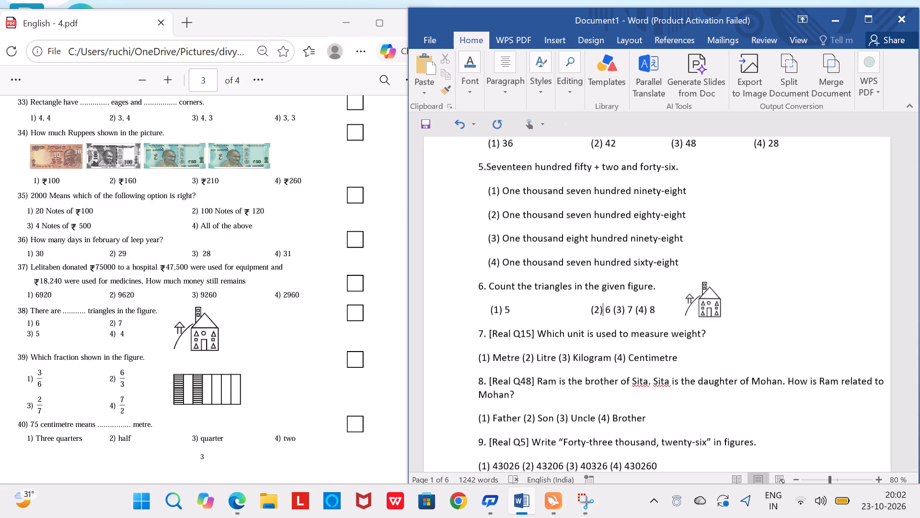
key(Right)
key(Right)
key(Right)
key(Return)
key(space)
key(space)
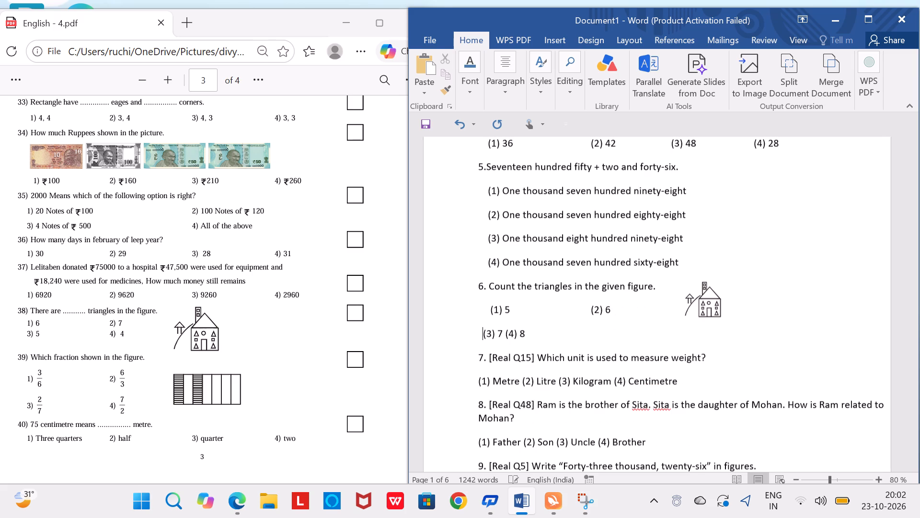
key(space)
key(space)
key(space)
Separate question 6's option (4) from option (3) with three tabs so it sits under option (2).
key(Right)
key(Right)
key(Right)
key(Right)
key(Right)
key(Right)
key(Tab)
key(Tab)
key(Tab)
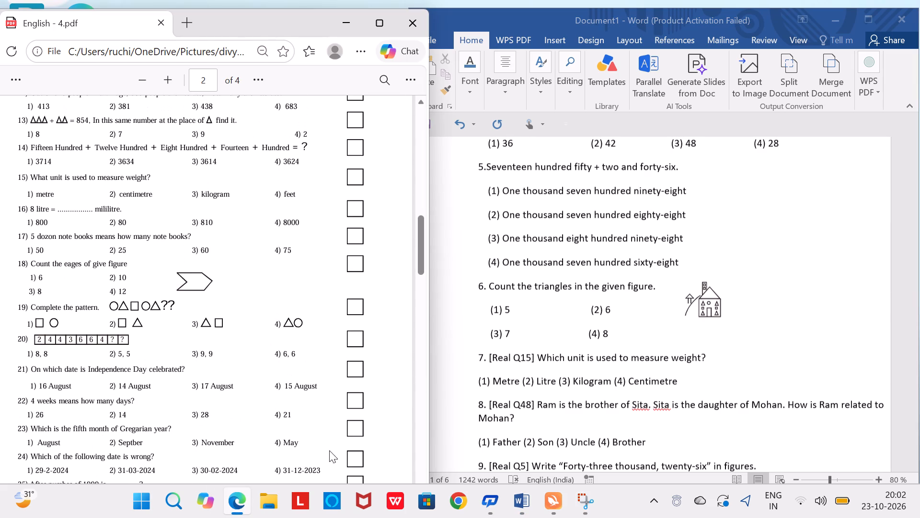
Delete the "[Real Q15]" tag from question 7, leaving one space after its number.
click(535, 360)
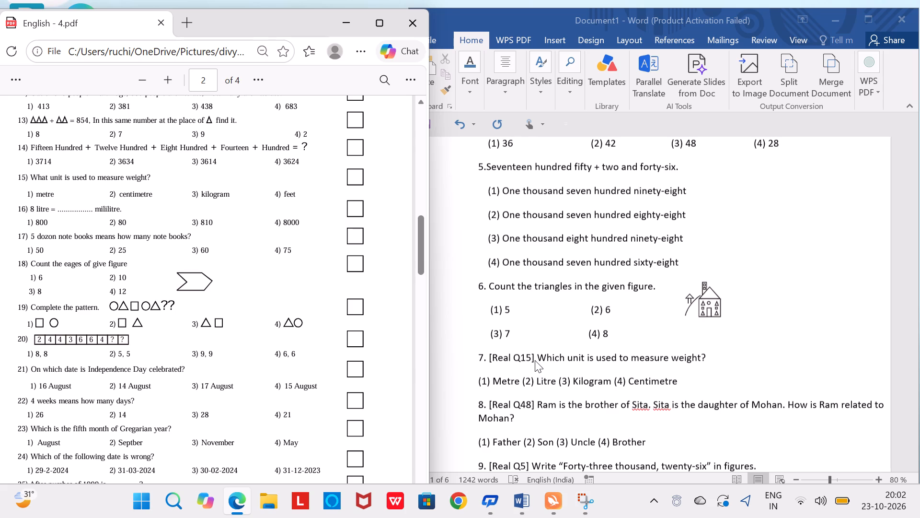
click(535, 360)
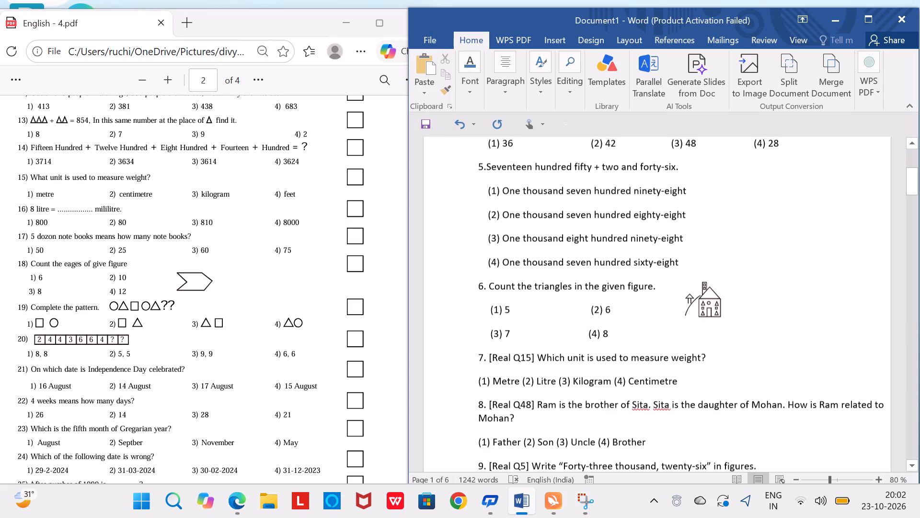
key(Right)
key(BackSpace)
key(BackSpace)
key(BackSpace)
key(BackSpace)
key(BackSpace)
key(BackSpace)
key(BackSpace)
key(BackSpace)
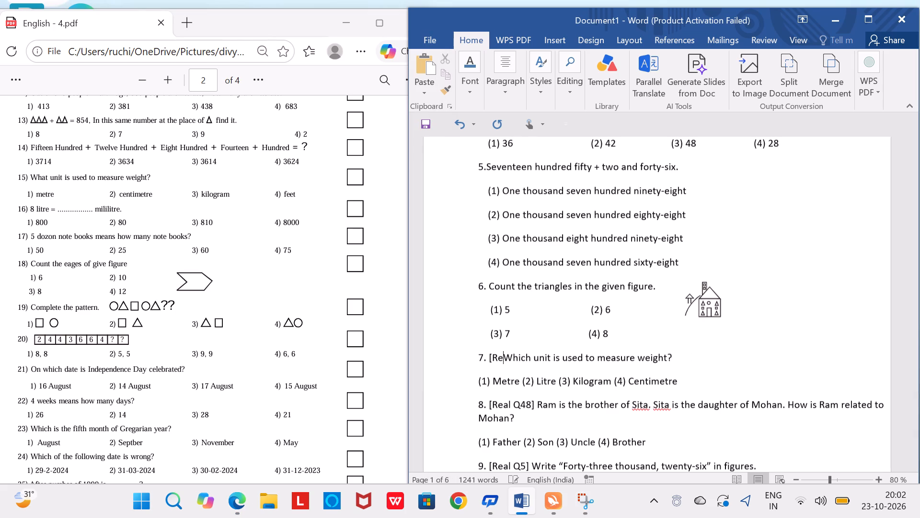
key(BackSpace)
key(BackSpace)
key(BackSpace)
Indent question 7's line of answer options with five spaces.
key(Down)
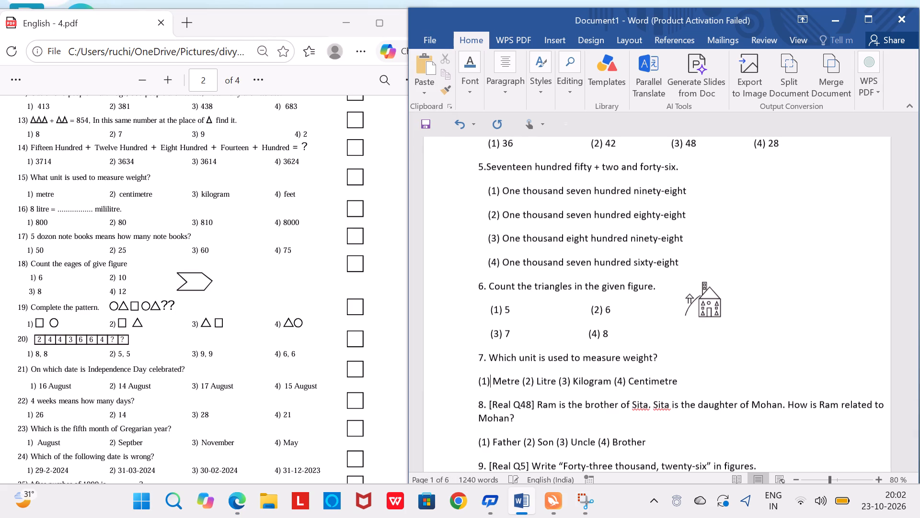
key(Left)
key(Left)
key(Left)
key(space)
key(space)
key(space)
key(space)
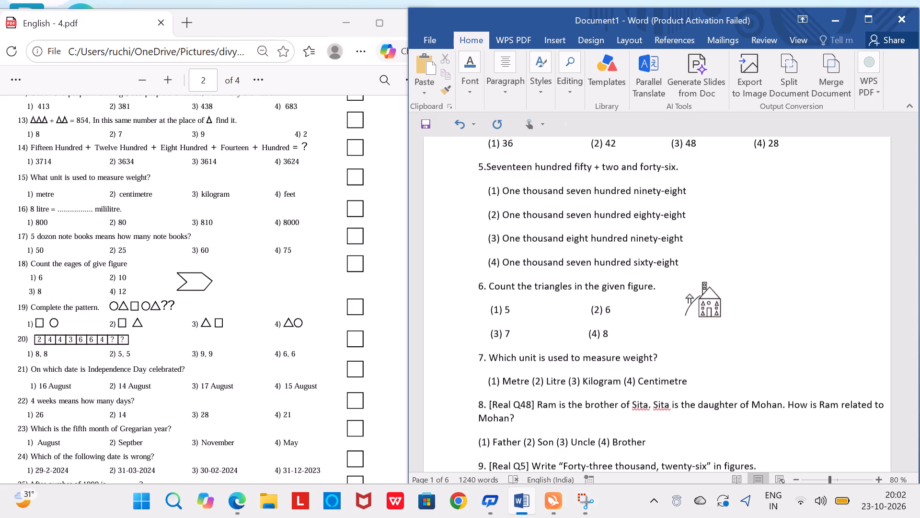
key(space)
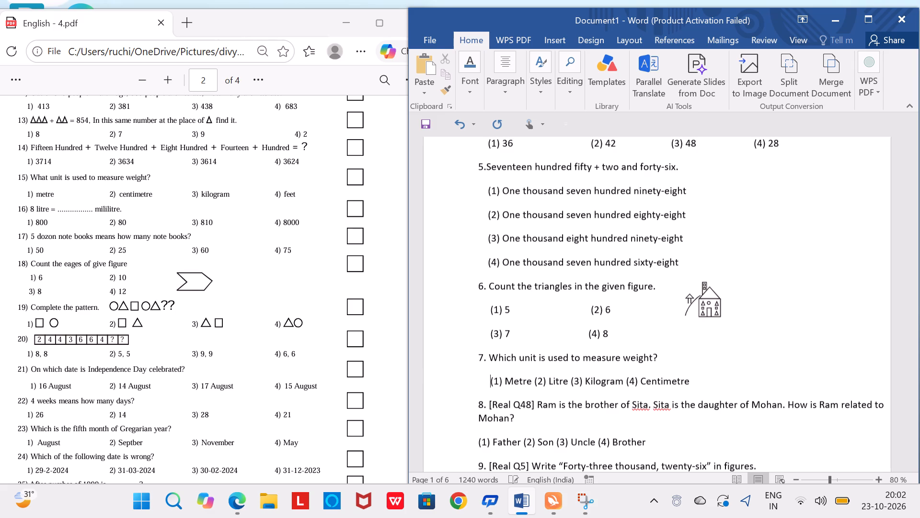
Move question 7's option "(2) Litre" into the second answer column with two tabs.
key(Right)
key(Right)
key(Right)
key(Right)
key(Right)
key(Right)
key(Right)
key(Right)
key(Right)
key(Right)
key(Right)
key(Right)
key(Left)
key(Left)
key(Tab)
key(Tab)
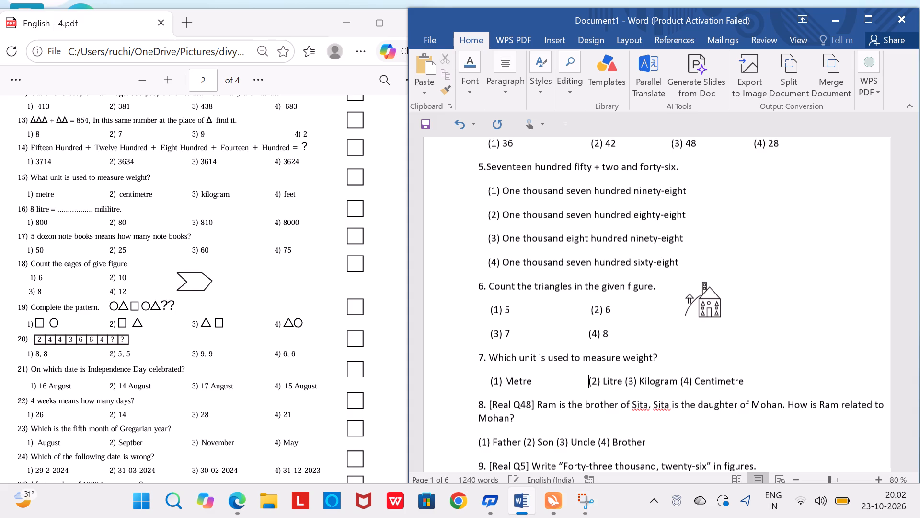
Move question 7's option "(3) Kilogram" into the third answer column with two tabs.
key(Right)
key(Right)
key(Right)
key(Right)
key(Right)
key(Right)
key(Right)
key(Right)
key(Right)
key(Right)
key(Tab)
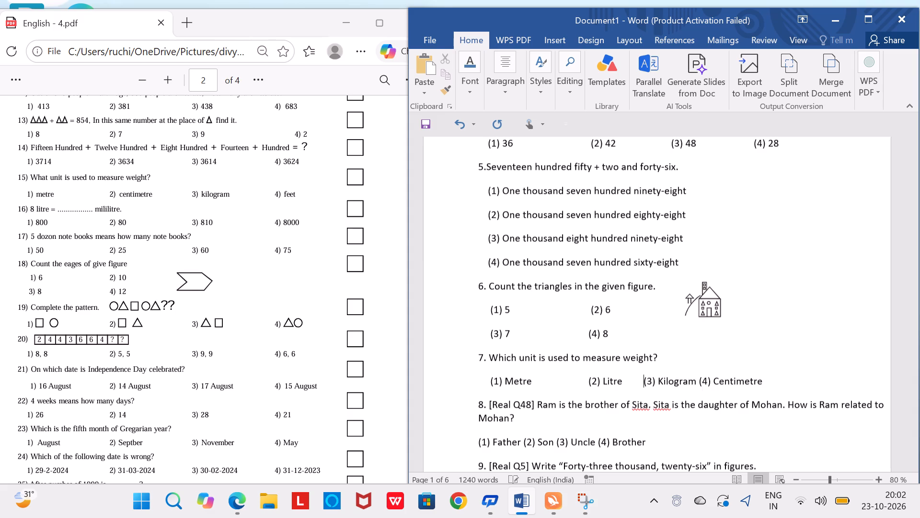
key(Tab)
Move question 7's option "(4) Centimetre" into the fourth answer column with a tab.
key(Right)
key(Right)
key(Right)
key(Right)
key(Right)
key(Right)
key(Right)
key(Right)
key(Right)
key(Right)
key(Right)
key(Right)
key(Right)
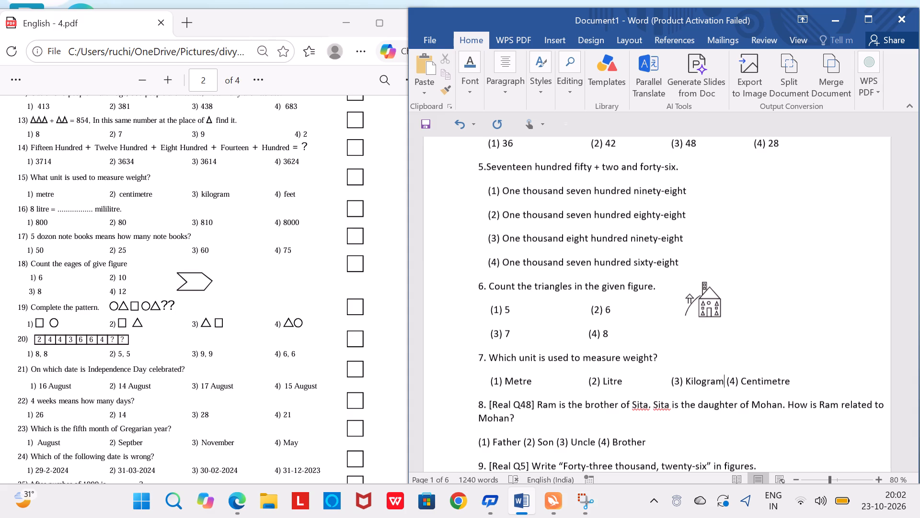
key(Tab)
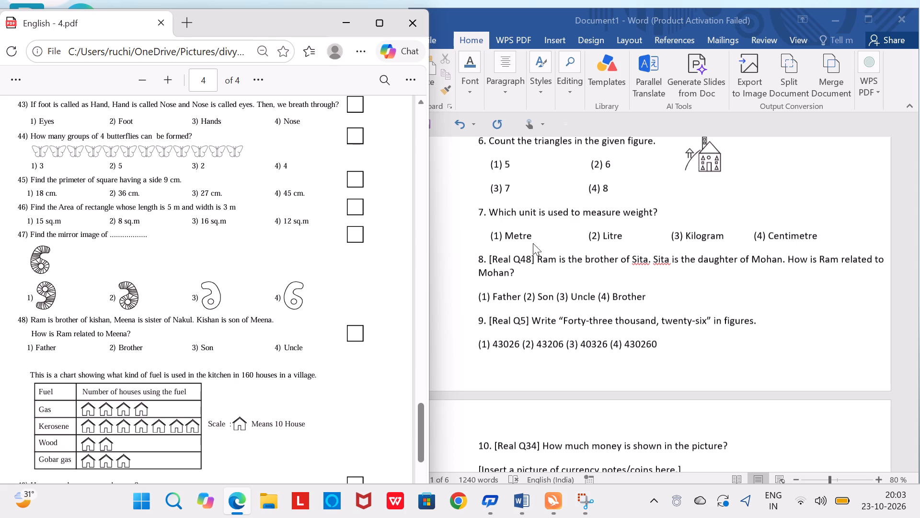
Delete the "[Real Q48]" tag from question 8, leaving one space between its number and "Ram".
click(534, 259)
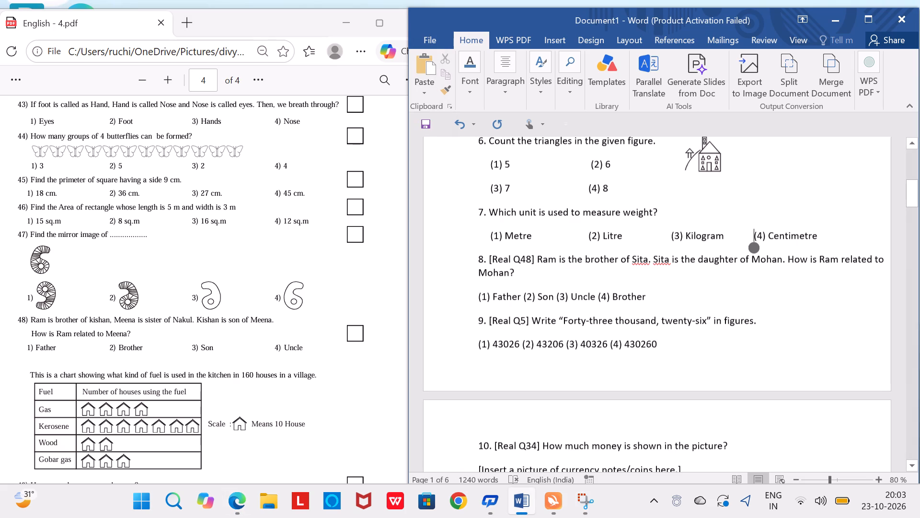
key(Right)
key(Down)
key(Left)
key(Left)
key(Left)
key(Left)
key(Left)
key(Left)
key(Left)
key(Left)
key(Left)
key(Left)
key(Left)
key(Left)
key(Left)
key(Left)
key(Left)
key(Left)
key(Left)
key(Left)
key(Left)
key(Left)
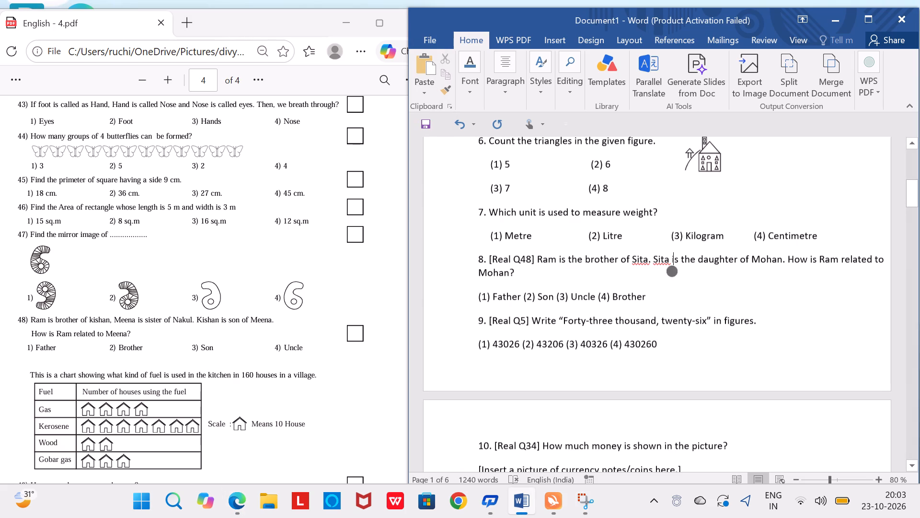
key(Left)
key(Left)
key(Left)
key(Left)
key(Left)
key(Left)
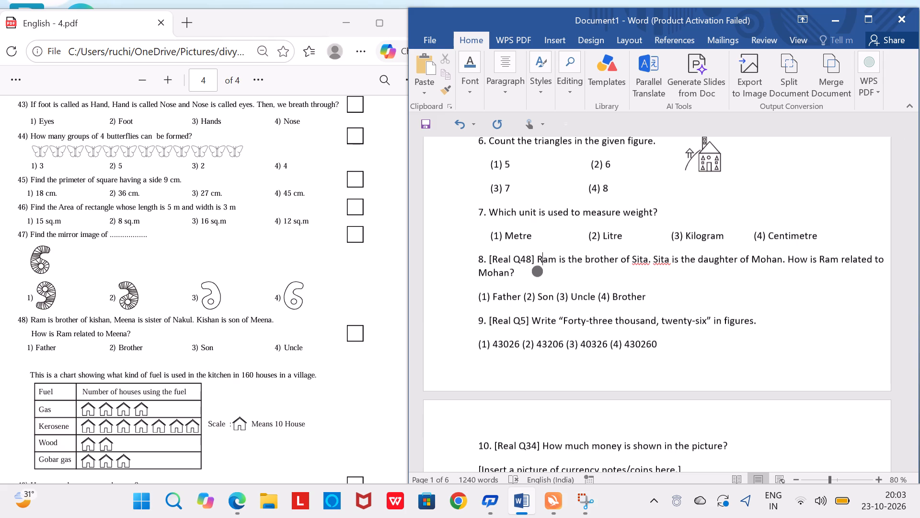
key(BackSpace)
key(BackSpace)
key(BackSpace)
key(BackSpace)
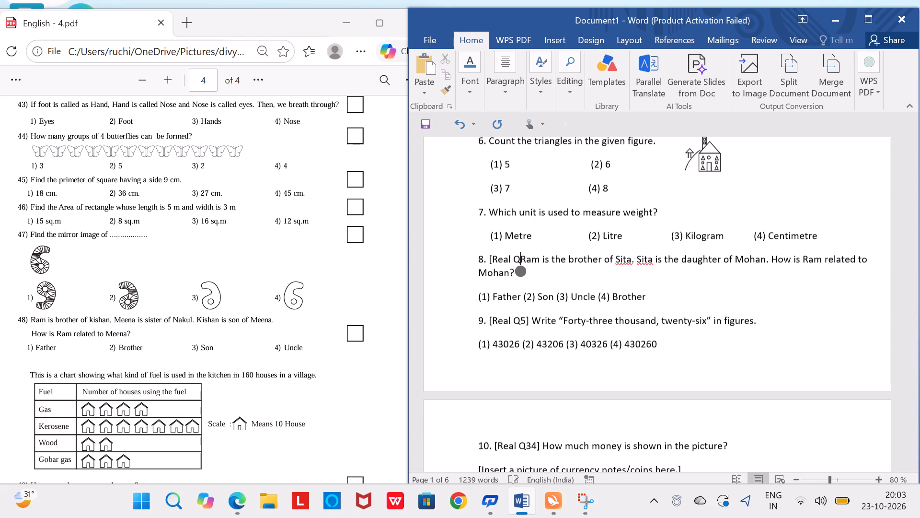
key(BackSpace)
key(BackSpace)
key(BackSpace)
key(BackSpace)
key(BackSpace)
key(BackSpace)
key(BackSpace)
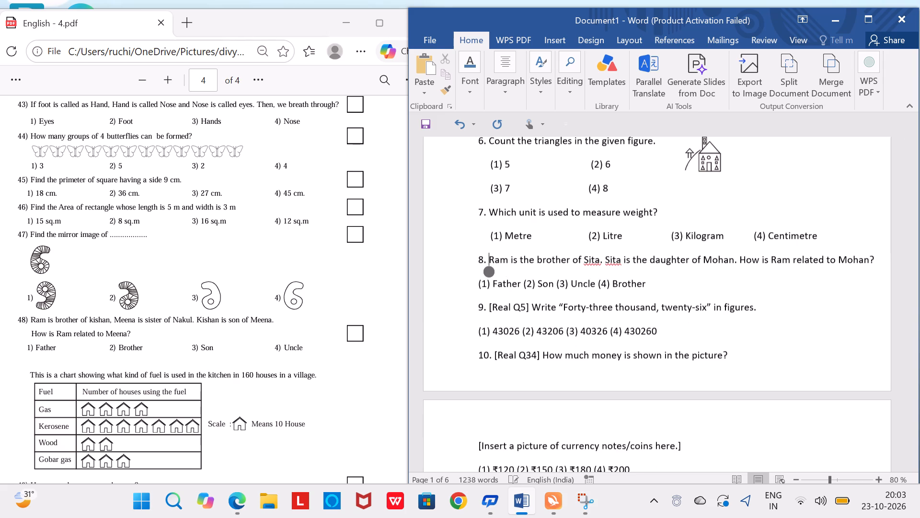
Indent question 8's line of answer options with five spaces.
key(Down)
key(Left)
key(Left)
key(Left)
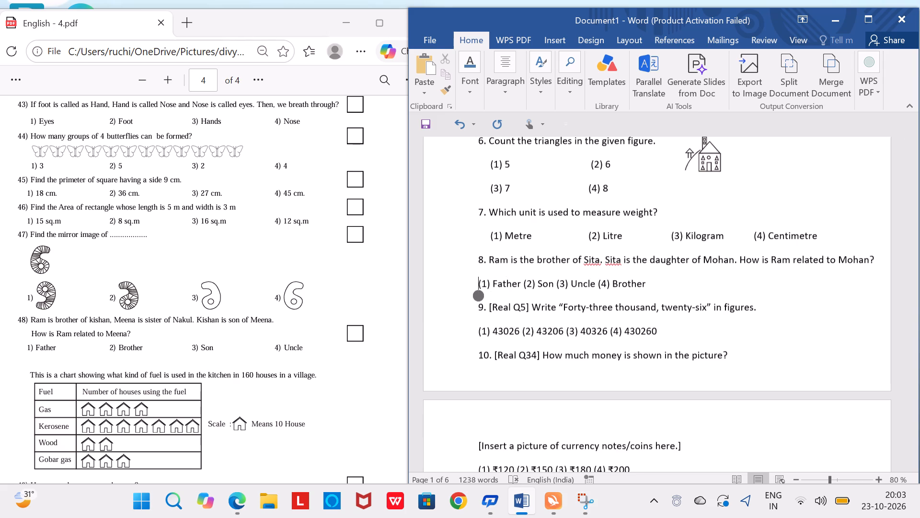
key(space)
key(space)
key(space)
key(space)
key(space)
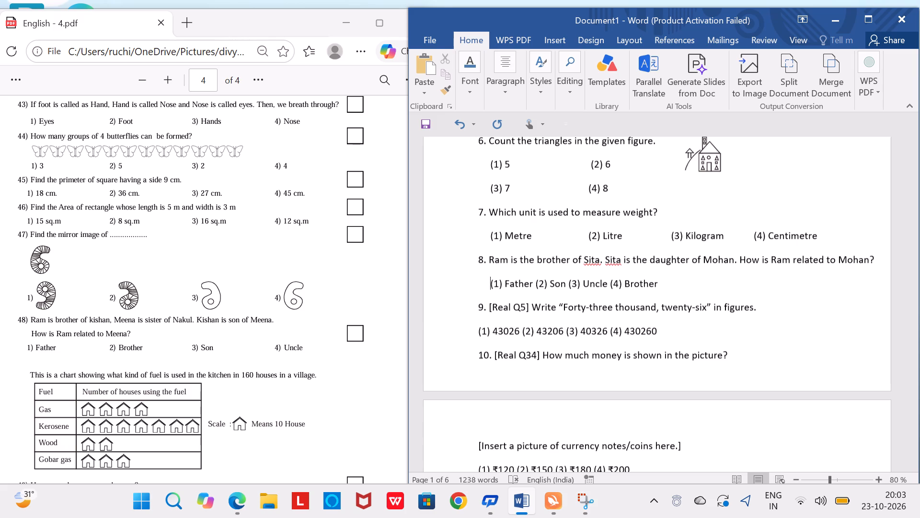
Move question 8's option "(2) Son" into the second answer column with two tabs.
key(Right)
key(Right)
key(Right)
key(Right)
key(Right)
key(Right)
key(Right)
key(Right)
key(Right)
key(Right)
key(Right)
key(Tab)
key(Tab)
Move question 8's option "(3) Uncle" into the third answer column with two tabs.
key(Right)
key(Right)
key(Right)
key(Right)
key(Right)
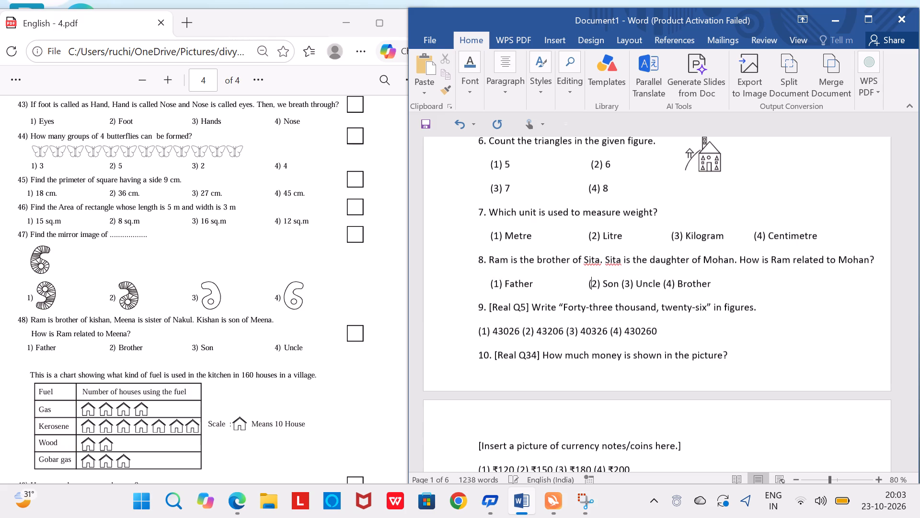
key(Right)
key(Right)
key(Right)
key(Tab)
key(Tab)
Move question 8's option "(4) Brother" into the fourth answer column with two tabs.
key(Right)
key(Right)
key(Right)
key(Right)
key(Right)
key(Right)
key(Right)
key(Right)
key(Right)
key(Right)
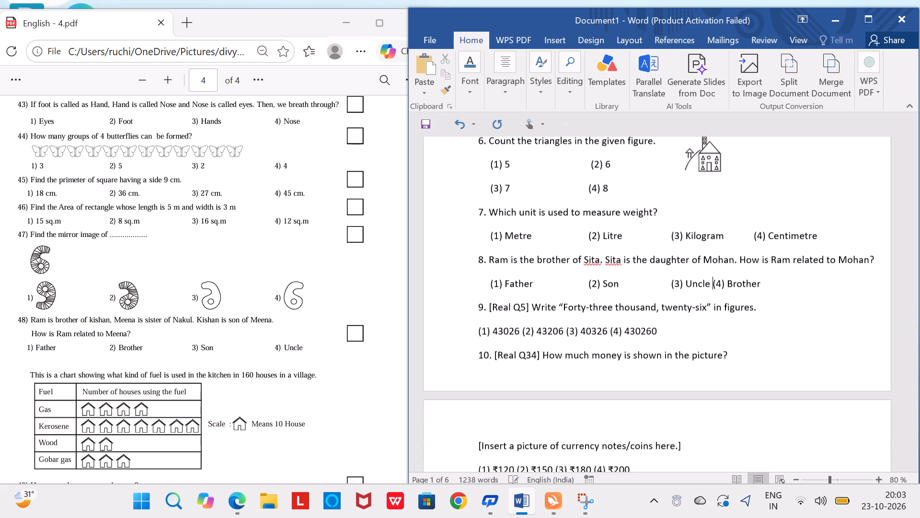
key(Tab)
key(Tab)
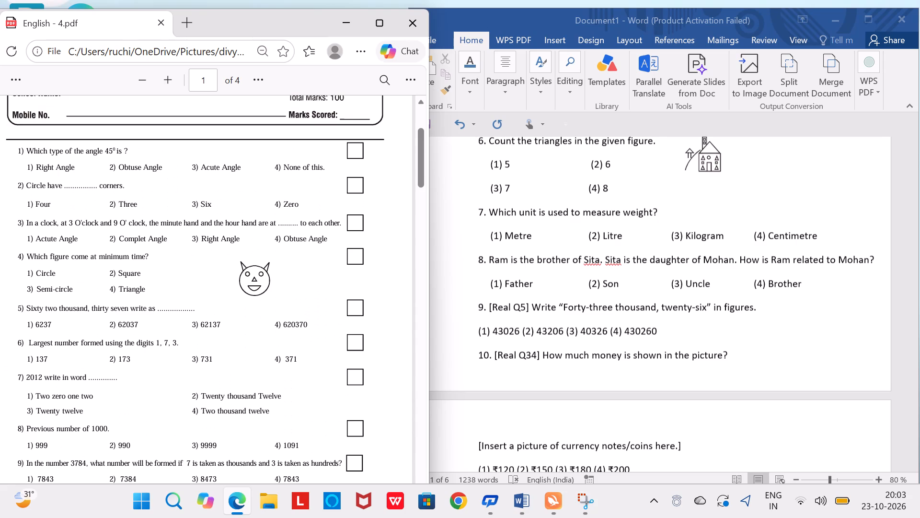
Delete the "[Real Q5]" tag from question 9, leaving one space between its number and "Write".
click(530, 308)
click(532, 309)
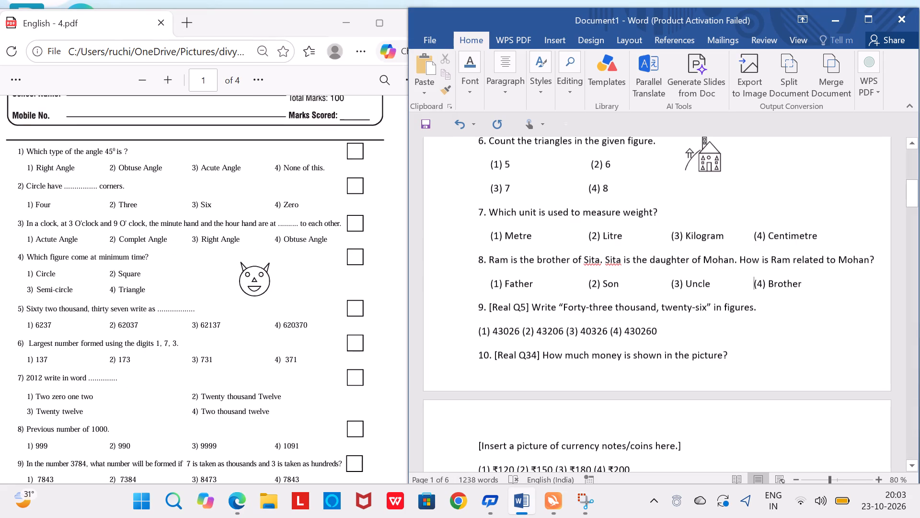
key(BackSpace)
key(BackSpace)
key(BackSpace)
key(BackSpace)
key(BackSpace)
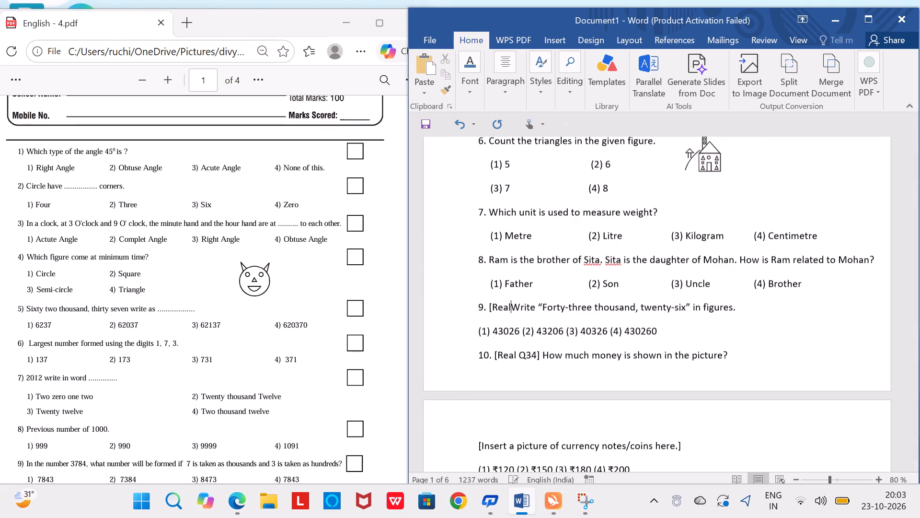
key(BackSpace)
key(BackSpace)
key(BackSpace)
key(BackSpace)
key(BackSpace)
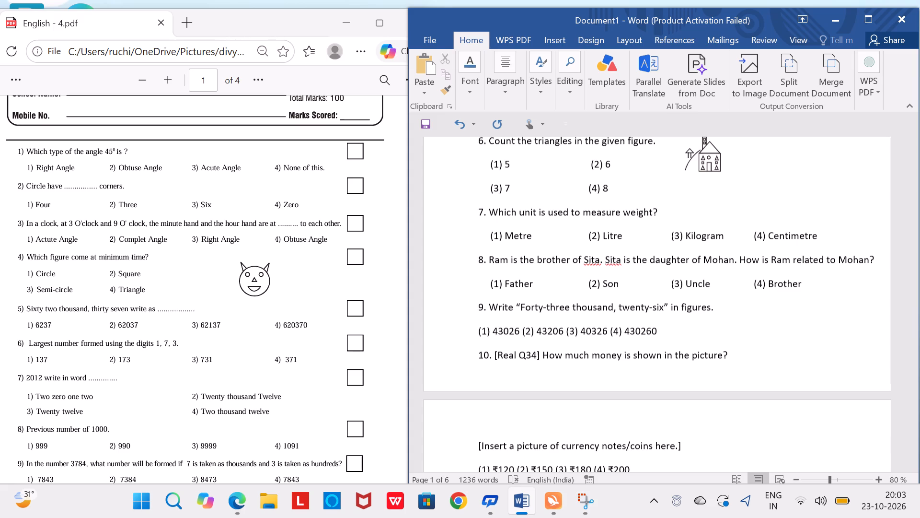
Indent question 9's line of answer options with five spaces.
key(Down)
key(Left)
key(Left)
key(Left)
key(Left)
key(Down)
key(Left)
key(Left)
key(Left)
key(Left)
key(Left)
key(Left)
key(Left)
key(Left)
key(Left)
key(Left)
key(Left)
key(Left)
key(Left)
key(Left)
key(Left)
key(Left)
key(Left)
key(Left)
key(Left)
key(Left)
key(Left)
key(Left)
key(Left)
key(Left)
key(Left)
key(Left)
key(space)
key(space)
key(space)
key(space)
key(space)
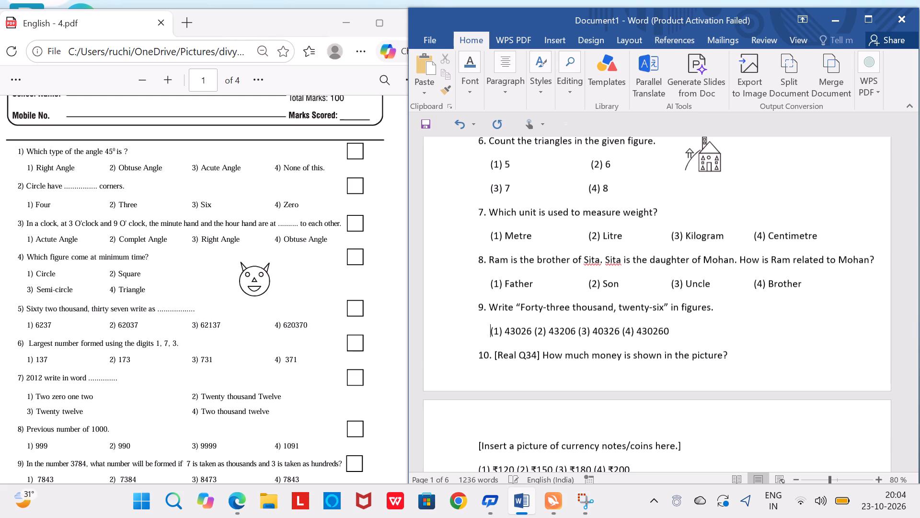
Move question 9's option "(2) 43206" into the second answer column with tabs, removing the extra space before it.
key(Right)
key(Right)
key(Right)
key(Right)
key(Right)
key(Right)
key(Right)
key(Right)
key(Right)
key(Tab)
key(Tab)
key(Tab)
key(Right)
key(Right)
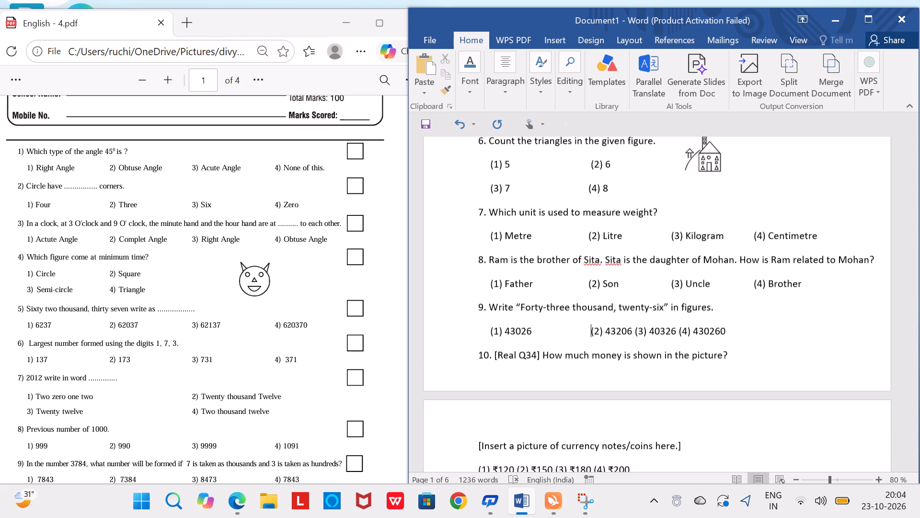
key(Left)
key(BackSpace)
key(BackSpace)
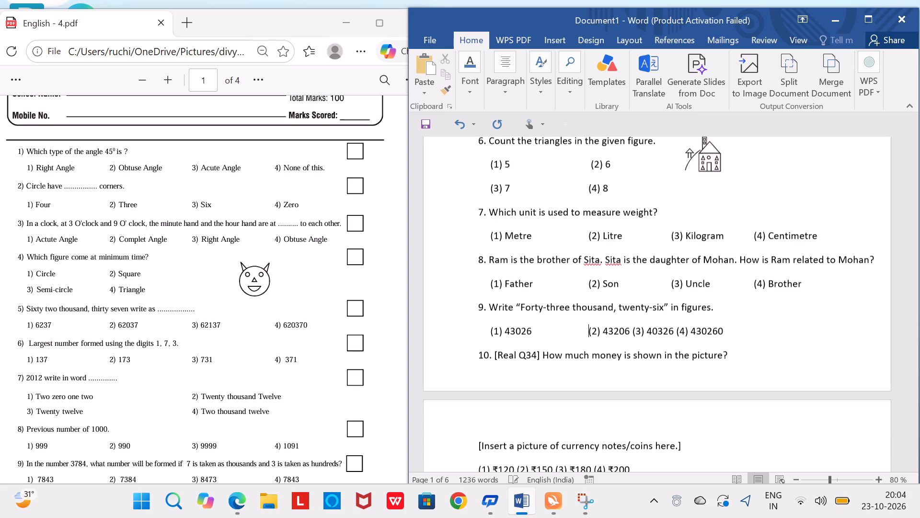
key(Tab)
Move question 9's option "(3) 40326" into the third answer column with two tabs.
key(Right)
key(Right)
key(Right)
key(Right)
key(Right)
key(Right)
key(Right)
key(Right)
key(Right)
key(Right)
key(Tab)
key(Tab)
Move question 9's option "(4) 430260" into the fourth answer column with two tabs.
key(Right)
key(Right)
key(Right)
key(Right)
key(Right)
key(Right)
key(Right)
key(Right)
key(Right)
key(Right)
key(Right)
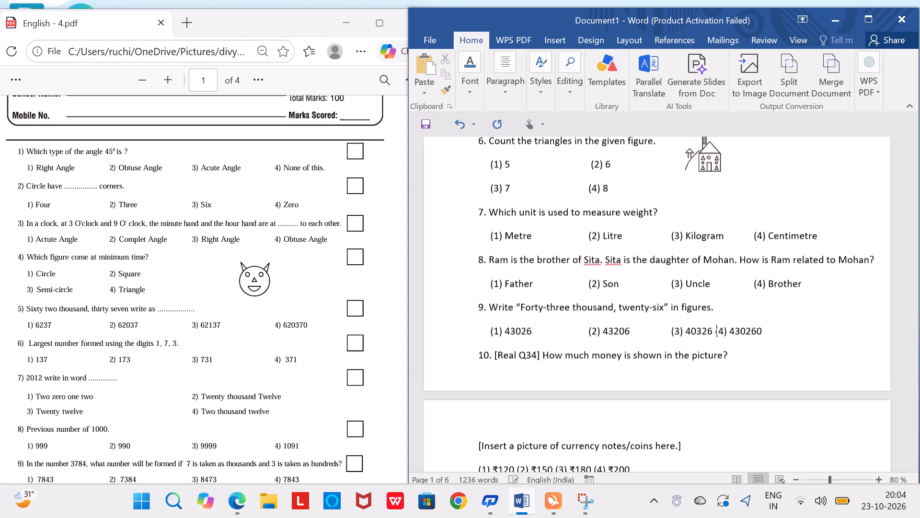
key(Left)
key(Tab)
key(Tab)
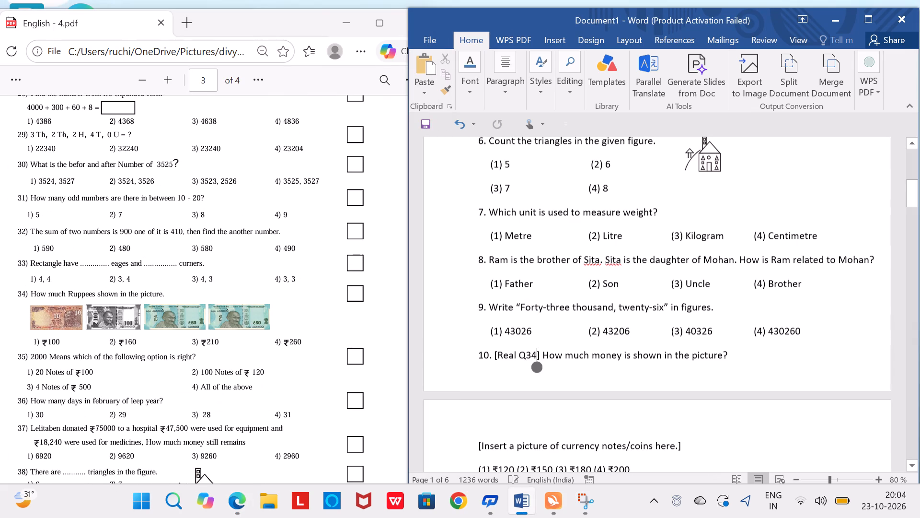
Delete the "[Real Q34]" tag from question 10, leaving one space between its number and "How".
key(Right)
key(Right)
key(BackSpace)
key(BackSpace)
key(BackSpace)
key(BackSpace)
key(BackSpace)
key(BackSpace)
key(BackSpace)
key(BackSpace)
key(BackSpace)
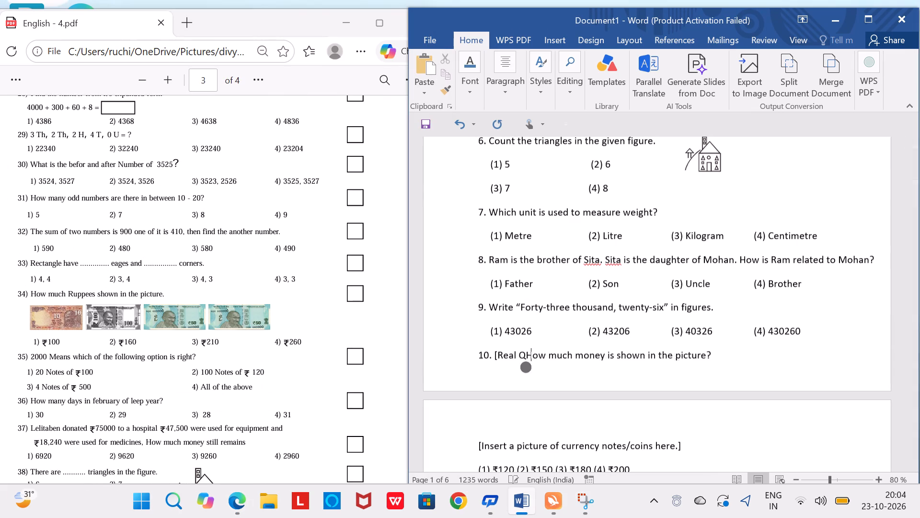
key(BackSpace)
key(BackSpace)
Insert an empty paragraph before question 10 so that the question starts on the second page.
key(Left)
key(Left)
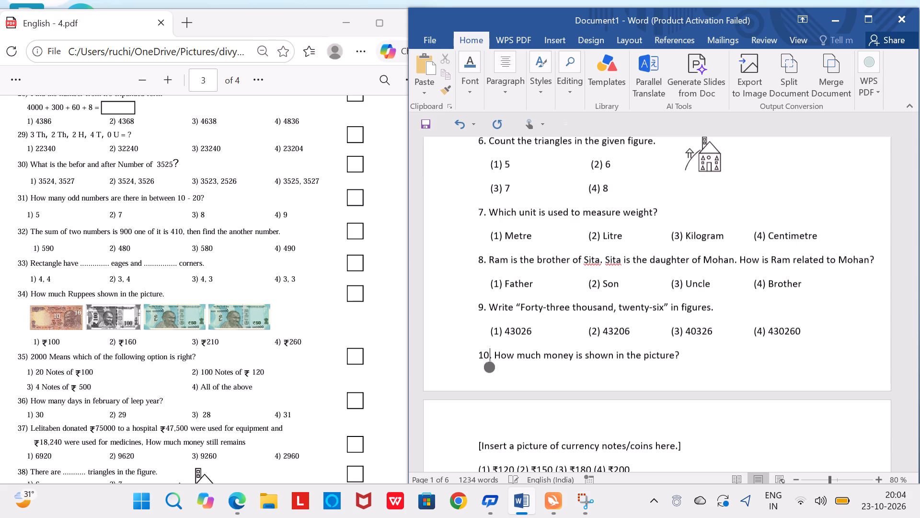
key(Left)
key(Left)
key(Return)
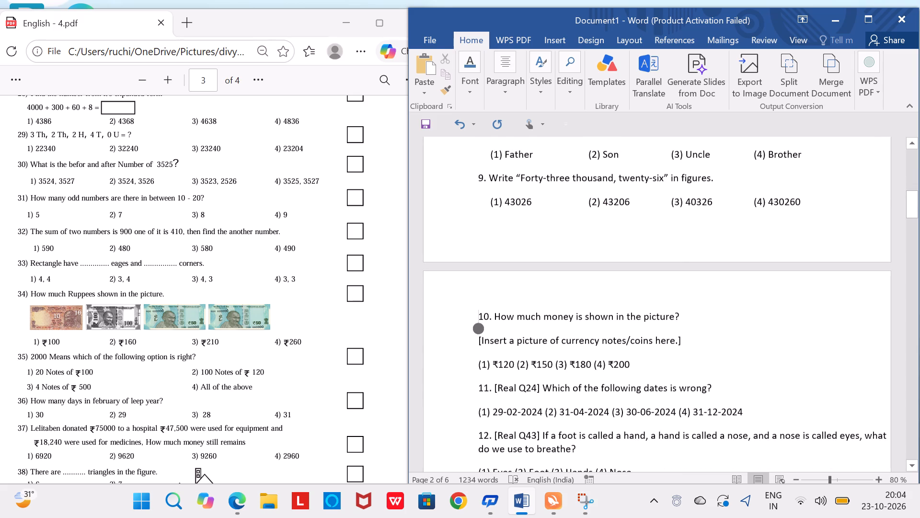
Delete the placeholder "[Insert a picture of currency notes/coins here.]" under question 10, leaving its line empty.
click(683, 341)
key(BackSpace)
key(BackSpace)
key(BackSpace)
key(BackSpace)
key(BackSpace)
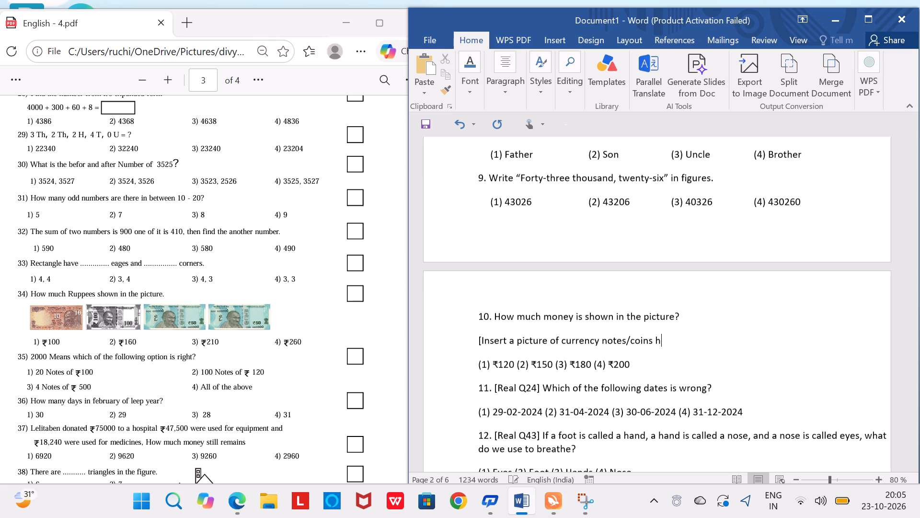
key(BackSpace)
key(BackSpace)
key(BackSpace)
key(BackSpace)
key(BackSpace)
key(BackSpace)
key(BackSpace)
key(BackSpace)
key(BackSpace)
key(BackSpace)
key(BackSpace)
key(BackSpace)
key(BackSpace)
key(BackSpace)
key(BackSpace)
key(BackSpace)
key(BackSpace)
key(BackSpace)
key(BackSpace)
key(BackSpace)
key(BackSpace)
key(BackSpace)
key(BackSpace)
key(BackSpace)
key(BackSpace)
key(BackSpace)
key(BackSpace)
key(BackSpace)
key(BackSpace)
key(BackSpace)
key(BackSpace)
key(BackSpace)
key(BackSpace)
key(BackSpace)
key(BackSpace)
key(BackSpace)
key(BackSpace)
key(BackSpace)
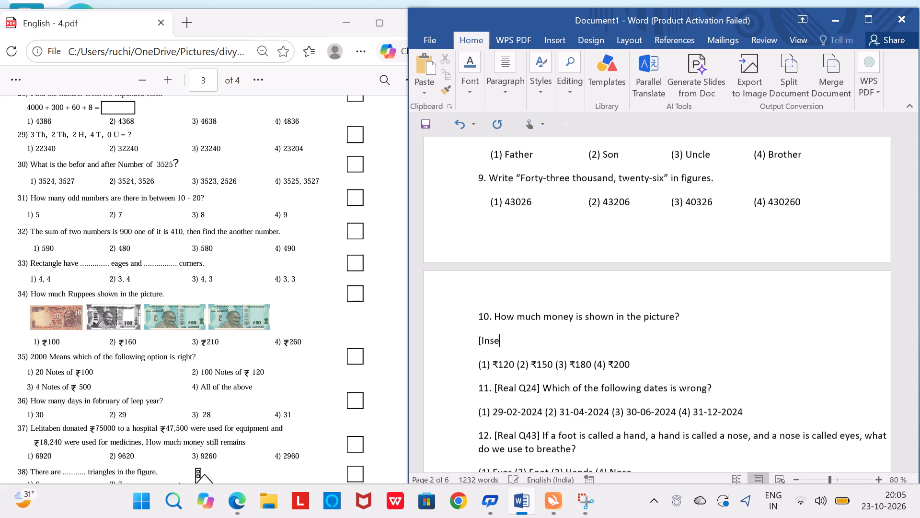
key(BackSpace)
key(BackSpace)
key(BackSpace)
key(BackSpace)
key(BackSpace)
Snip the ₹100 note from question 34 of the PDF with Snipping Tool, copy the image and close the tool.
click(142, 500)
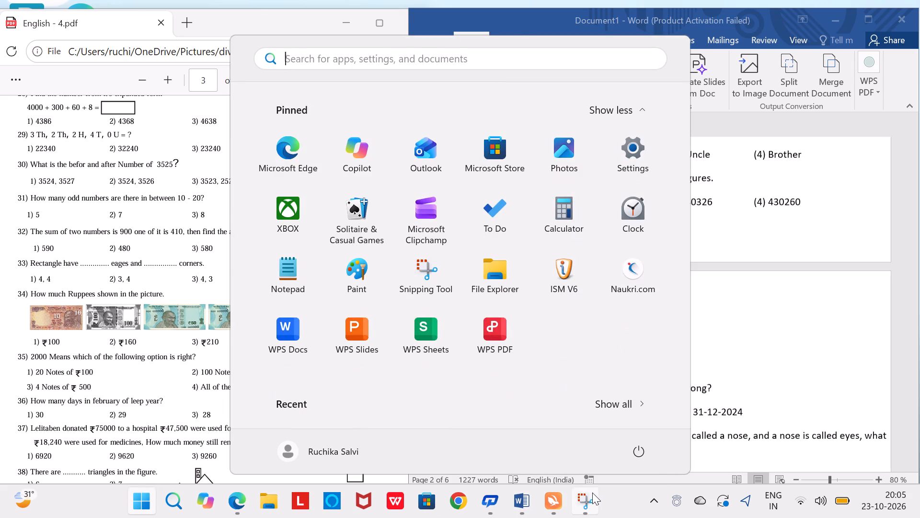
click(592, 493)
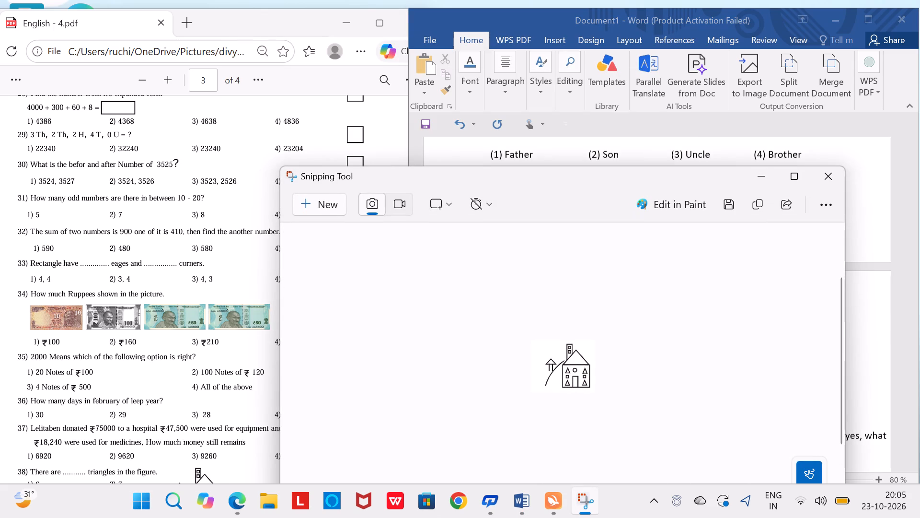
click(304, 200)
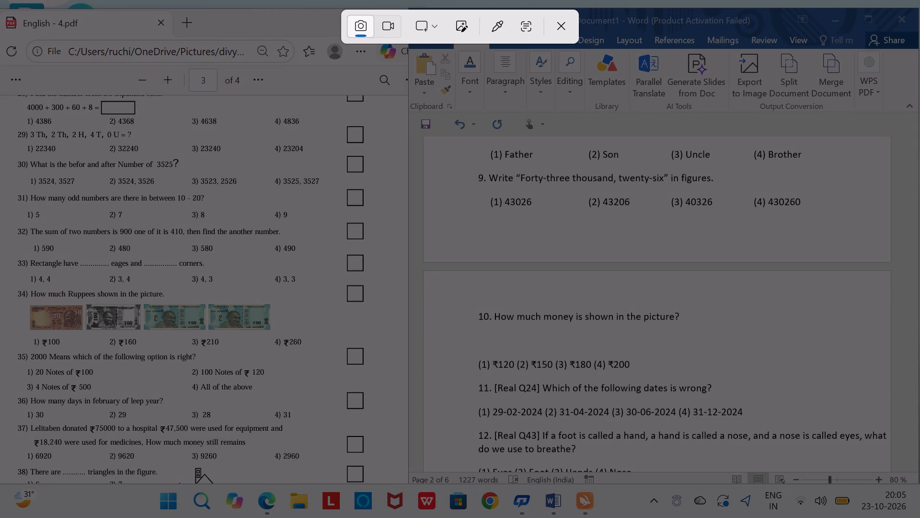
drag(84, 304, 93, 310)
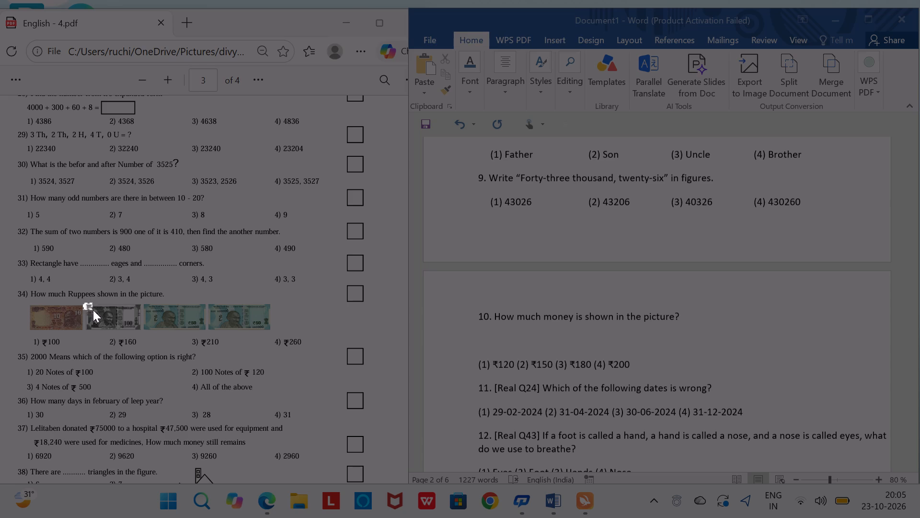
drag(93, 310, 144, 329)
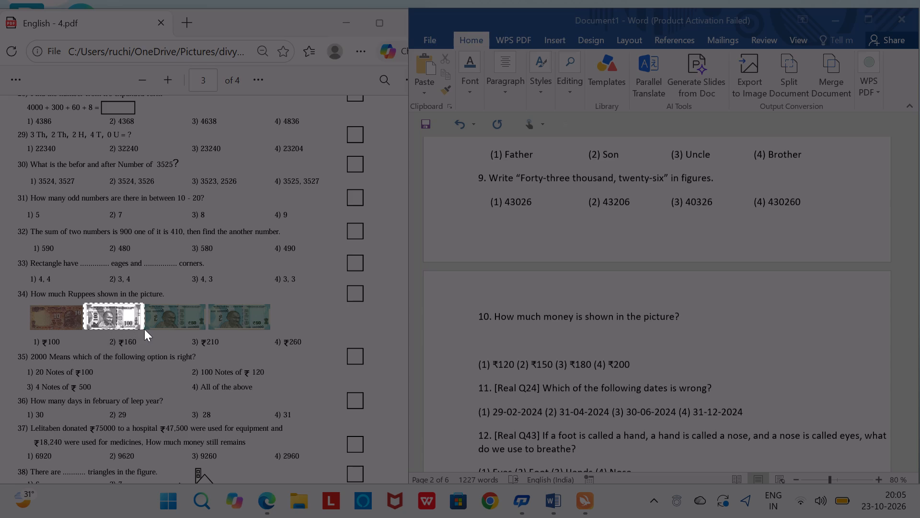
drag(144, 329, 141, 330)
drag(141, 330, 141, 330)
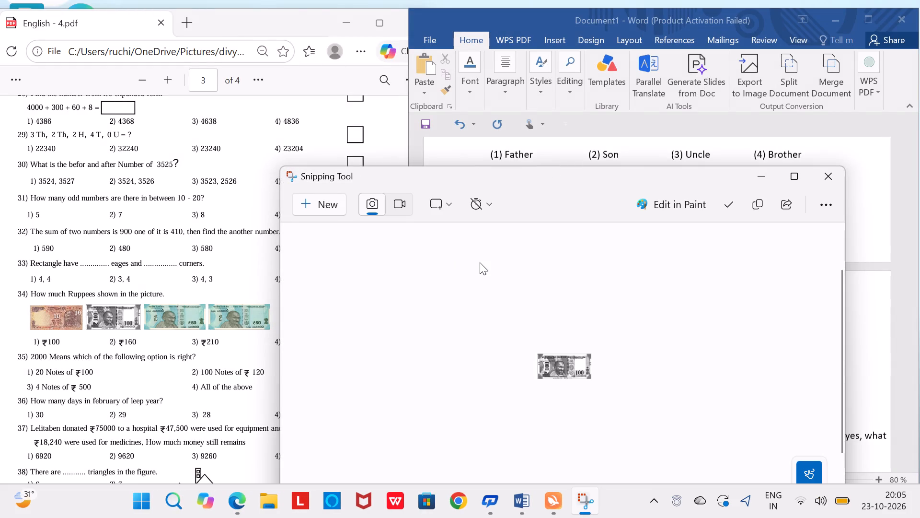
click(755, 207)
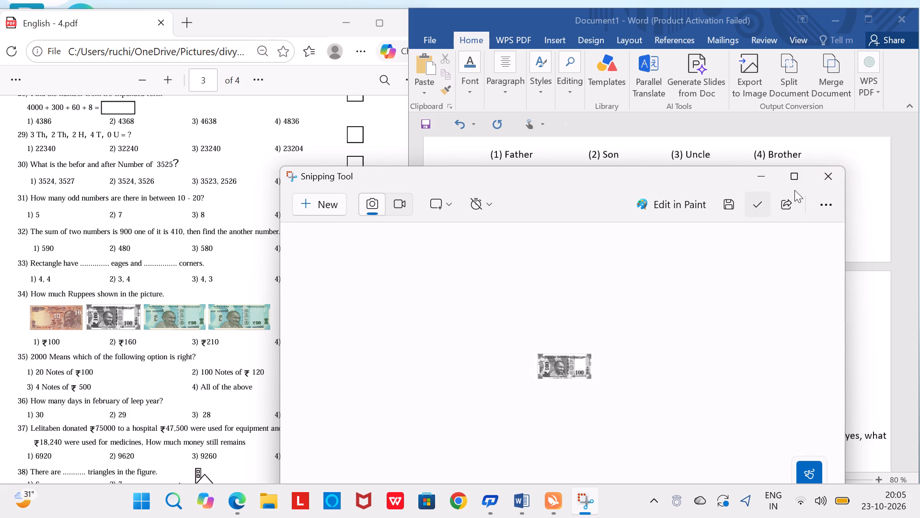
click(820, 182)
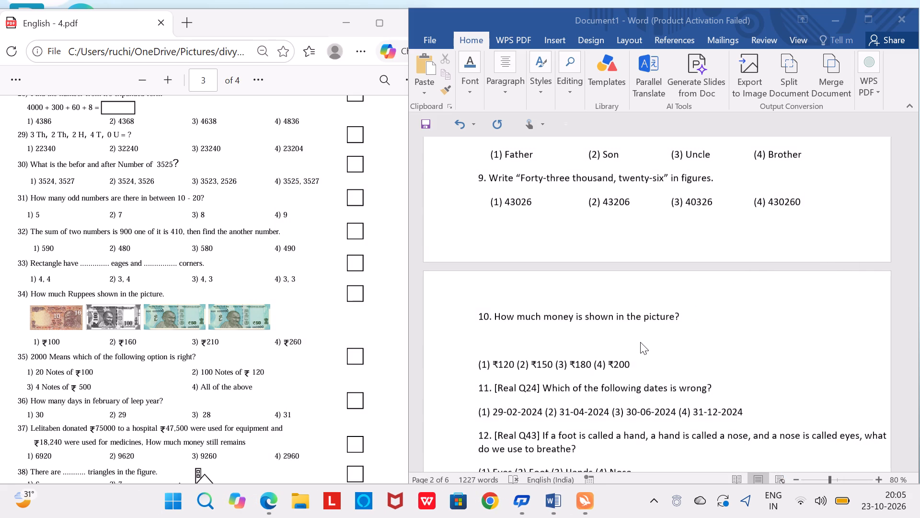
Paste the ₹100 note image into the empty line below question 10 in the Word document.
key(ctrl+v)
click(589, 347)
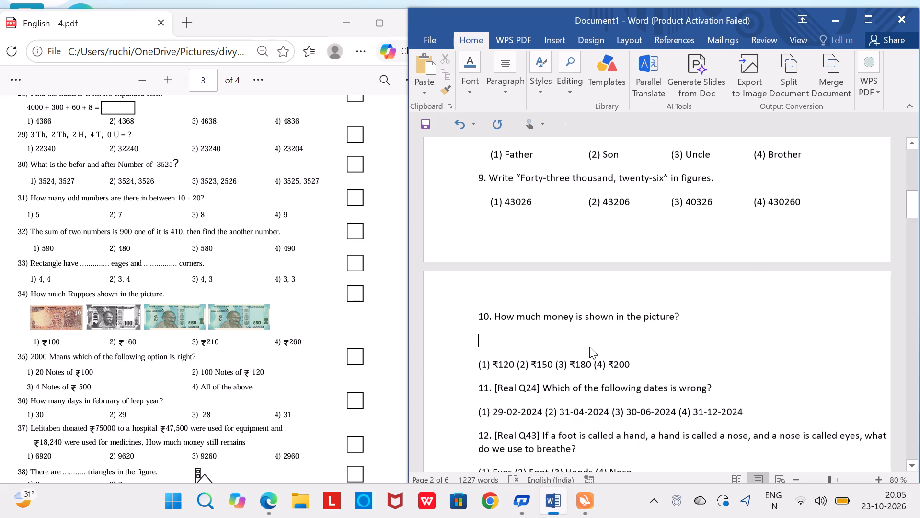
key(ctrl+v)
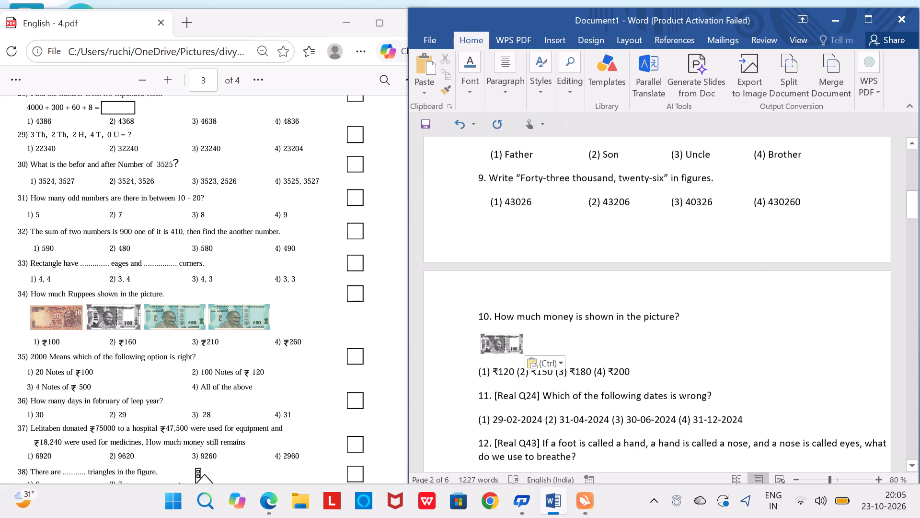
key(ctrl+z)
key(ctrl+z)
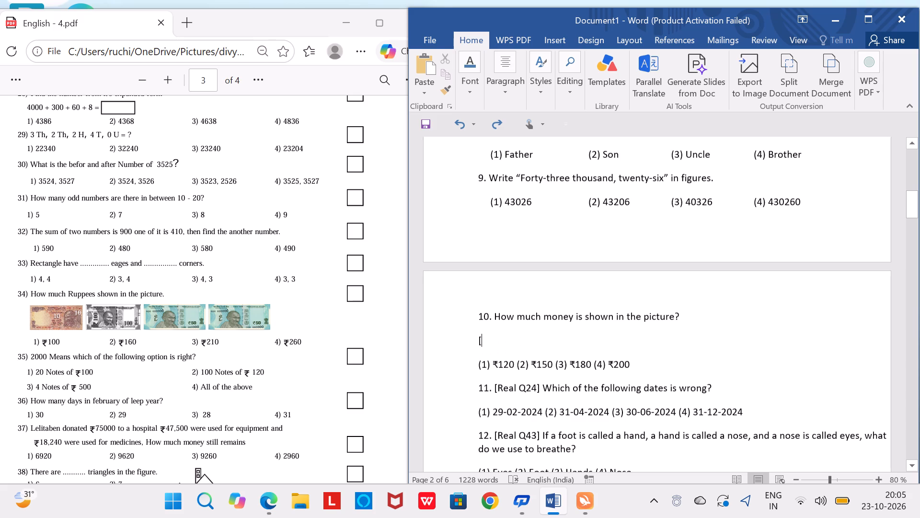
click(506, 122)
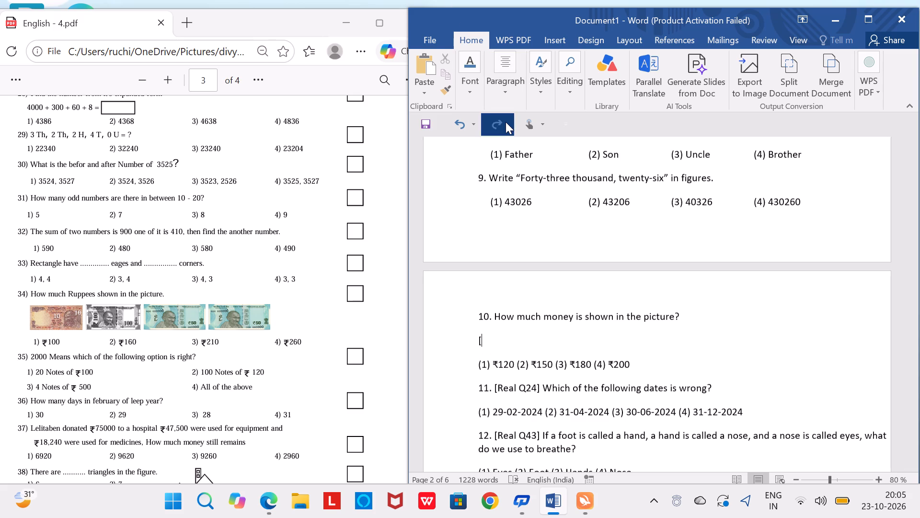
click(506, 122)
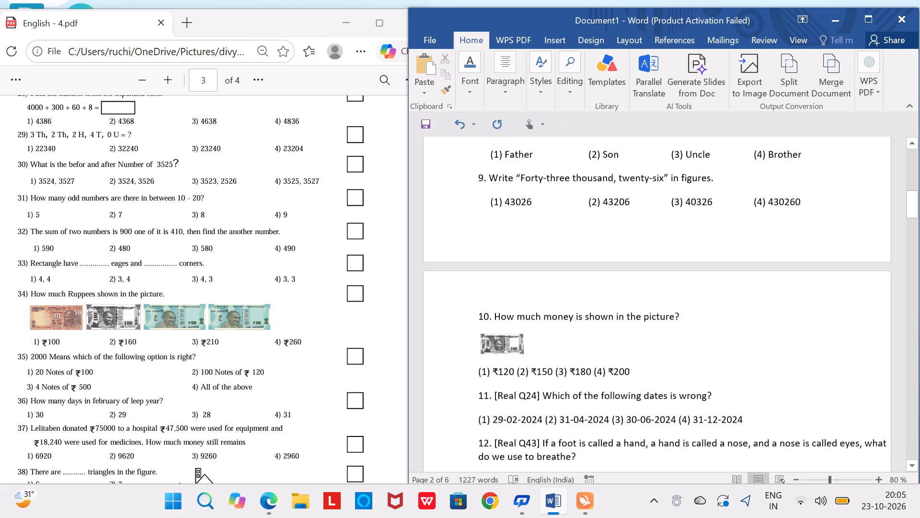
Set the pasted ₹100 note to Tight text wrapping and move it to sit indented just below question 10's text.
click(505, 336)
click(546, 339)
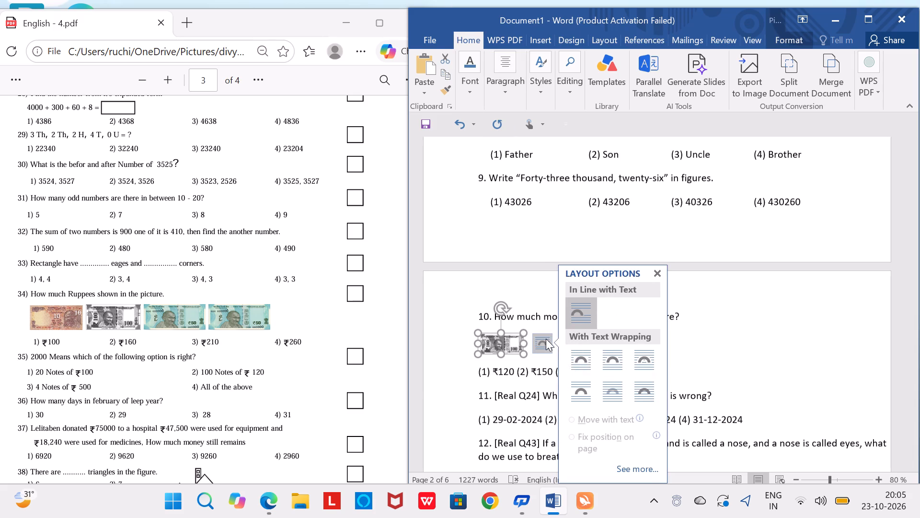
click(604, 351)
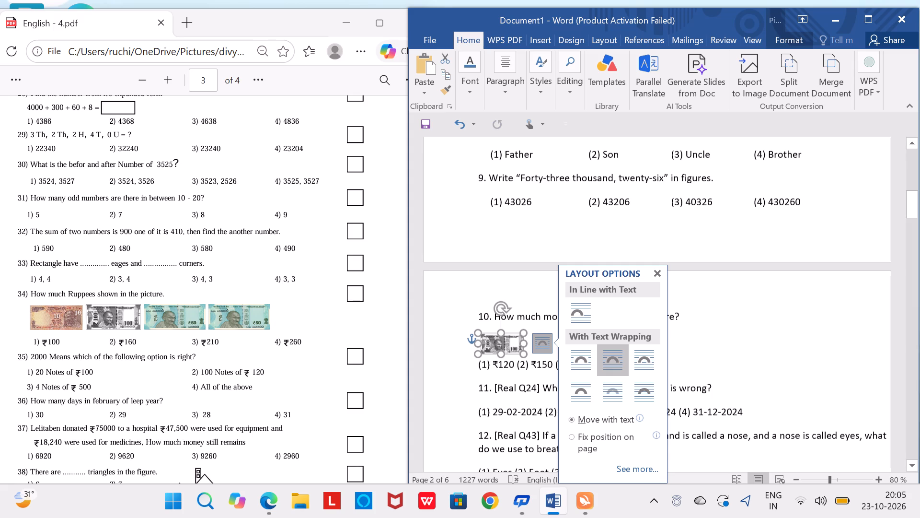
drag(511, 341, 528, 332)
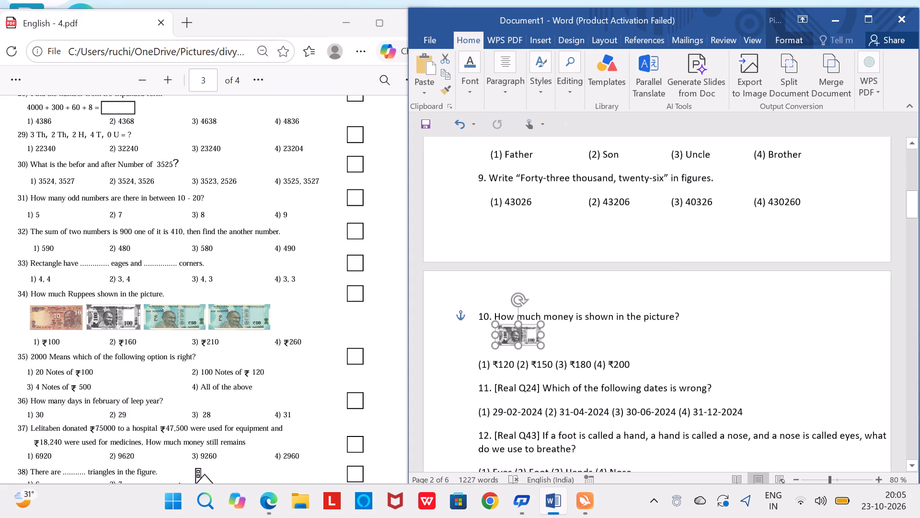
drag(528, 332, 528, 334)
Enlarge the ₹100 note slightly in height and width so it fills the gap above question 10's options.
click(518, 349)
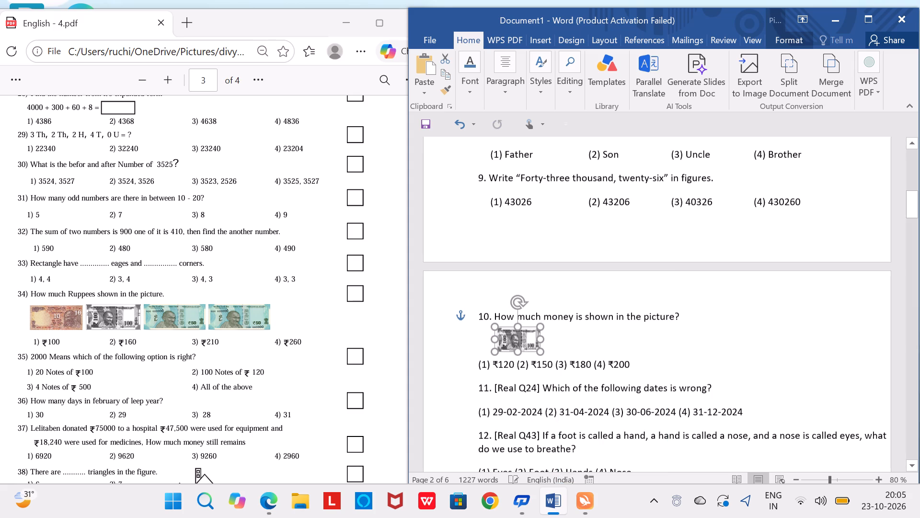
drag(542, 338, 554, 338)
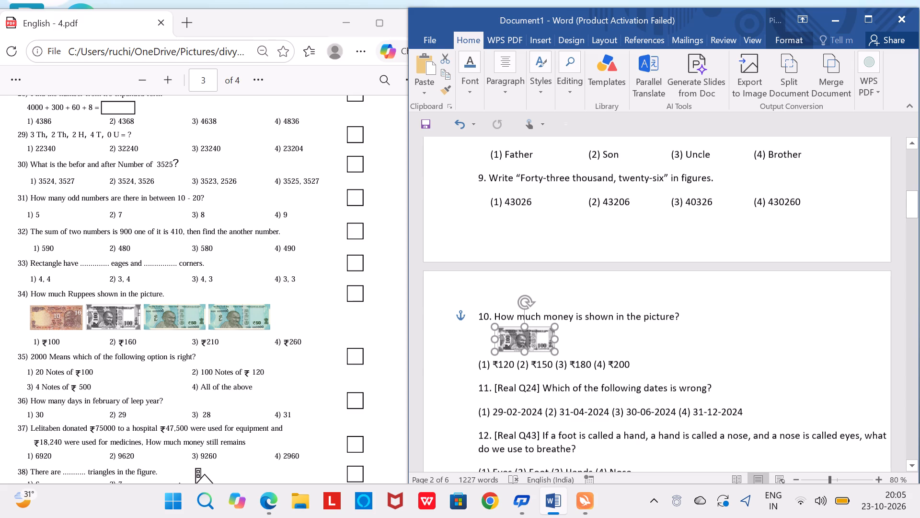
drag(554, 338, 552, 338)
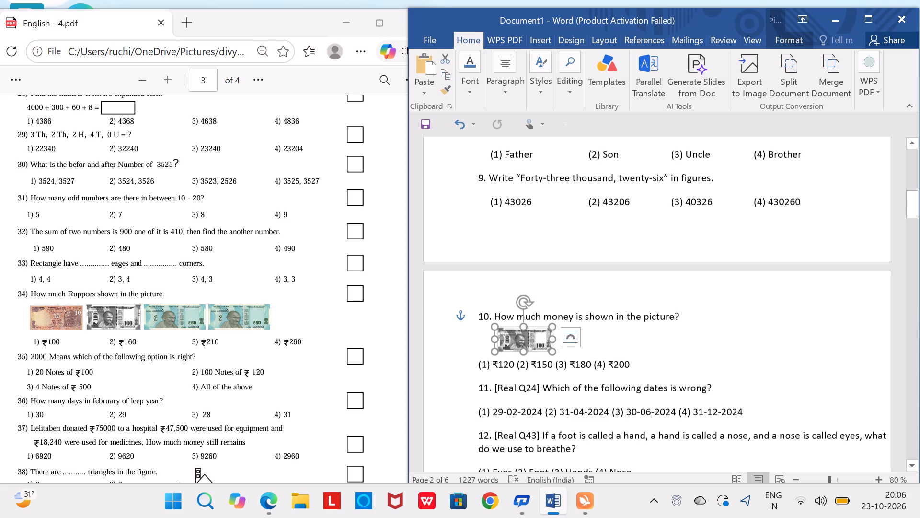
Paste a second ₹100 note beside the first under question 10 and set it to Tight text wrapping.
click(609, 341)
key(ctrl+v)
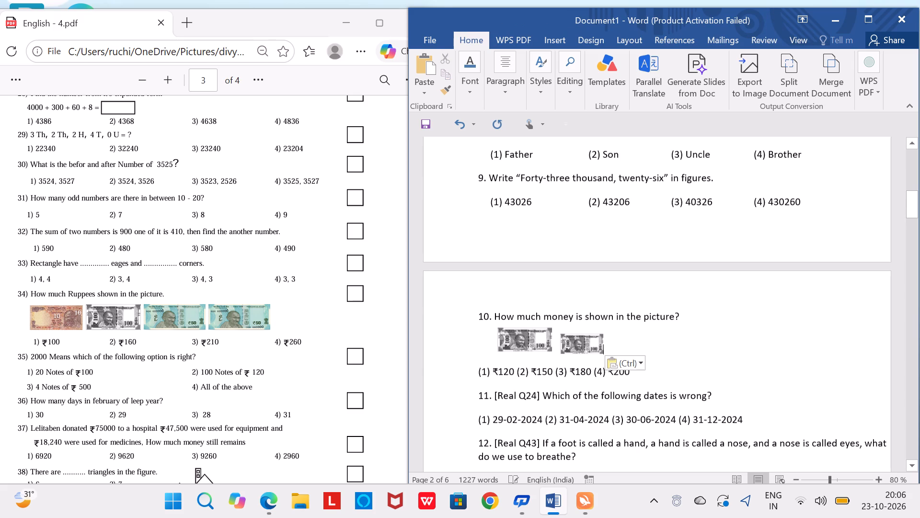
click(591, 343)
click(617, 343)
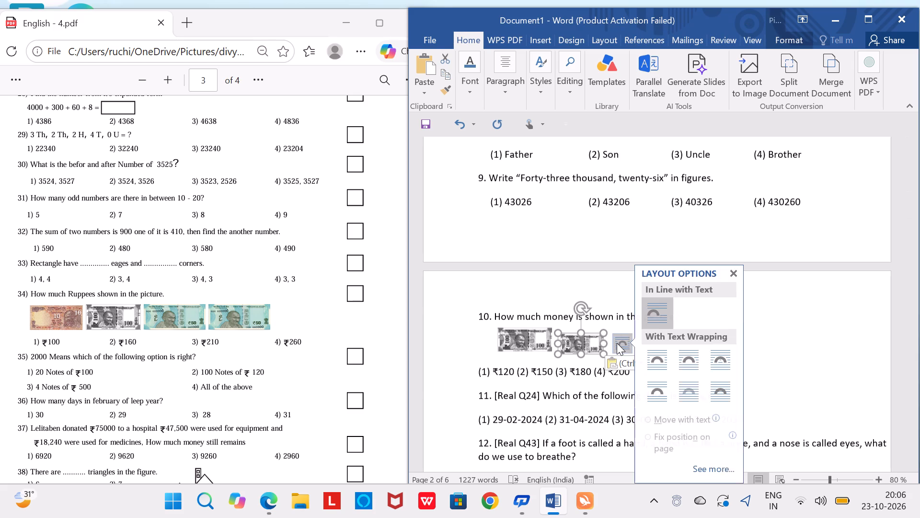
click(694, 367)
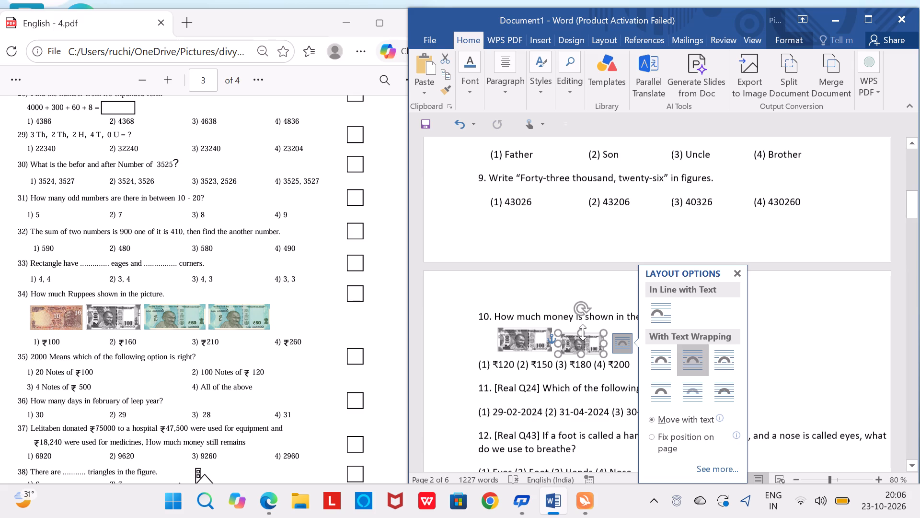
Stretch the second ₹100 note to about the first note's height and width and align it level with it.
click(583, 332)
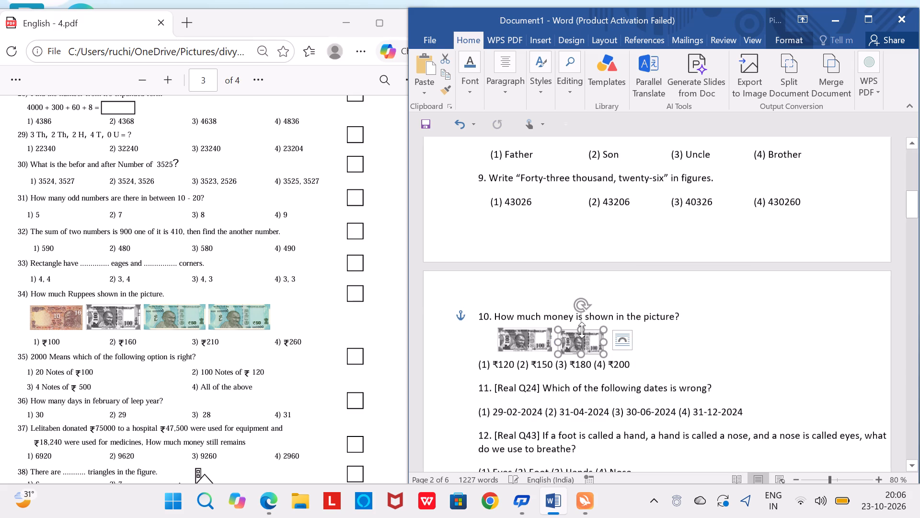
drag(603, 339, 607, 340)
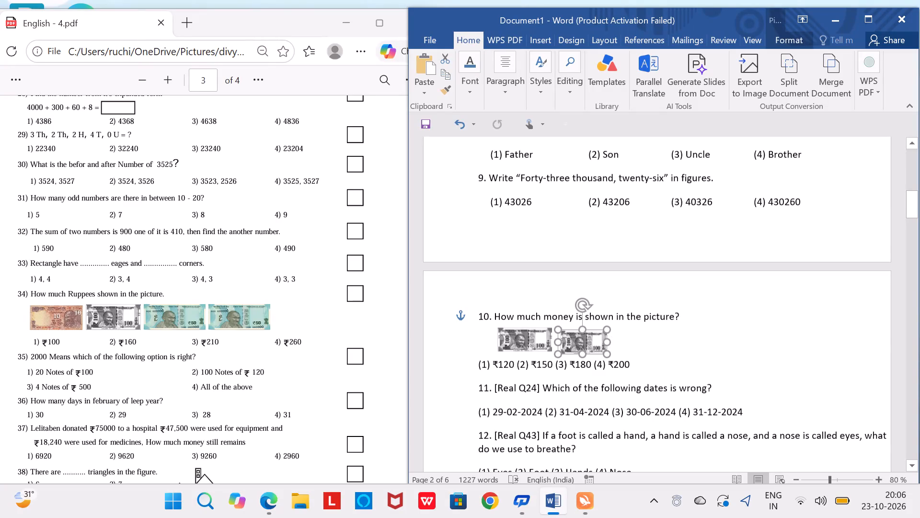
drag(607, 340, 610, 340)
click(593, 341)
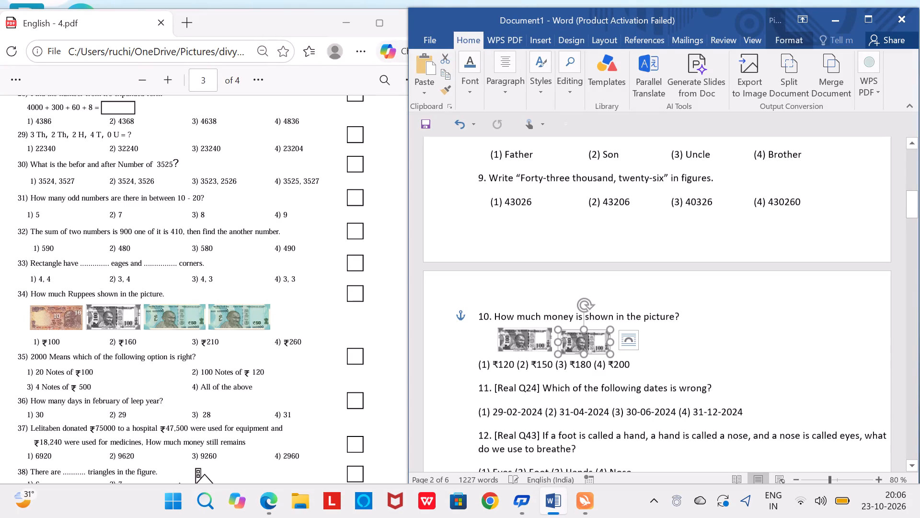
click(615, 370)
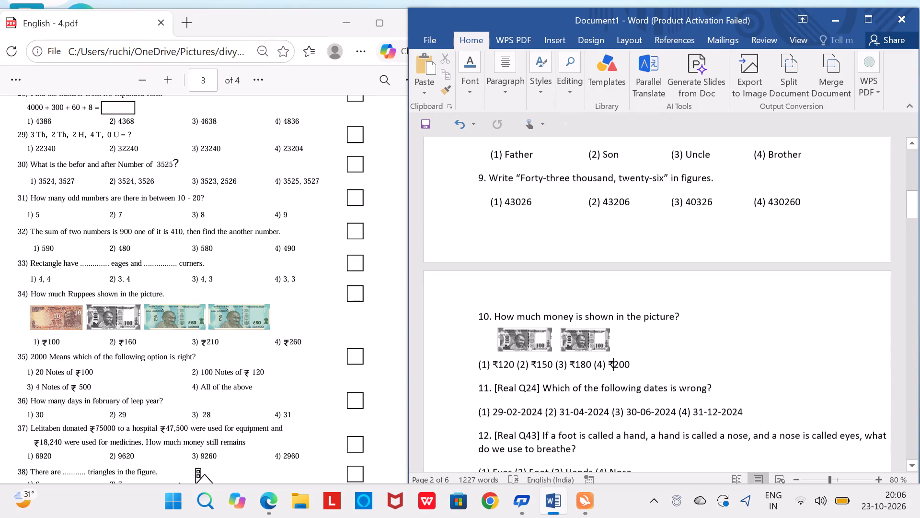
click(598, 349)
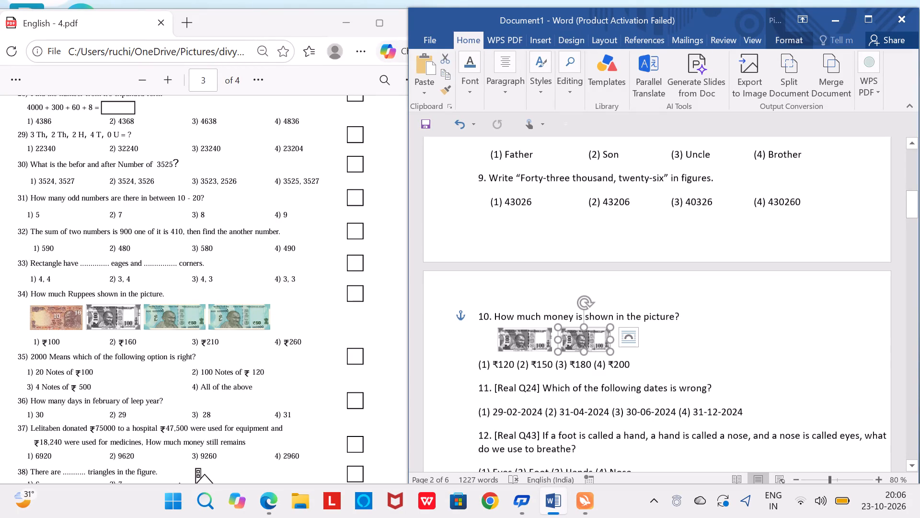
click(609, 341)
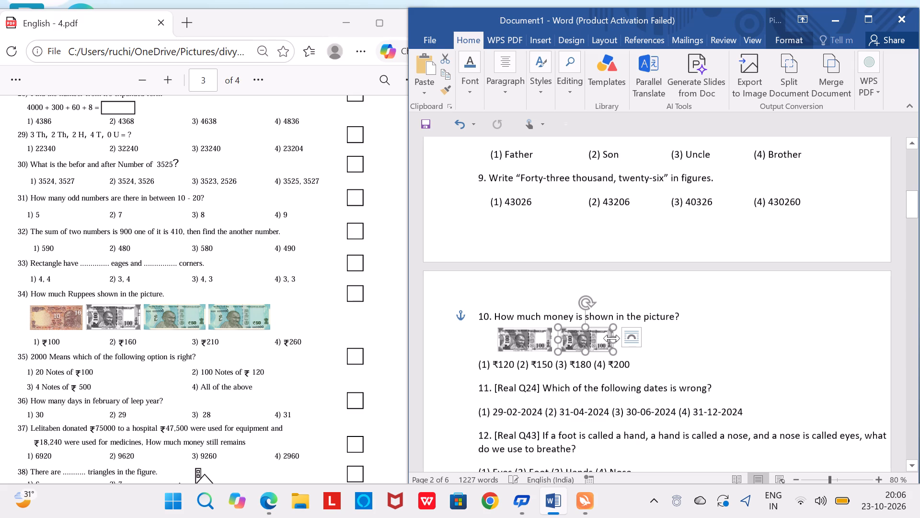
Narrow the second ₹100 note under question 10 slightly and deselect it.
click(612, 338)
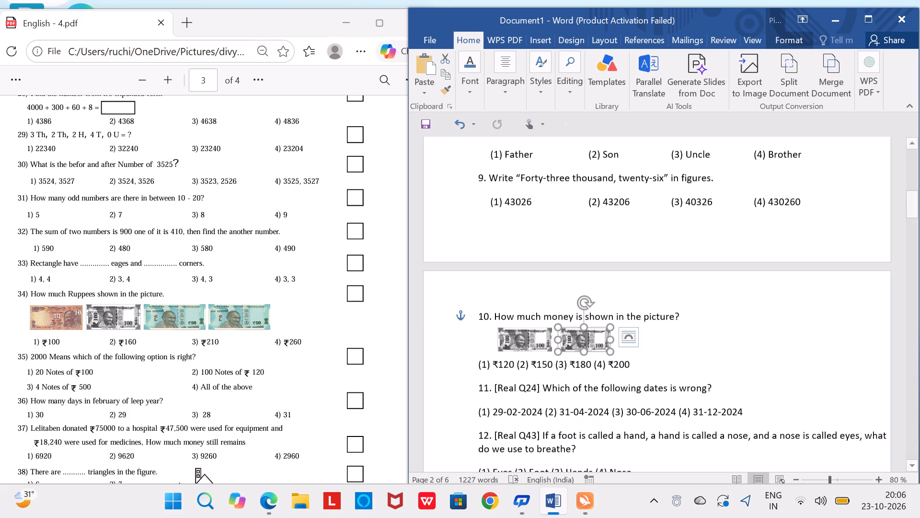
click(663, 368)
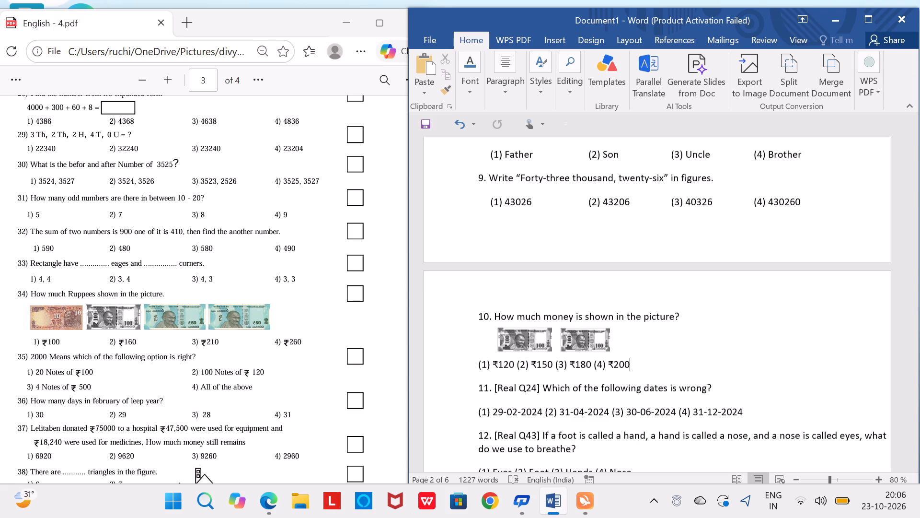
Capture the last ₹50 note from the PDF's question 34 with Snipping Tool, copy it and minimise the tool.
click(174, 496)
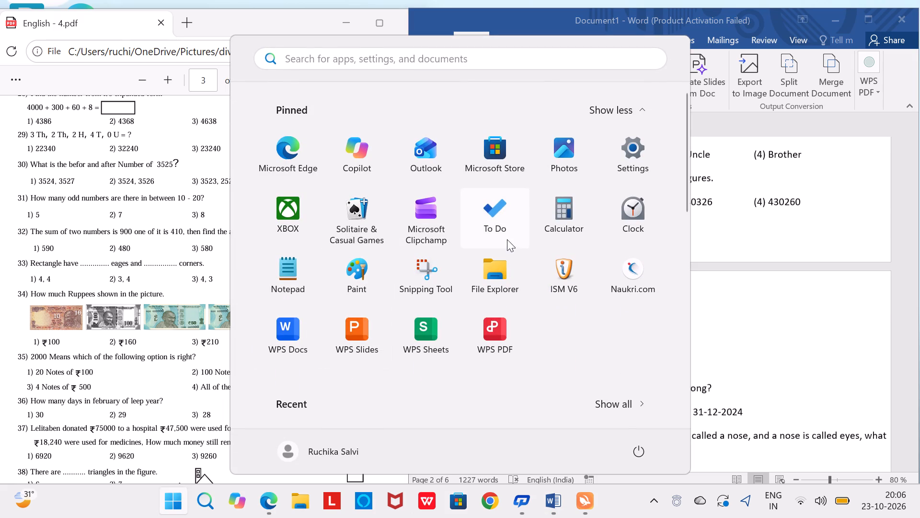
click(431, 269)
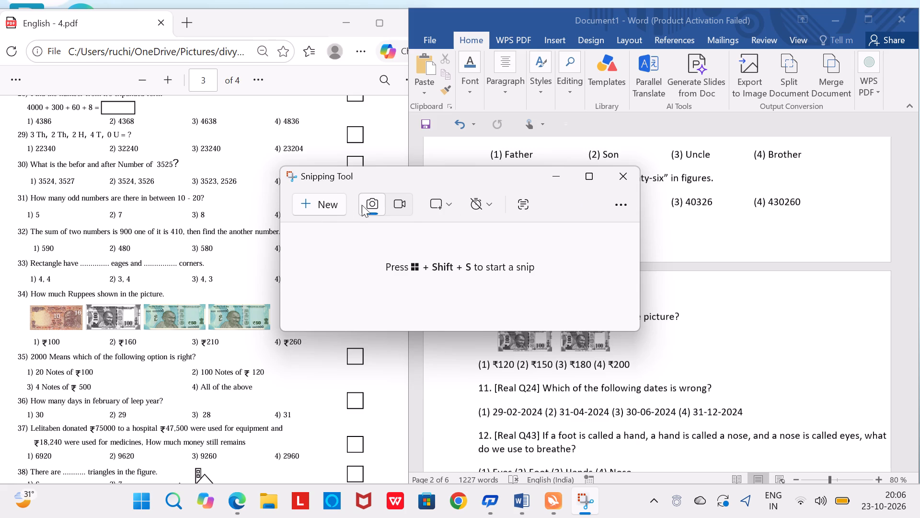
click(308, 201)
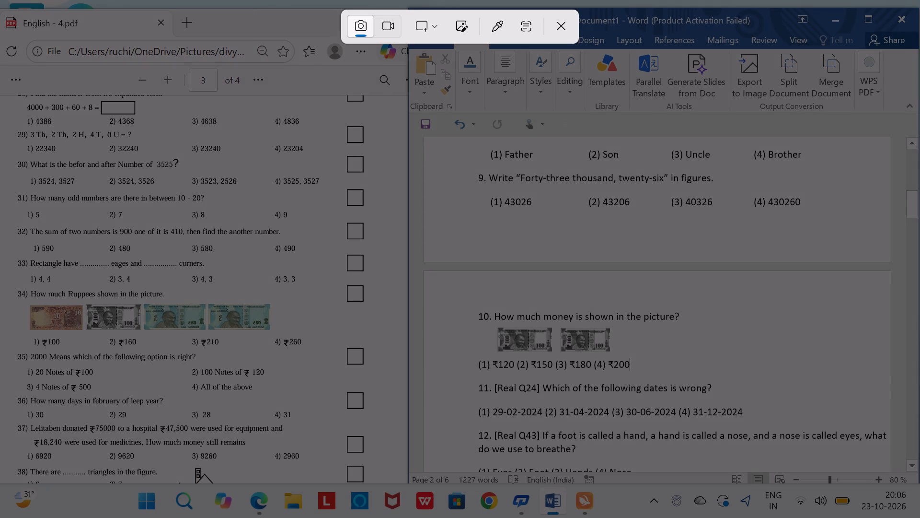
drag(207, 303, 241, 324)
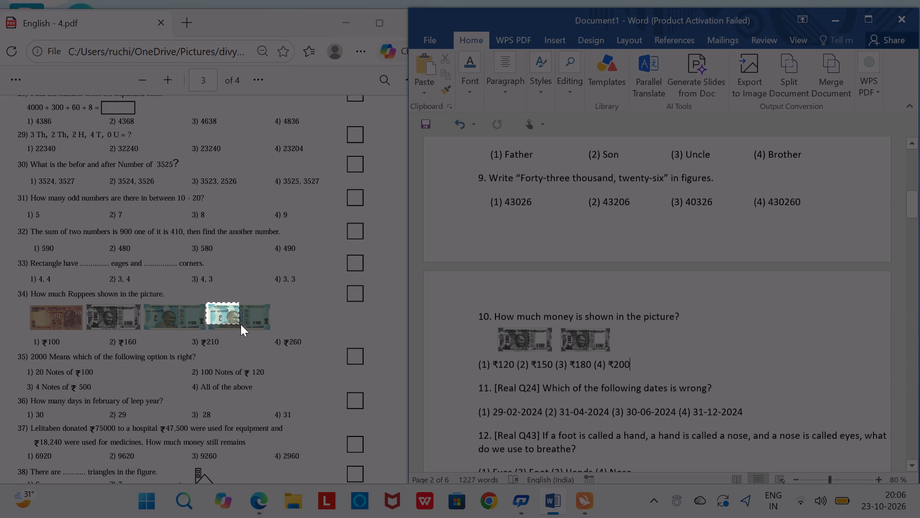
drag(241, 324, 271, 331)
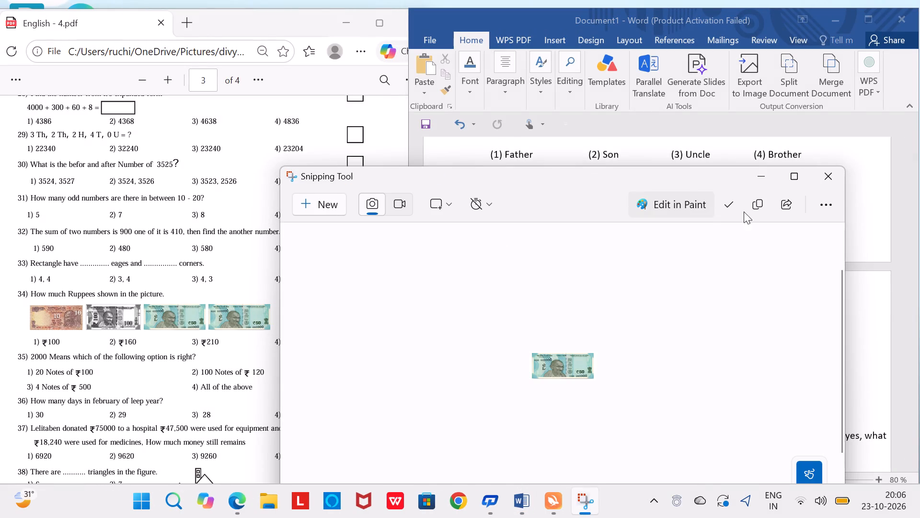
click(761, 208)
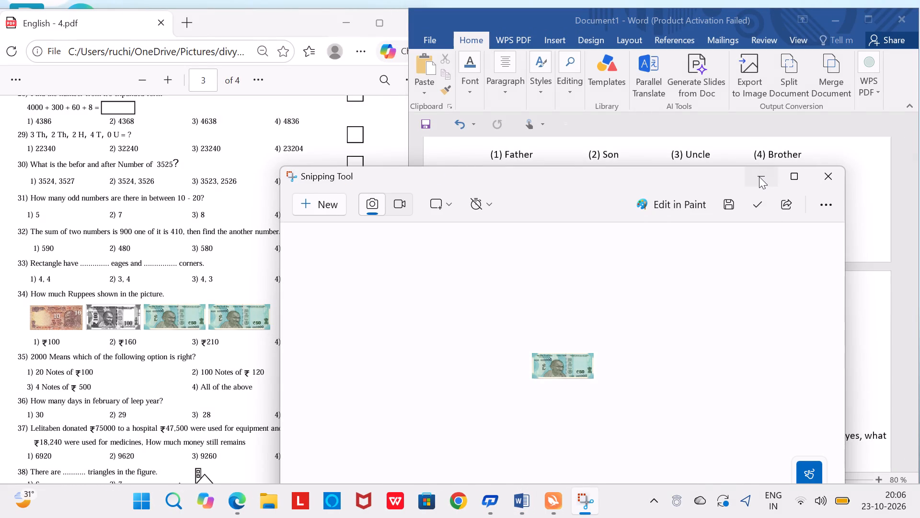
click(759, 177)
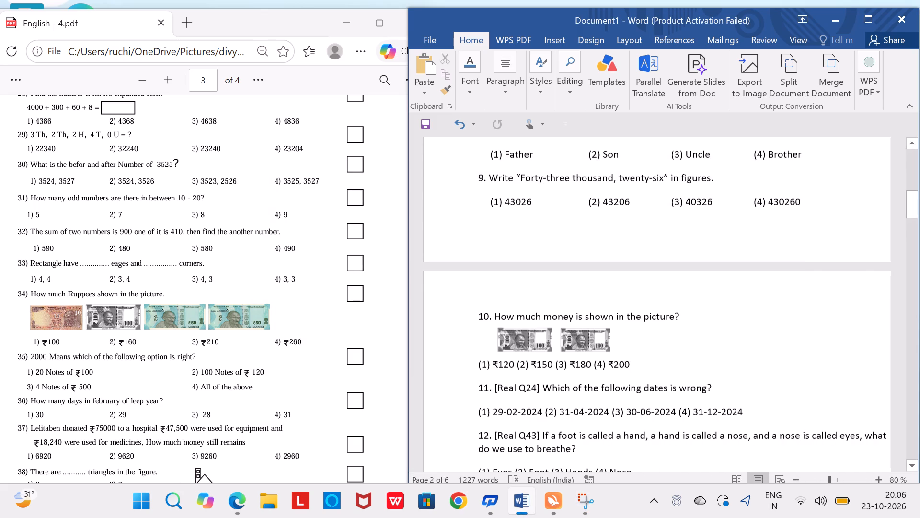
Paste the ₹50 note into question 10 of the Word document and set it to Tight text wrapping.
click(651, 333)
key(ctrl+v)
click(802, 322)
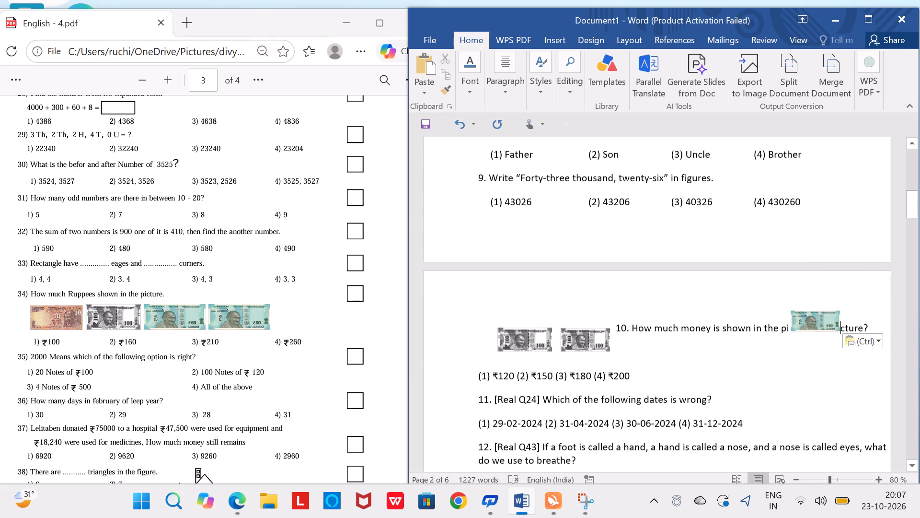
click(866, 318)
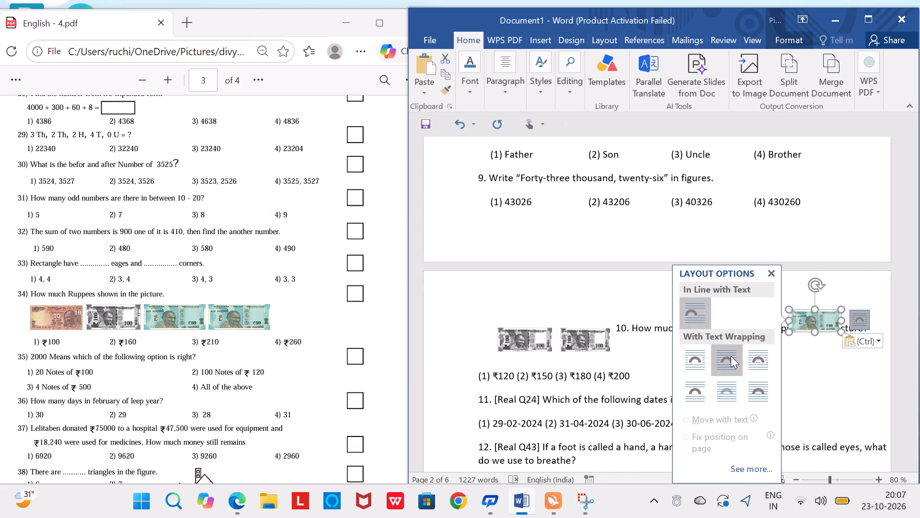
click(731, 356)
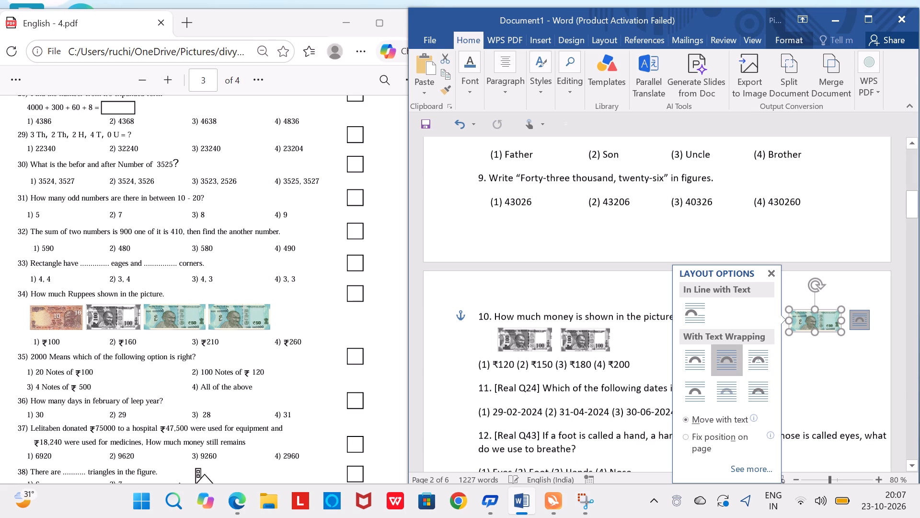
click(814, 322)
click(813, 368)
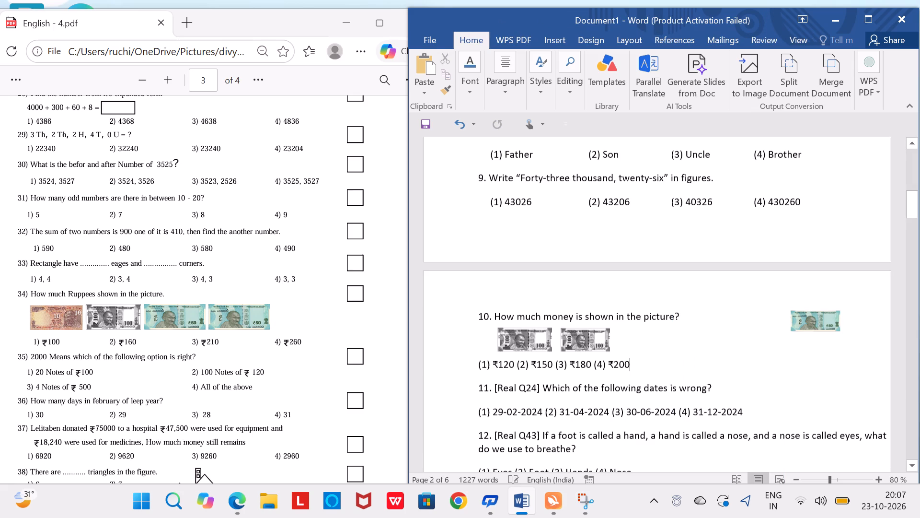
Move the ₹50 note below question 10's text, level with and just after the second ₹100 note.
click(817, 317)
drag(817, 317, 773, 319)
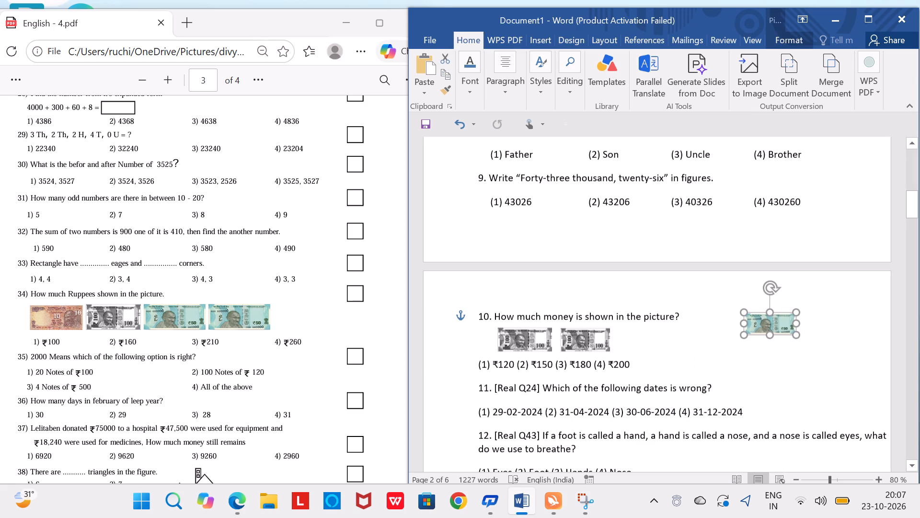
drag(773, 319, 649, 345)
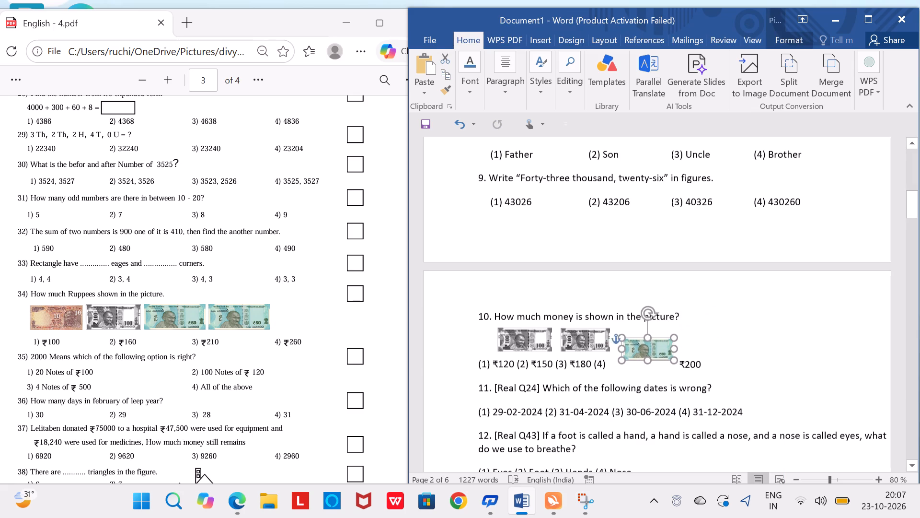
drag(649, 345, 647, 336)
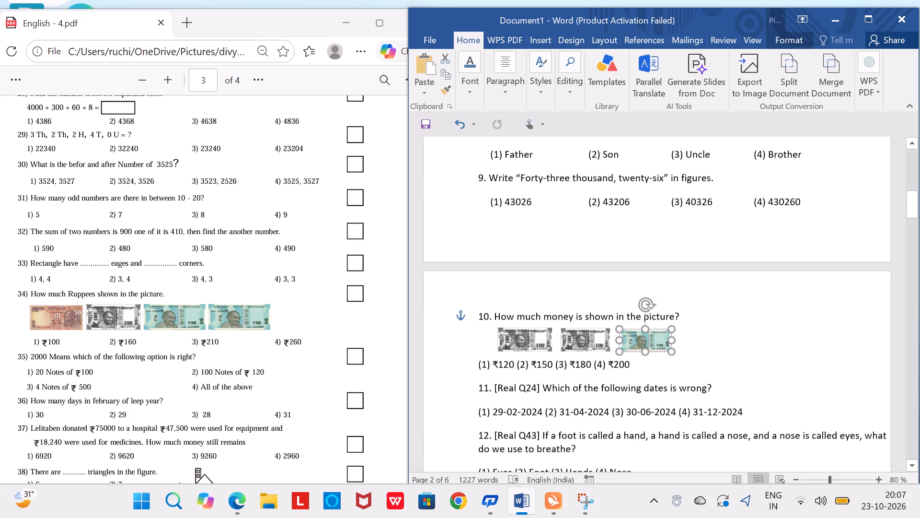
drag(647, 336, 647, 335)
click(675, 365)
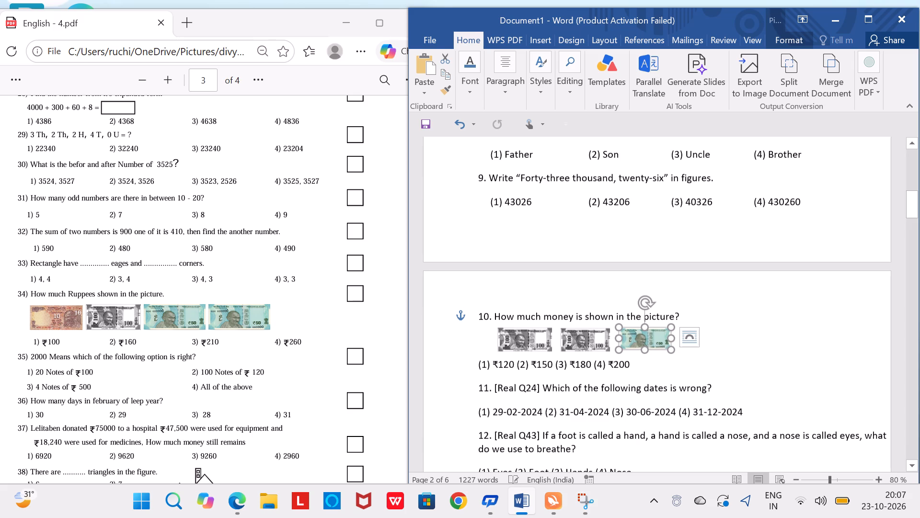
drag(646, 341, 642, 341)
Close up the gaps in question 10's note row by shifting the second ₹100 note and the ₹50 note slightly toward the first.
click(595, 343)
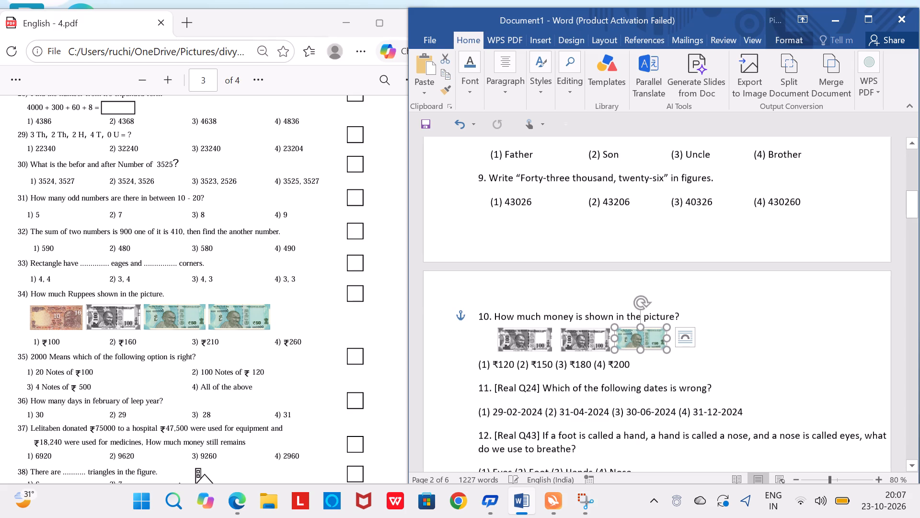
click(595, 343)
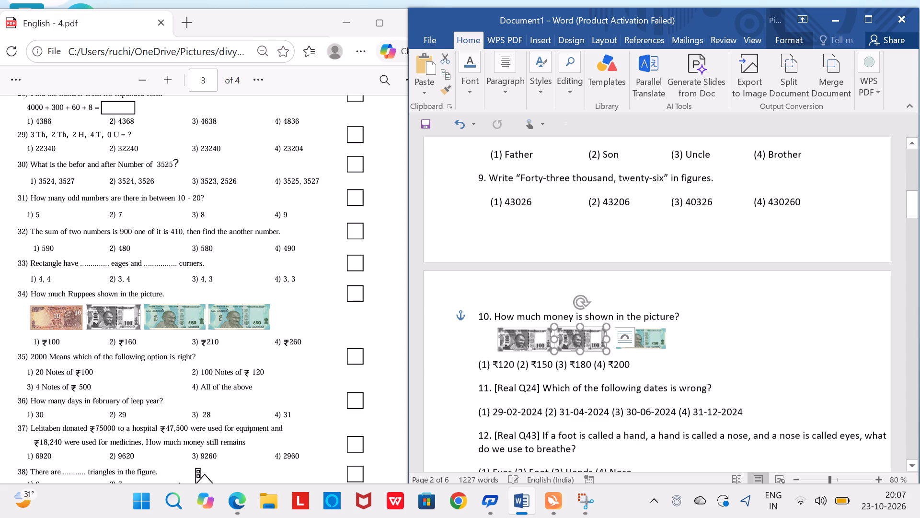
click(647, 340)
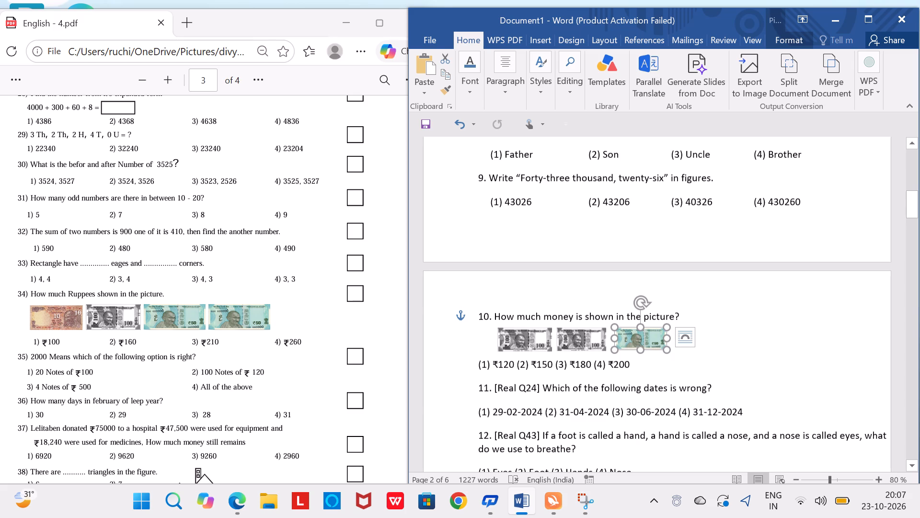
drag(647, 340, 642, 340)
Capture the ₹10 note from the PDF's question 34 with Snipping Tool, copy it and minimise the tool.
click(579, 490)
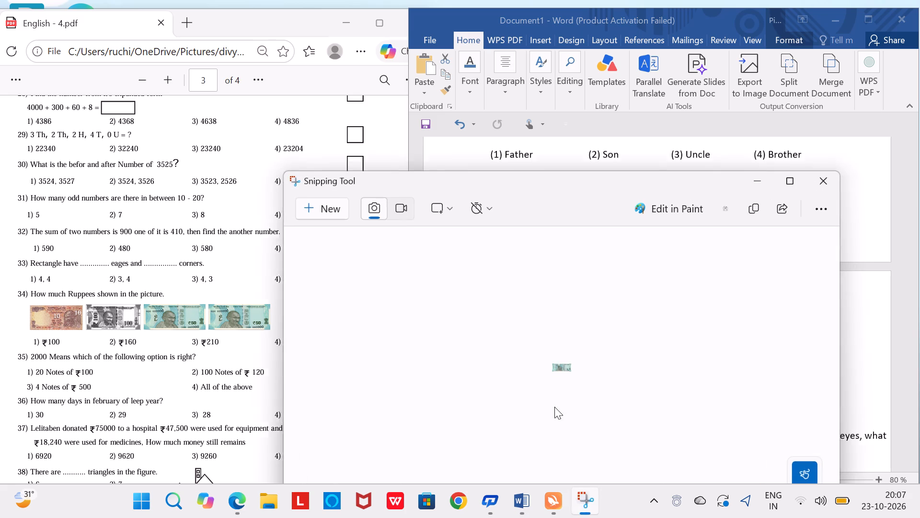
click(303, 206)
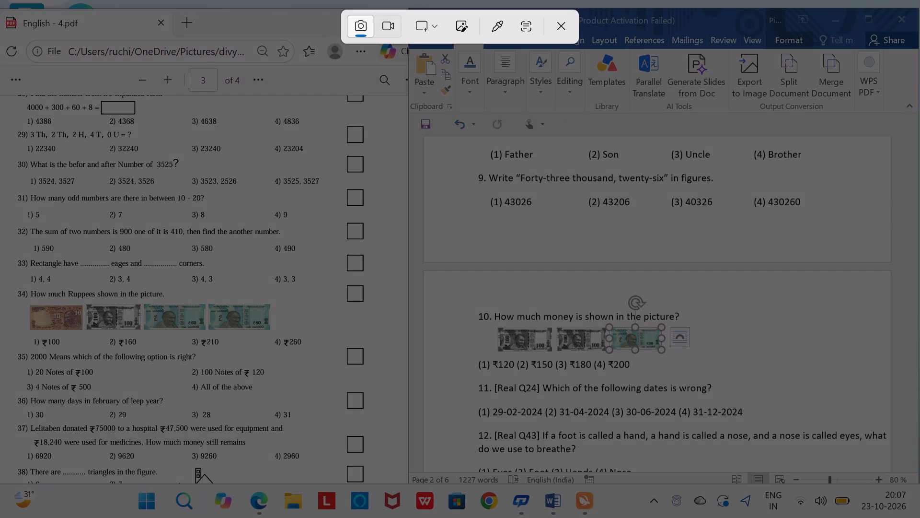
drag(30, 305, 77, 331)
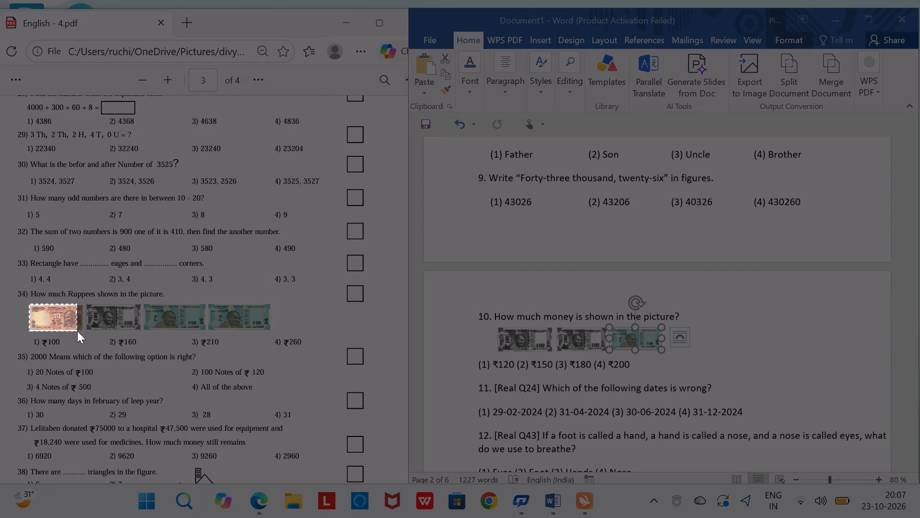
drag(77, 331, 82, 330)
drag(82, 330, 81, 330)
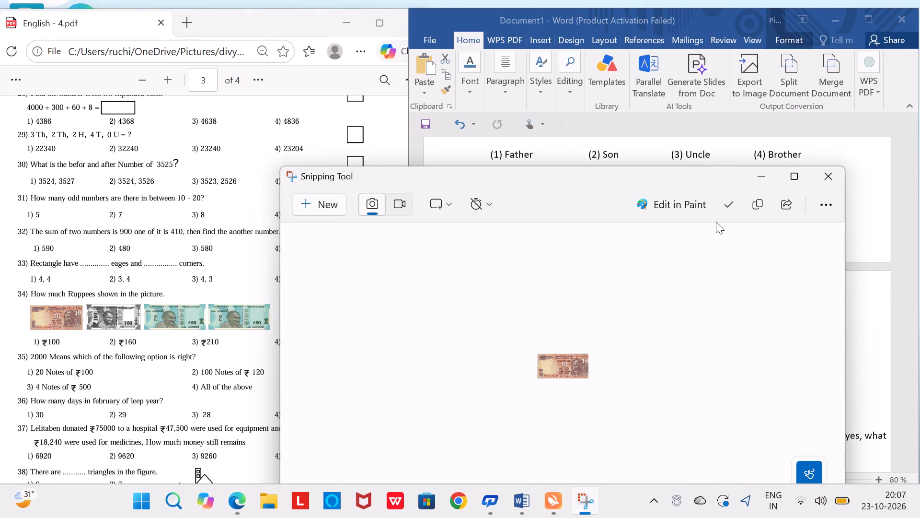
click(766, 210)
click(759, 177)
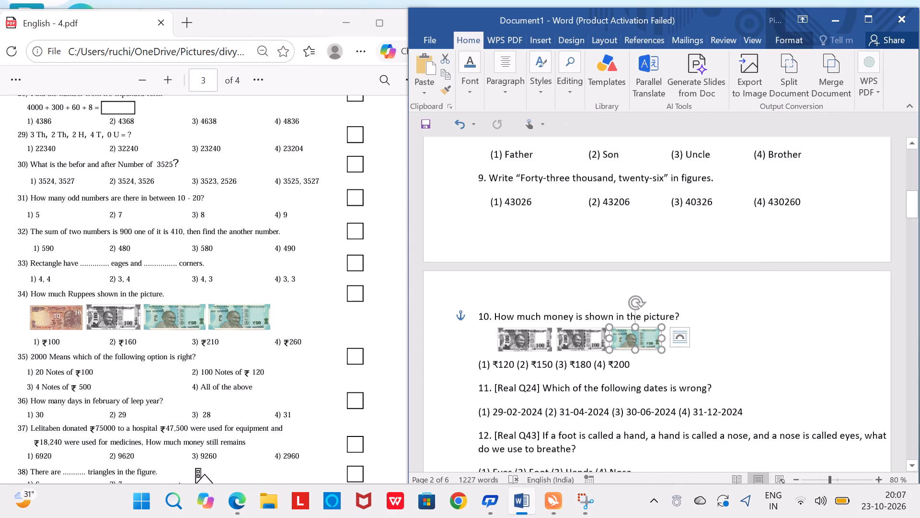
Paste the ₹10 note at the end of question 10's option line in Word and set it to Tight text wrapping.
click(719, 359)
key(ctrl+v)
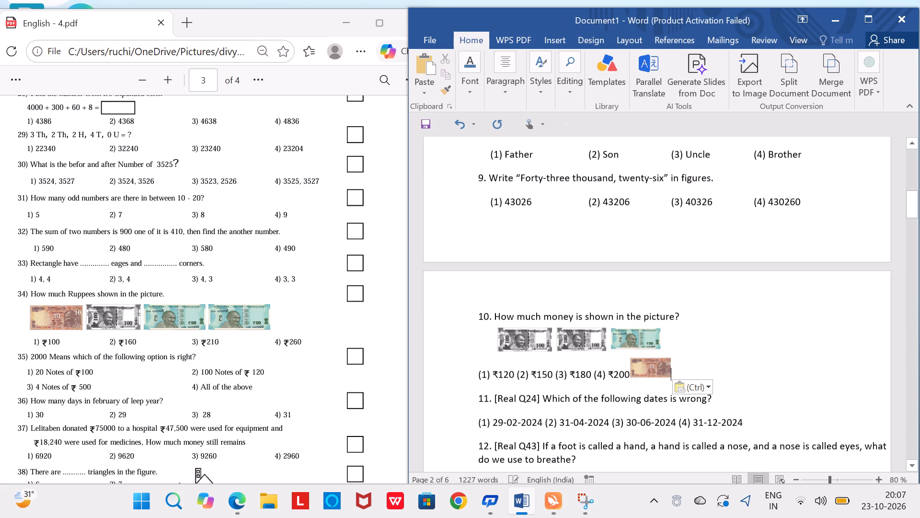
click(631, 368)
click(698, 364)
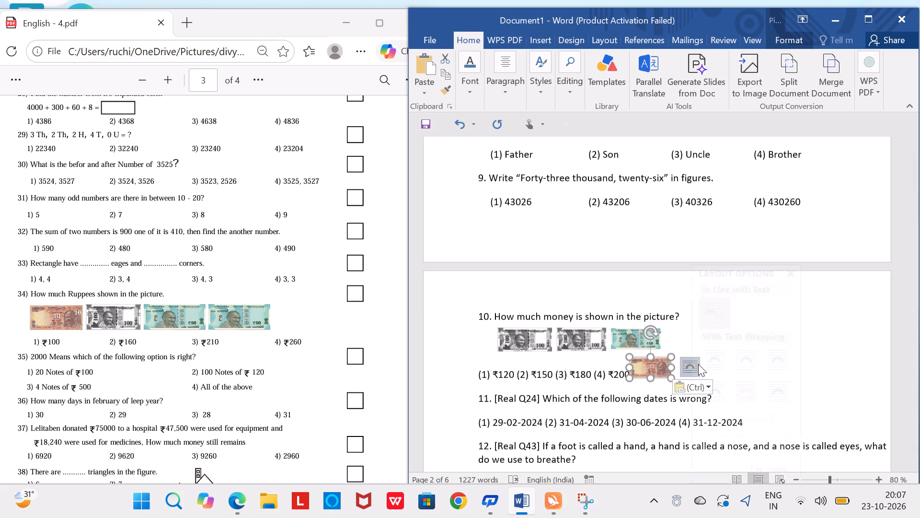
click(752, 365)
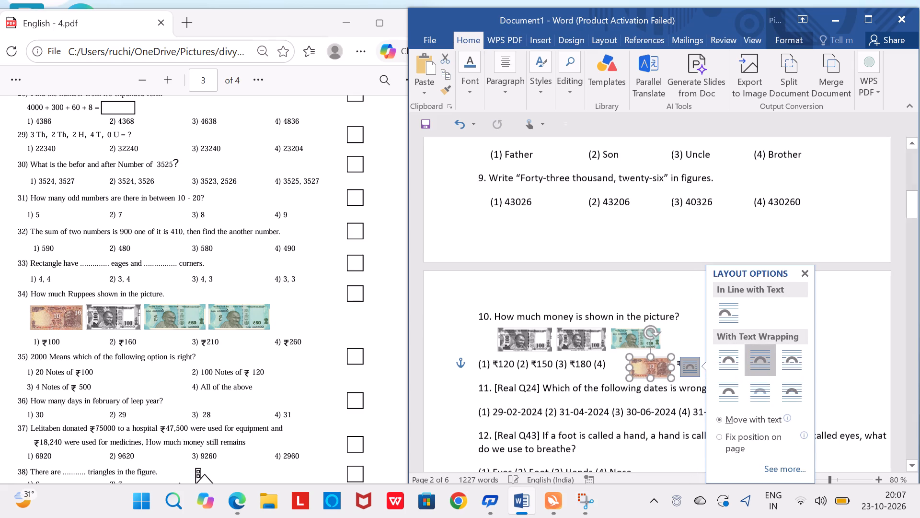
Move the ₹10 note up to the end of question 10's note row, right beside the ₹50 note.
drag(663, 371, 702, 340)
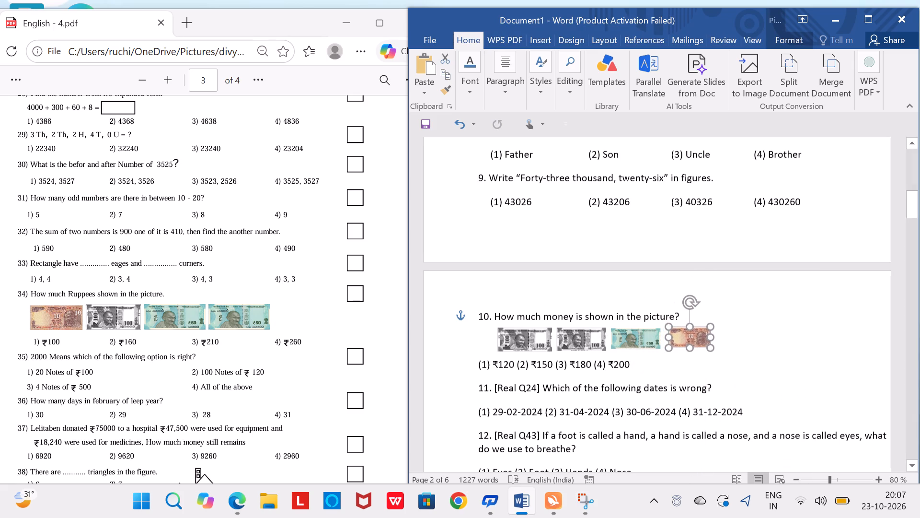
drag(702, 340, 699, 341)
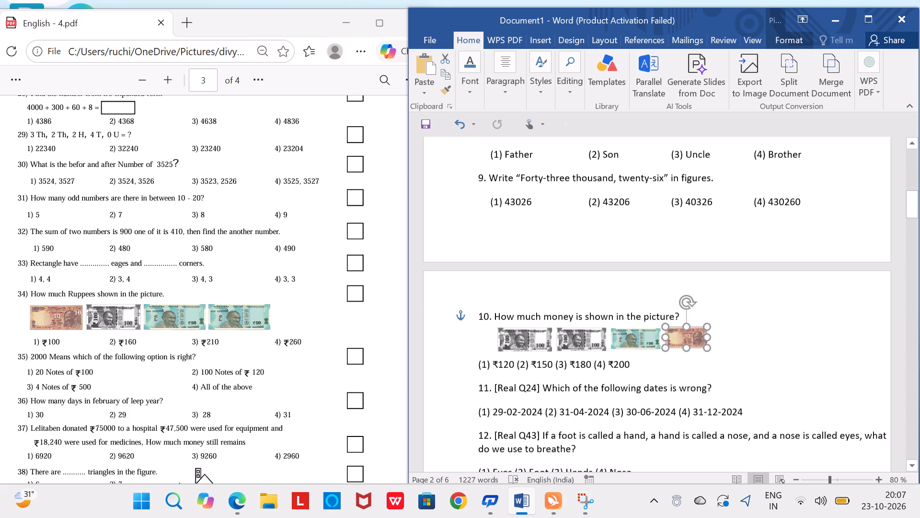
drag(699, 341, 696, 341)
click(700, 365)
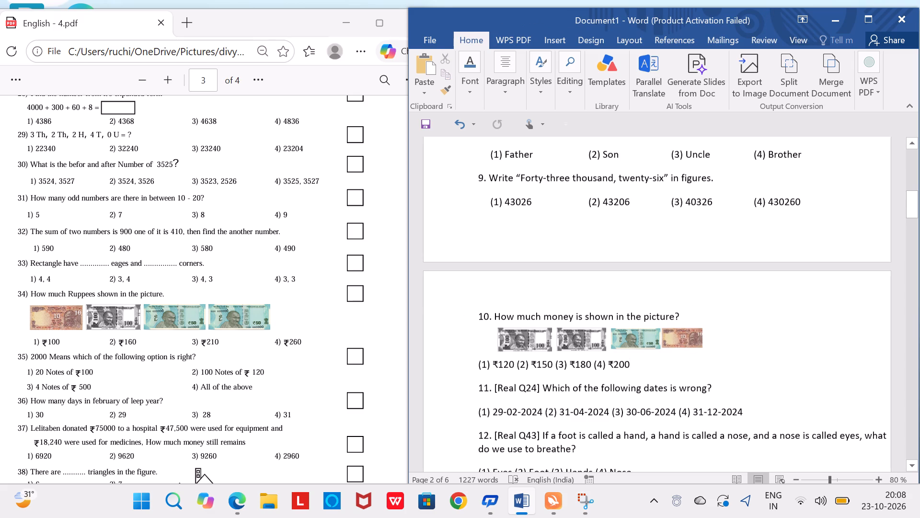
Change option (1) of question 10 to ₹260.
click(508, 364)
key(BackSpace)
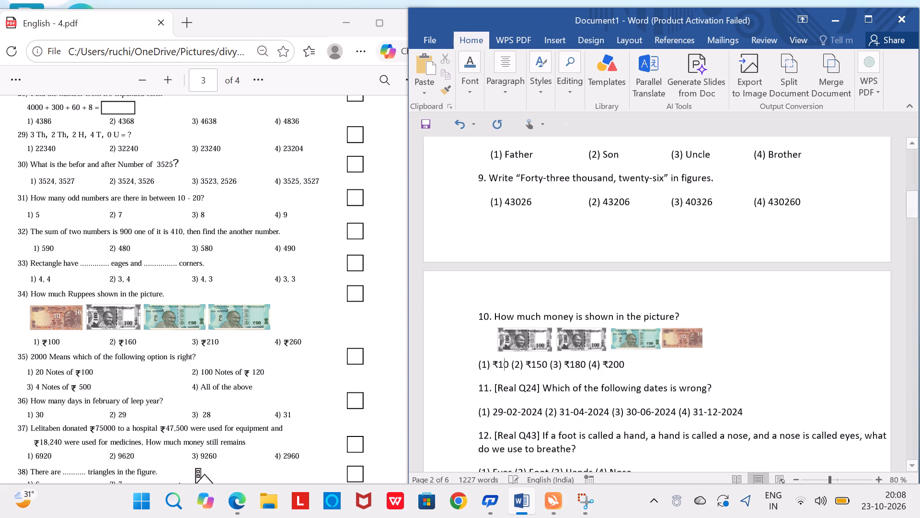
key(BackSpace)
text(26)
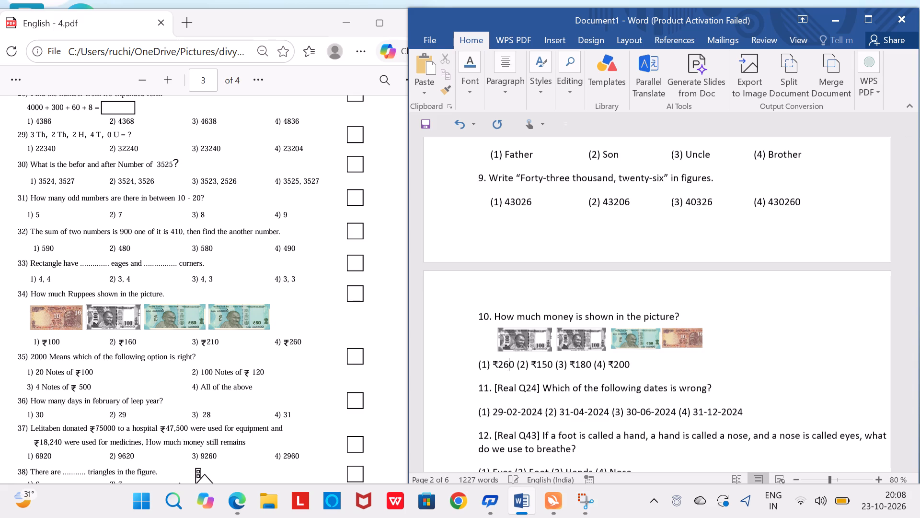
Indent question 10's option line with six spaces before option (1).
key(Left)
key(Left)
key(Left)
key(Left)
key(Left)
key(Left)
key(Left)
key(space)
key(space)
key(space)
key(space)
key(space)
key(Right)
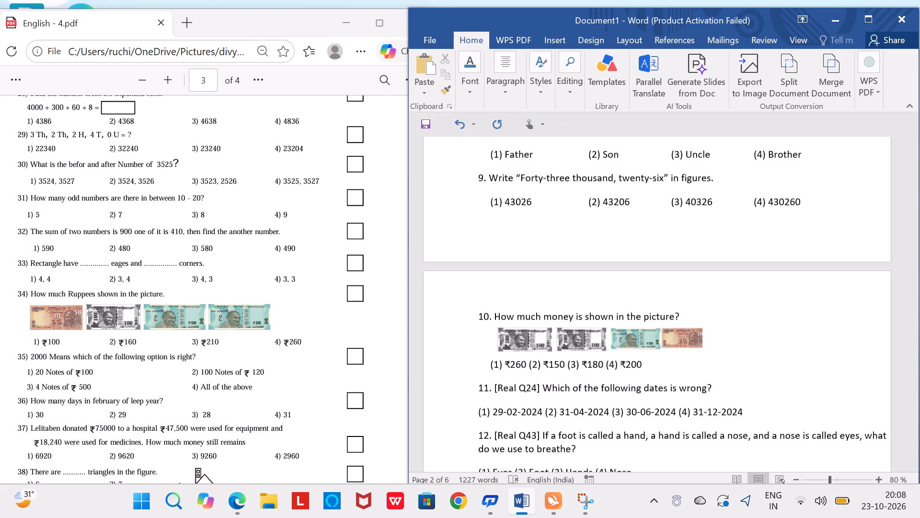
key(Right)
key(Right)
key(Left)
key(Left)
key(Left)
key(space)
Space options (2), (3) and (4) of question 10 into separate columns matching question 9's options.
key(Right)
key(Right)
key(Right)
key(Right)
key(Right)
key(Right)
key(Right)
key(Right)
key(Right)
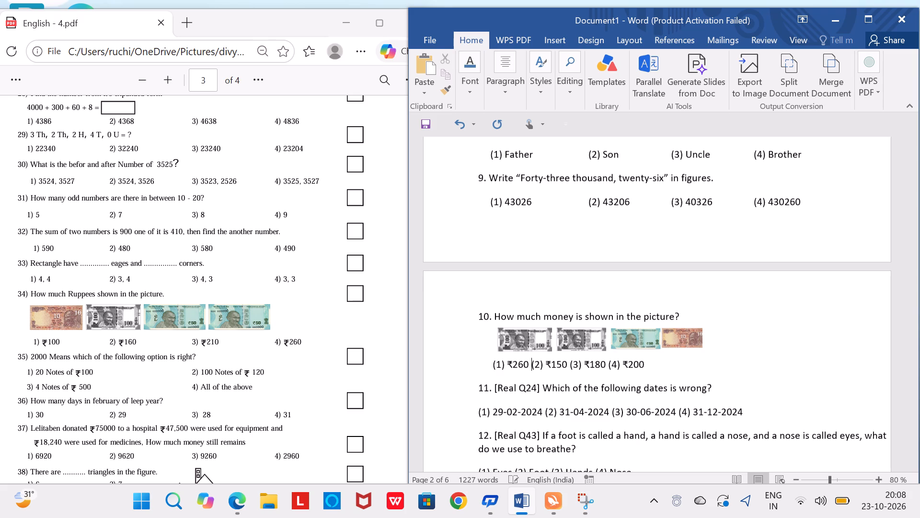
key(Tab)
key(Tab)
key(Tab)
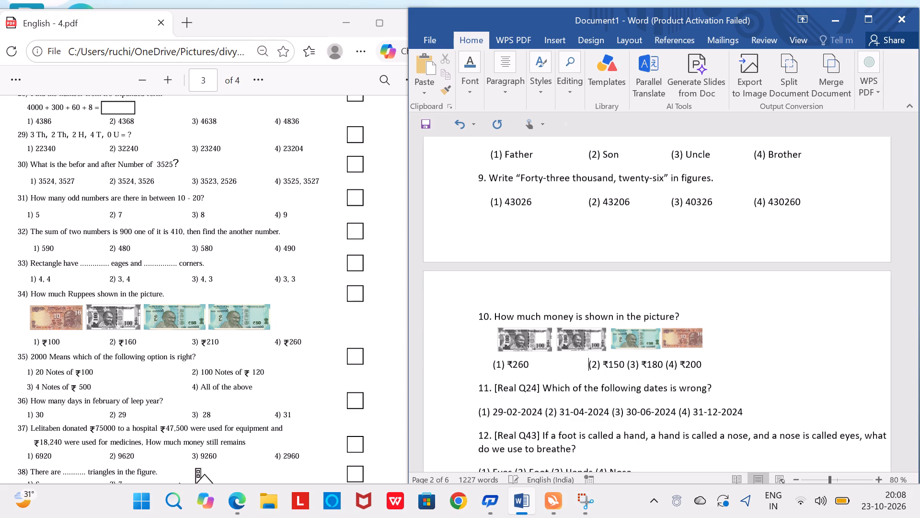
key(Right)
key(Right)
key(Right)
key(Right)
key(Right)
key(Right)
key(Right)
key(Right)
key(Right)
key(Tab)
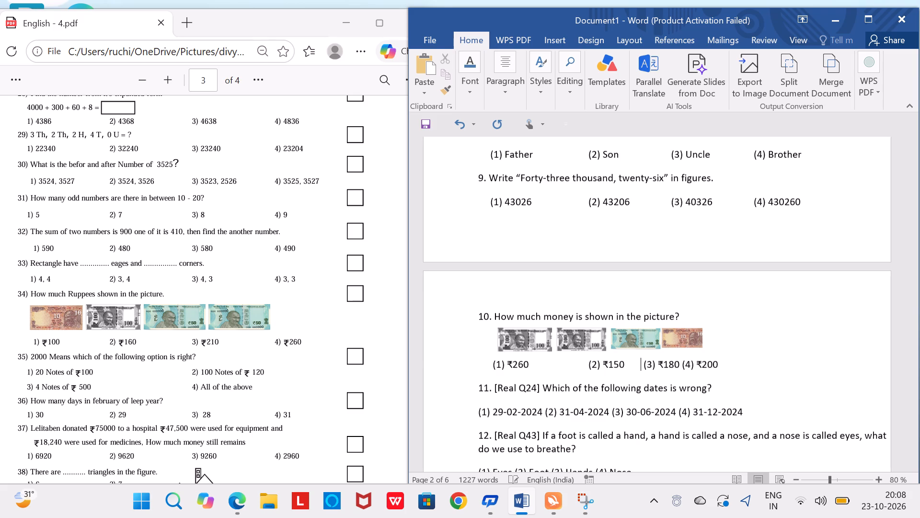
key(Tab)
key(Right)
key(Right)
key(Right)
key(Right)
key(Right)
key(Right)
key(Right)
key(Right)
key(Right)
key(Right)
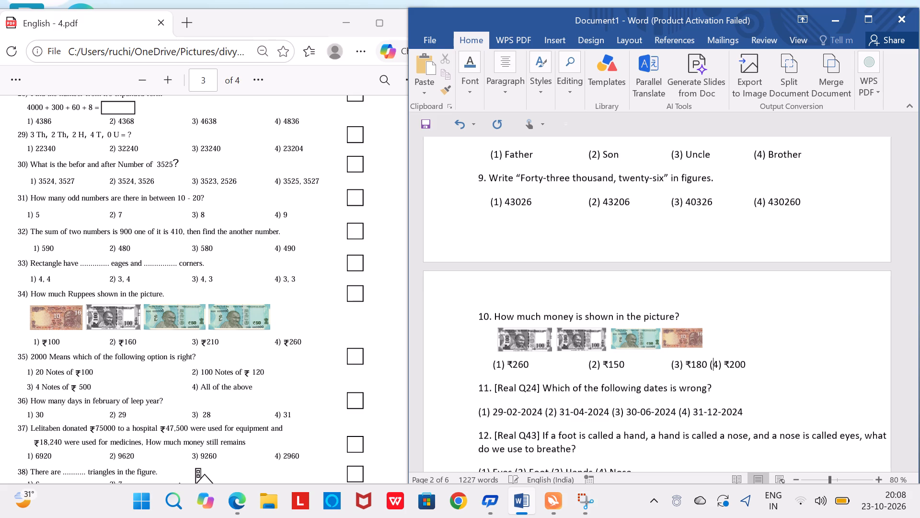
key(Left)
key(Tab)
key(Tab)
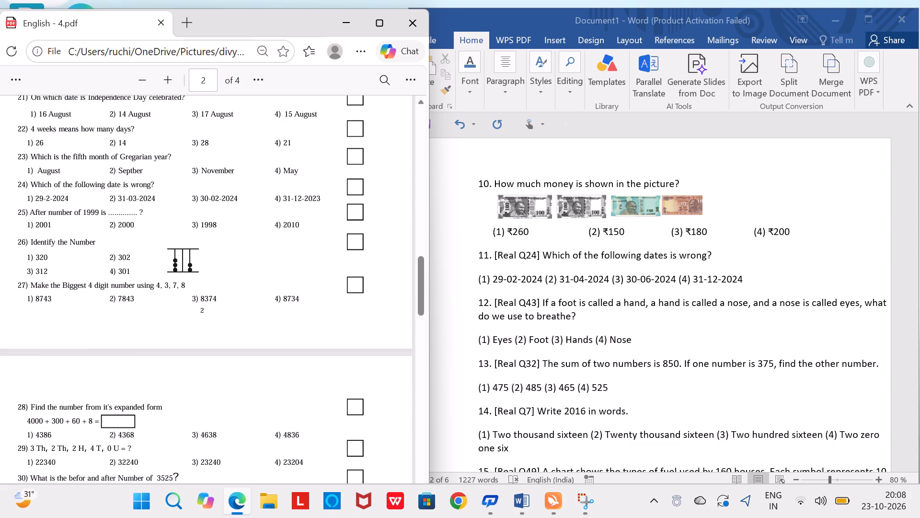
Remove the "[Real Q24]" tag from question 11.
key(BackSpace)
key(BackSpace)
key(BackSpace)
key(BackSpace)
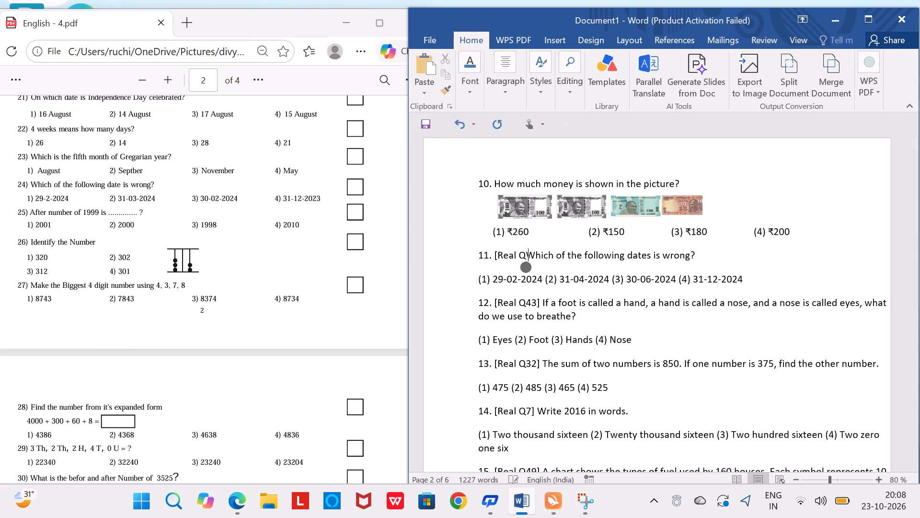
key(BackSpace)
key(BackSpace)
key(BackSpace)
key(BackSpace)
key(BackSpace)
key(BackSpace)
key(BackSpace)
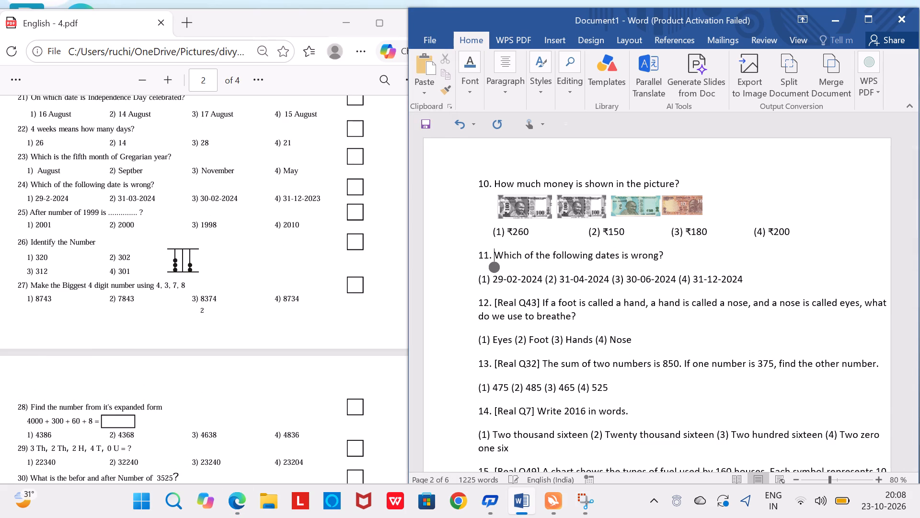
Indent question 11's option line with six spaces before option (1).
key(Left)
key(Left)
key(Down)
key(Left)
key(Left)
key(Left)
key(space)
key(space)
key(space)
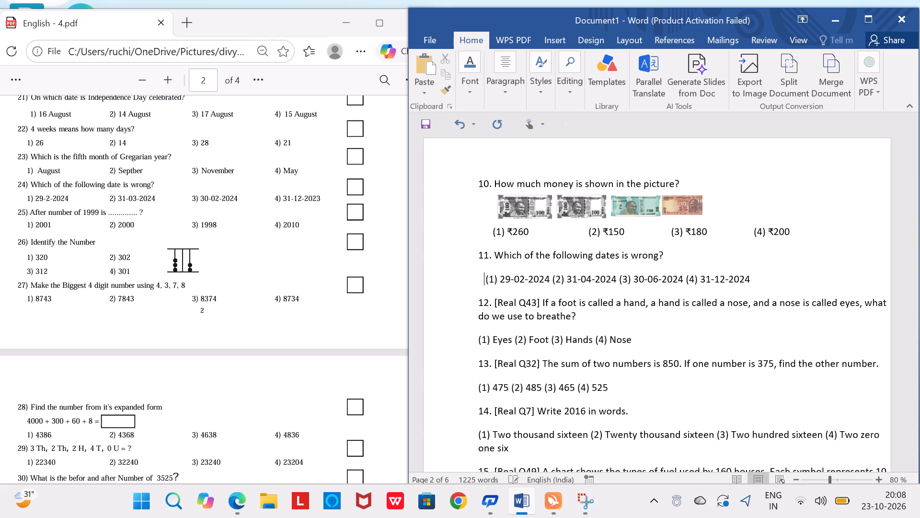
key(space)
key(space)
key(space)
Space options (2), (3) and (4) of question 11 into columns lined up with question 10's options.
key(Right)
key(Right)
key(Right)
key(Right)
key(Right)
key(Right)
key(Right)
key(Right)
key(Right)
key(Right)
key(Right)
key(Right)
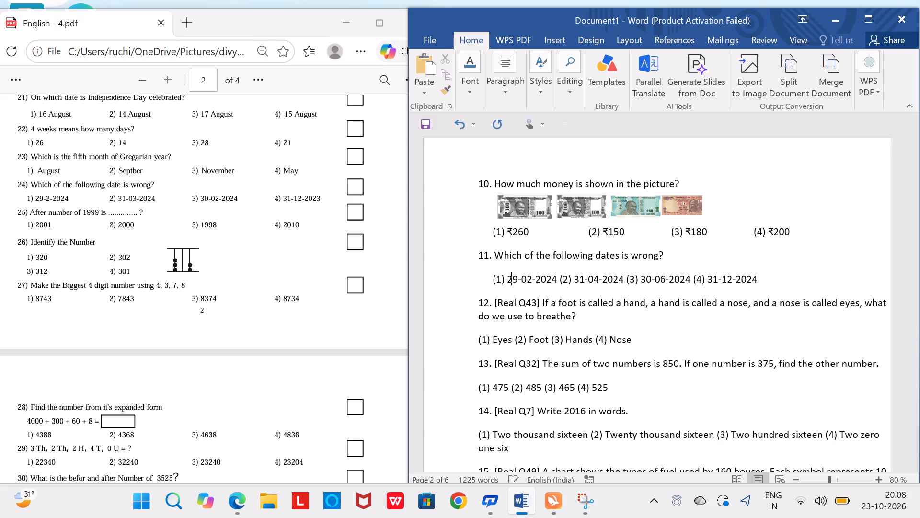
key(Right)
key(Right)
key(Right)
key(Tab)
key(Tab)
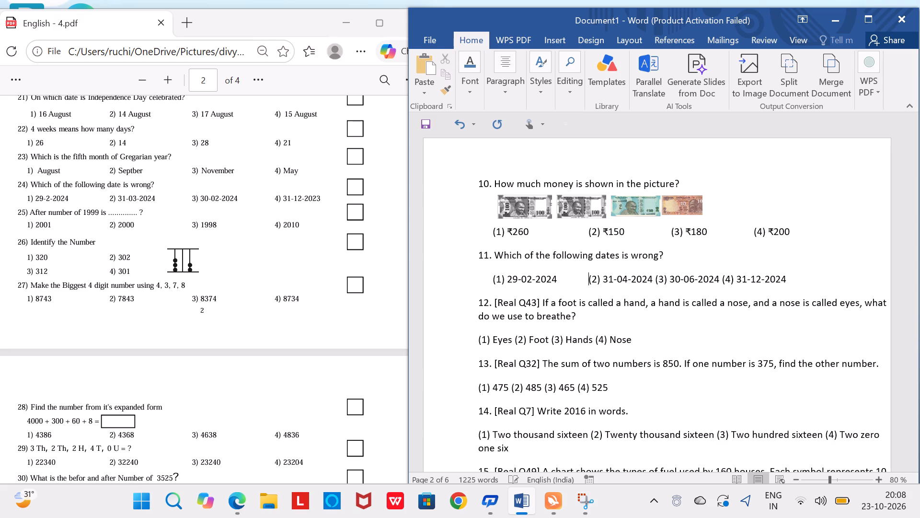
key(Right)
key(Right)
key(Right)
key(Right)
key(Right)
key(Right)
key(Right)
key(Right)
key(Right)
key(Right)
key(Right)
key(Right)
key(Right)
key(Right)
key(Right)
key(Tab)
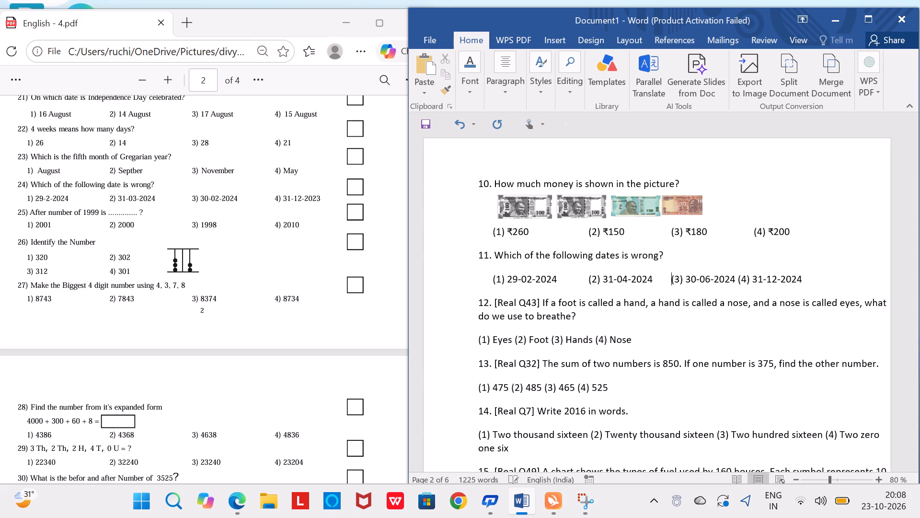
key(Right)
key(Right)
key(Right)
key(Right)
key(Right)
key(Right)
key(Right)
key(Right)
key(Right)
key(Right)
key(Right)
key(Right)
key(Right)
key(Right)
key(Right)
key(Tab)
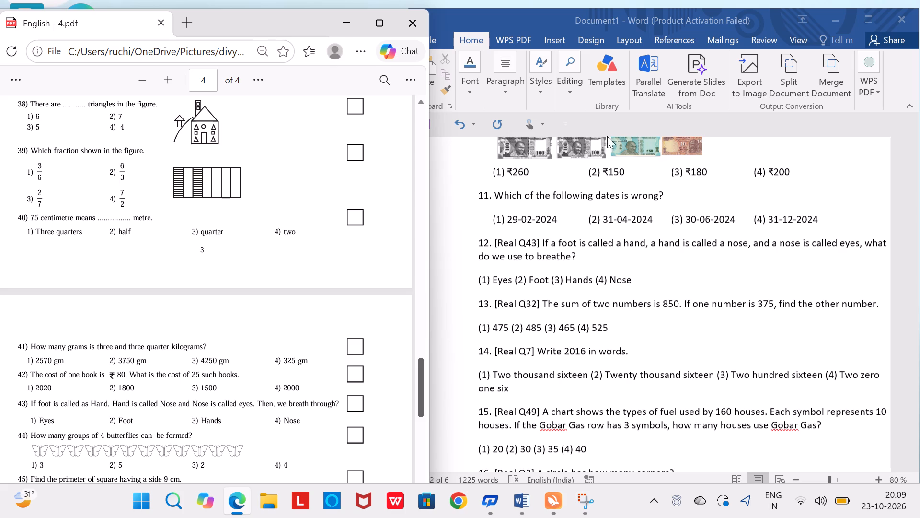
Remove the "[Real Q43]" tag from question 12.
click(542, 242)
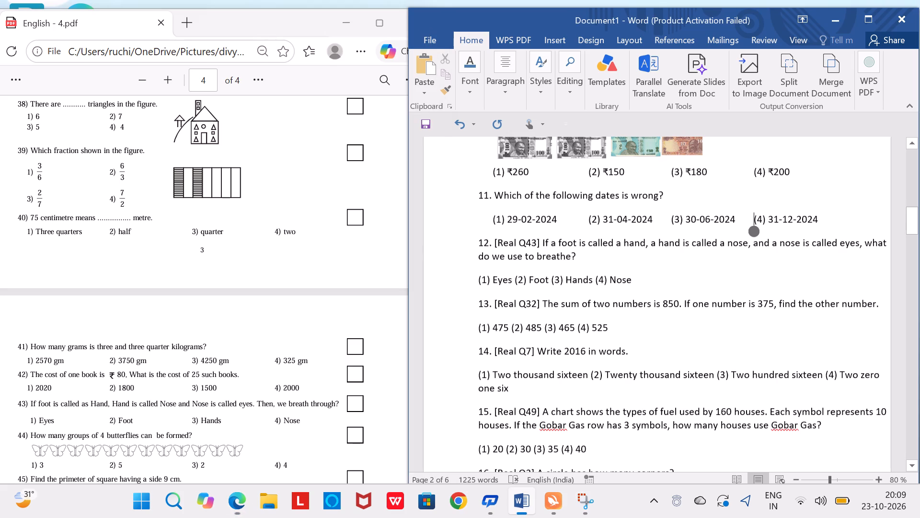
click(541, 247)
key(Right)
key(BackSpace)
key(BackSpace)
key(BackSpace)
key(BackSpace)
key(BackSpace)
key(BackSpace)
key(BackSpace)
key(BackSpace)
key(BackSpace)
key(BackSpace)
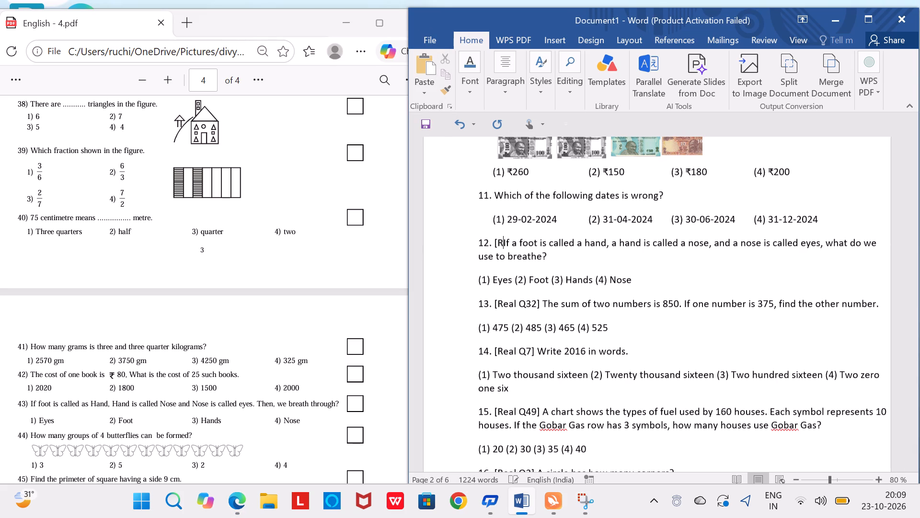
key(BackSpace)
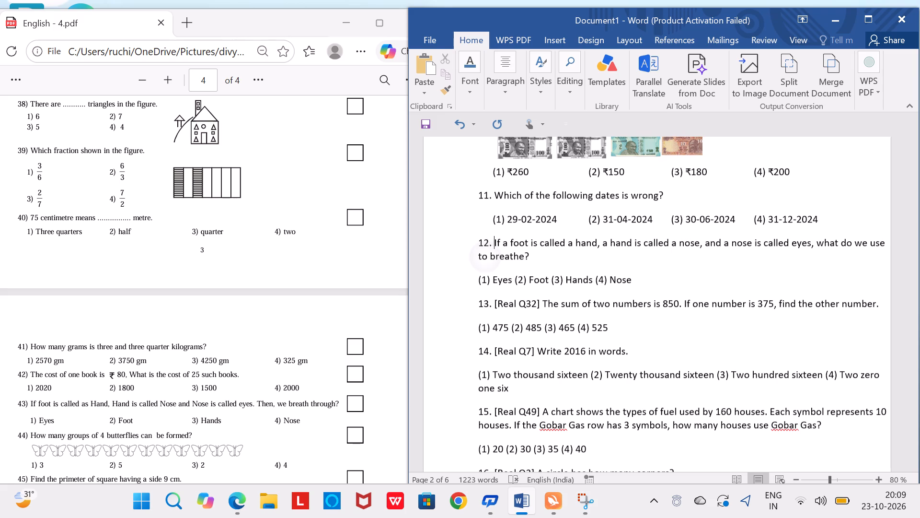
Try to indent question 12's wrapped second line by adding three spaces before "to breathe?".
key(Left)
key(Left)
key(space)
key(space)
key(space)
Break question 12 onto a new line after "eyes," and indent "what do we use to breathe?" with four more spaces.
click(814, 243)
key(Return)
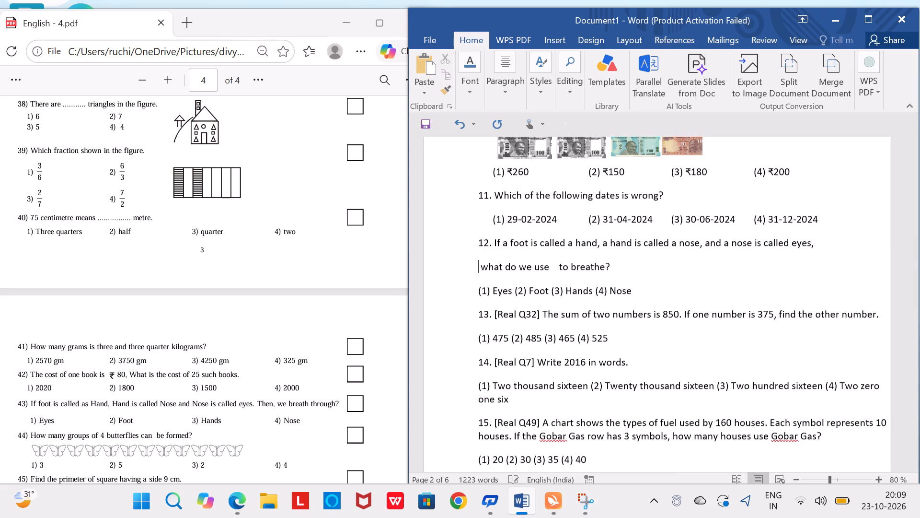
key(space)
key(space)
key(space)
key(space)
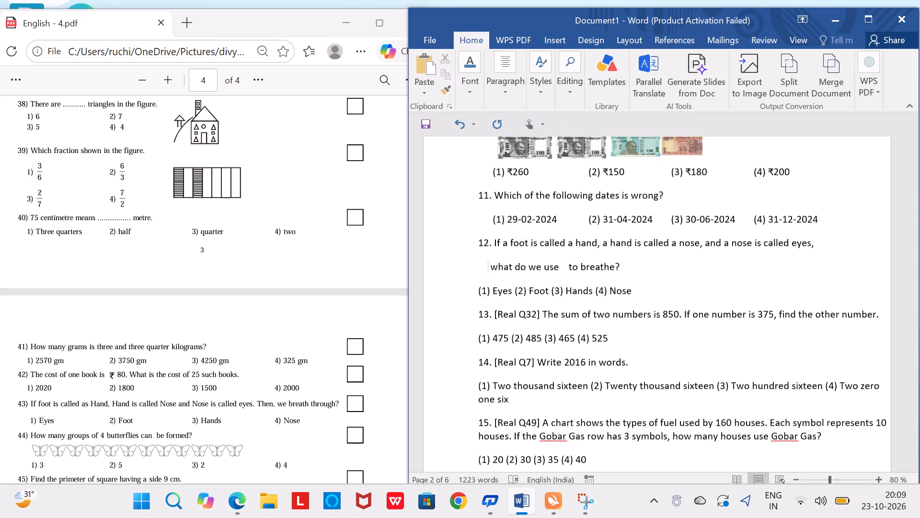
Indent question 12's second line by one more space and delete the three extra spaces before "to breathe?".
key(space)
key(Right)
key(Right)
key(Right)
key(Right)
key(Right)
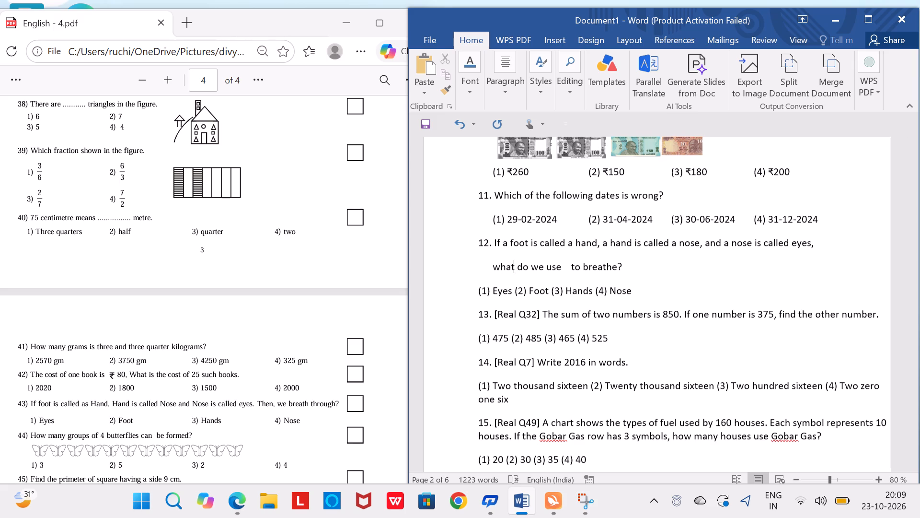
key(Right)
key(Right)
key(Right)
key(Right)
key(Right)
key(Right)
key(Right)
key(Right)
key(Right)
key(Right)
key(Right)
key(Right)
key(Right)
key(BackSpace)
key(BackSpace)
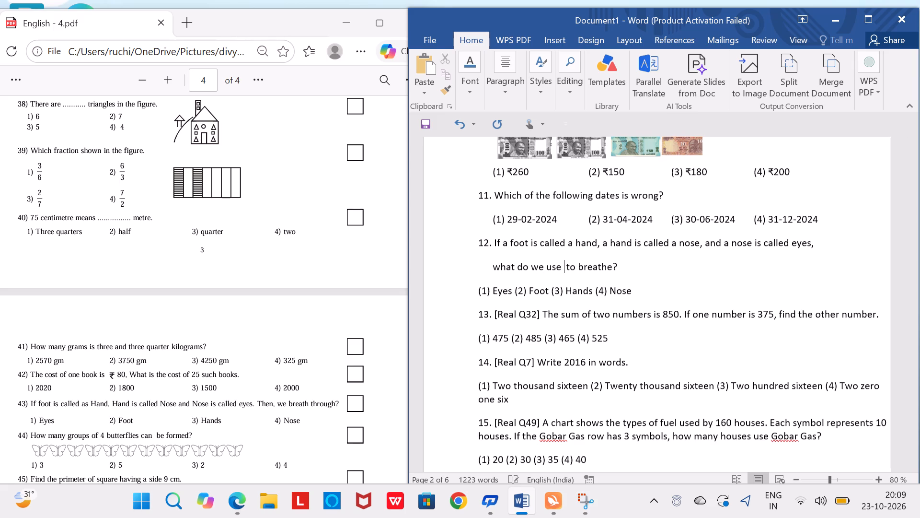
key(Right)
key(BackSpace)
Indent question 12's answer options line with six spaces, in line with "what do we use to breathe?".
key(Down)
key(Left)
key(Left)
key(Left)
key(Left)
key(Left)
key(Left)
key(Left)
key(Left)
key(Left)
key(Left)
key(Left)
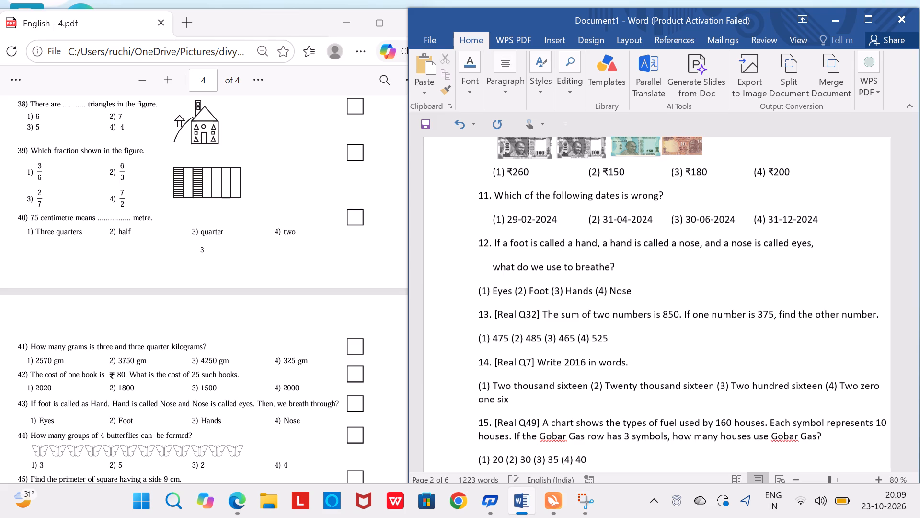
key(Left)
key(Left)
key(Left)
key(Left)
key(Left)
key(Left)
key(Left)
key(Left)
key(Left)
key(Left)
key(space)
key(space)
key(space)
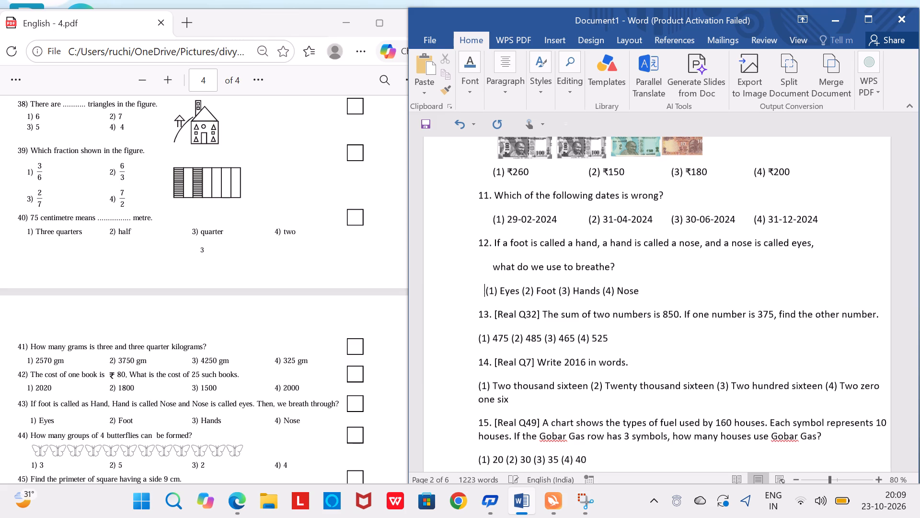
key(space)
key(space)
key(space)
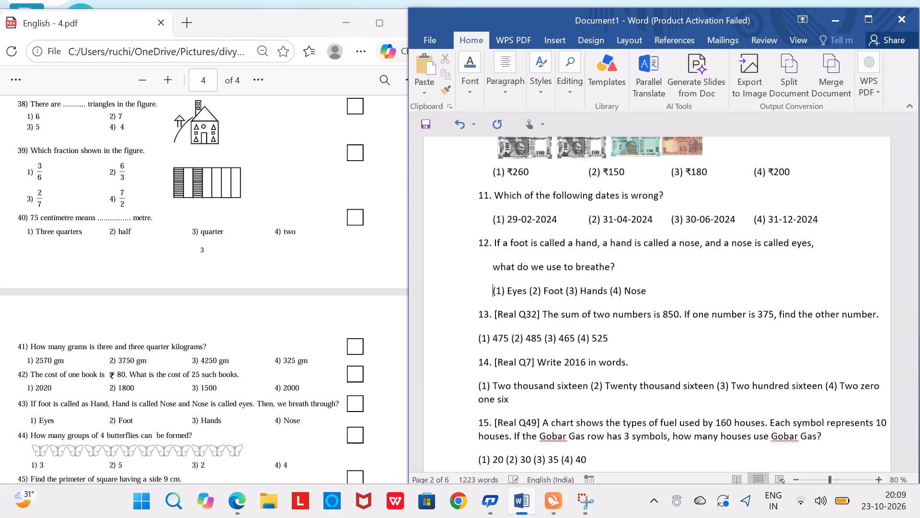
Space options (2) Foot, (3) Hands and (4) Nose of question 12 into columns lined up with question 11's options.
key(Right)
key(Right)
key(Right)
key(Right)
key(Right)
key(Right)
key(Right)
key(Right)
key(Right)
key(Right)
key(Left)
key(Tab)
key(Tab)
key(Tab)
key(Right)
key(Right)
key(Right)
key(Right)
key(Right)
key(Right)
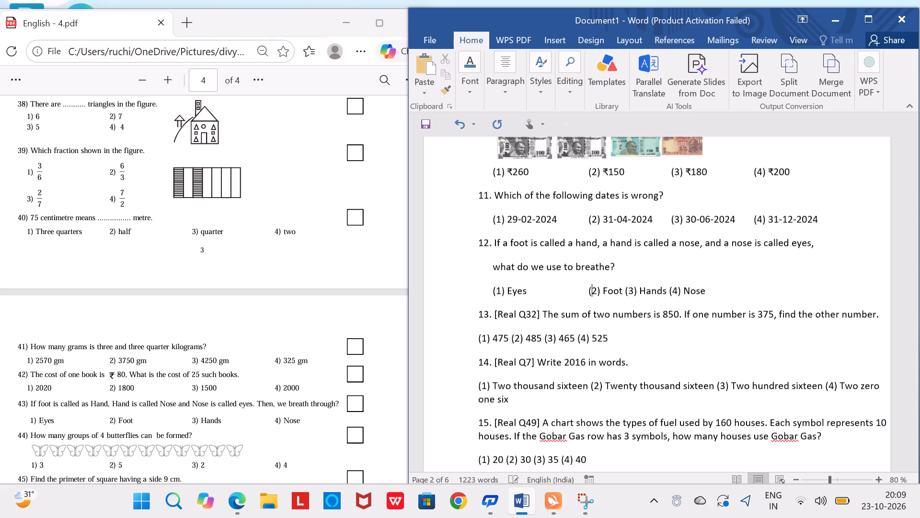
key(Right)
key(Right)
key(Right)
key(Tab)
key(Tab)
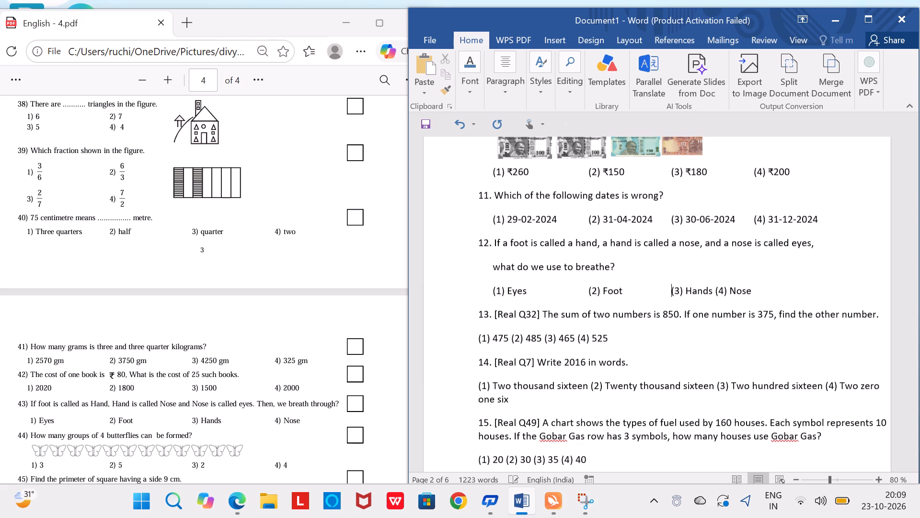
key(Right)
key(Right)
key(Right)
key(Right)
key(Right)
key(Right)
key(Right)
key(Right)
key(Right)
key(Right)
key(Tab)
key(Tab)
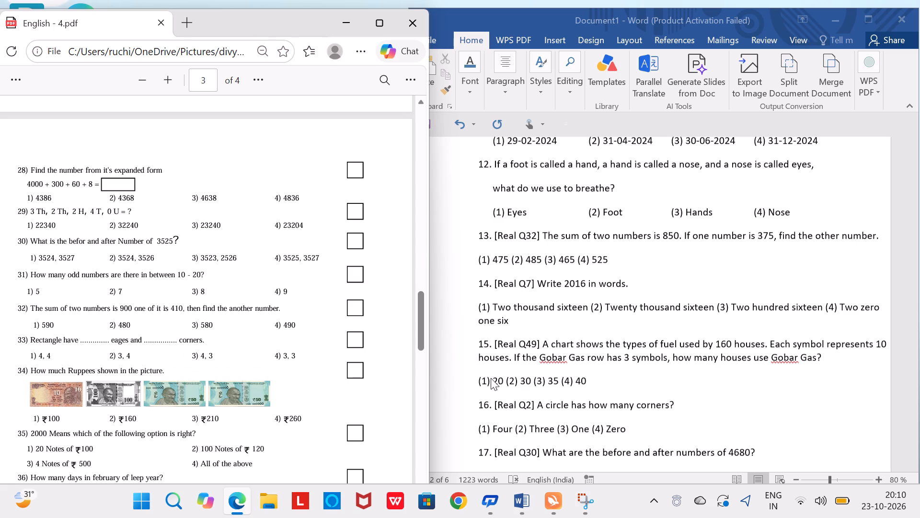
Remove the "[Real Q32]" tag from question 13.
click(543, 238)
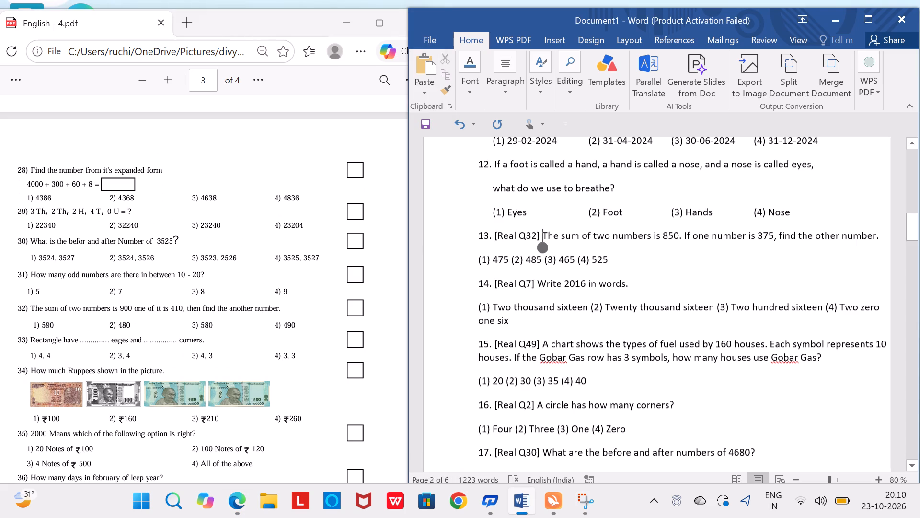
key(BackSpace)
key(BackSpace)
key(BackSpace)
key(BackSpace)
key(BackSpace)
key(BackSpace)
key(BackSpace)
key(BackSpace)
key(BackSpace)
key(BackSpace)
key(BackSpace)
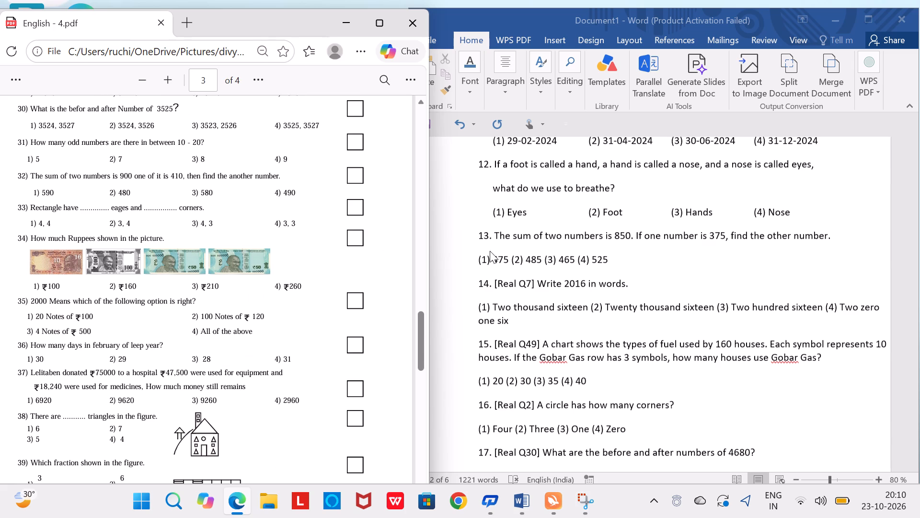
Indent question 13's answer options line with seven spaces before "(1) 475".
click(482, 260)
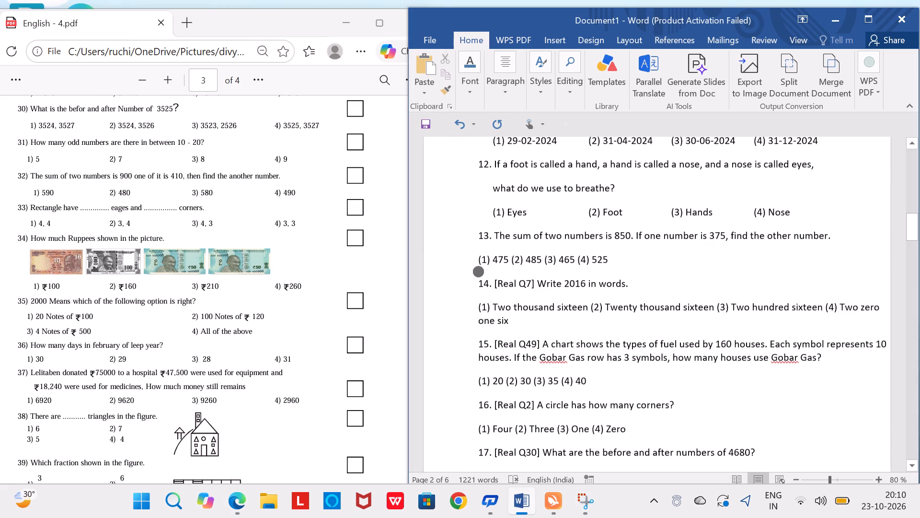
key(space)
key(space)
key(space)
key(space)
key(space)
key(space)
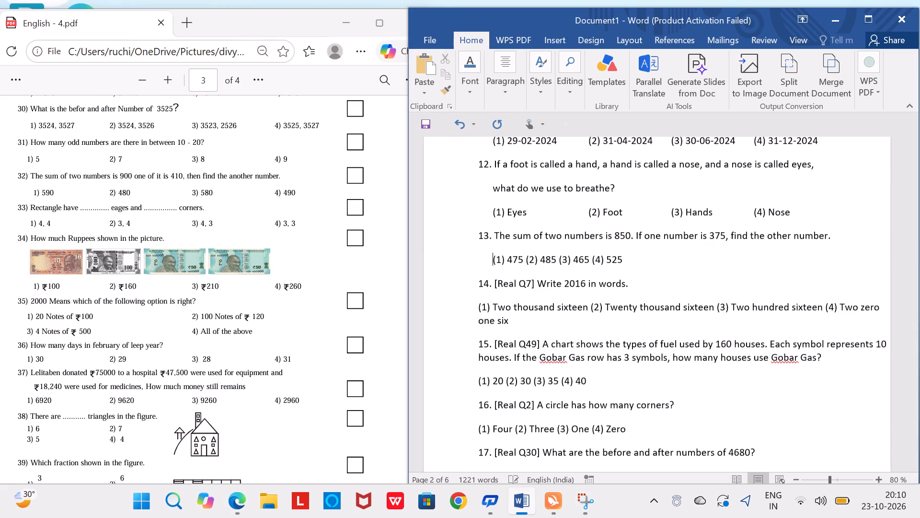
key(Right)
key(Right)
key(Right)
key(Right)
key(Right)
key(Right)
key(Left)
key(Left)
key(Left)
key(Left)
key(Left)
key(Left)
key(space)
Space options (2) 485, (3) 465 and (4) 525 of question 13 into columns lined up with question 12's options.
key(Right)
key(Right)
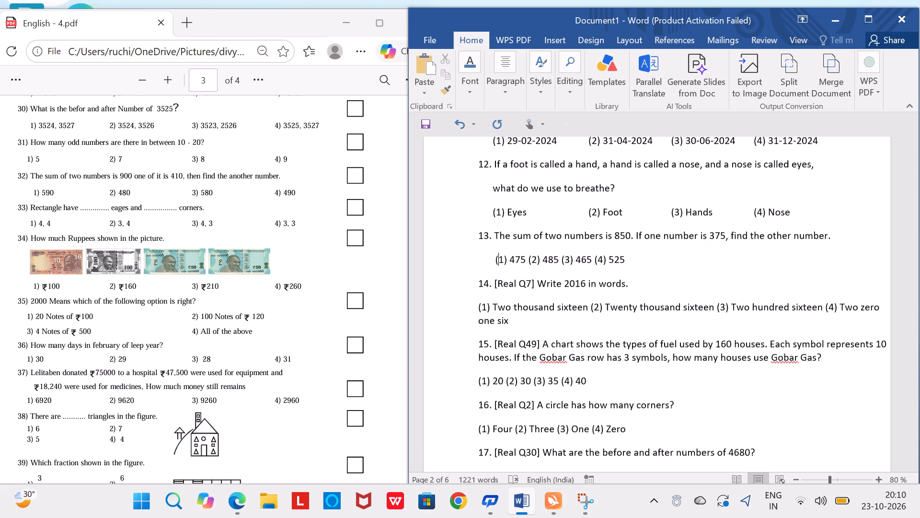
key(Right)
key(Right)
key(Right)
key(Right)
key(Right)
key(Right)
key(Tab)
key(Tab)
key(Tab)
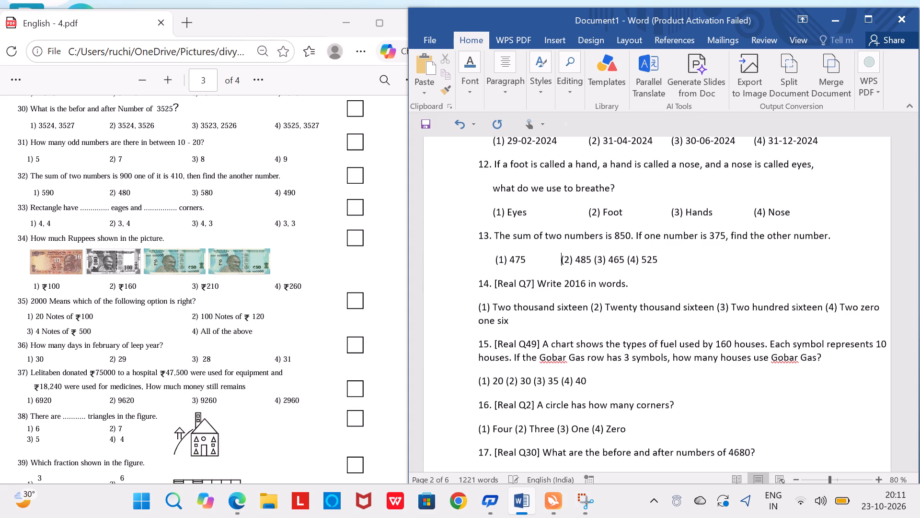
key(Right)
key(Right)
key(Right)
key(Right)
key(Right)
key(Right)
key(Right)
key(Right)
key(Tab)
key(Tab)
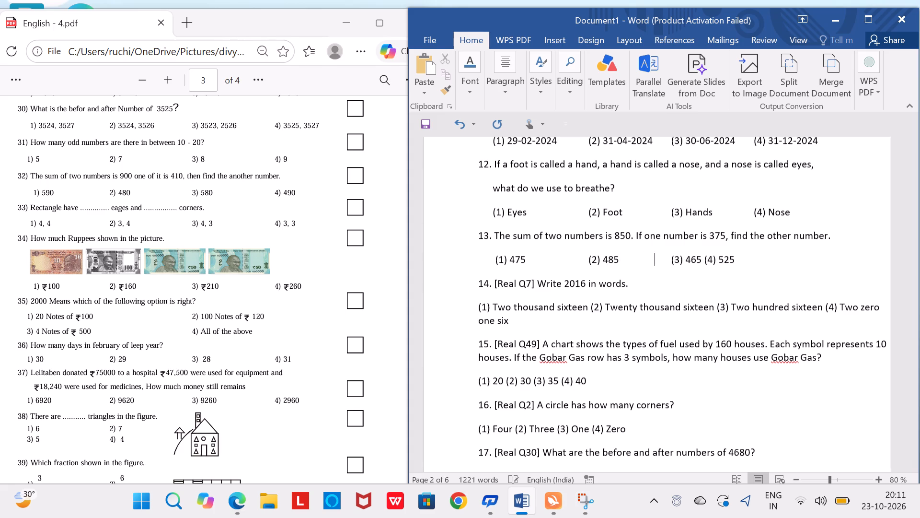
key(Right)
key(Right)
key(Right)
key(Right)
key(Right)
key(Right)
key(Right)
key(Right)
key(Right)
key(Left)
key(Tab)
key(Tab)
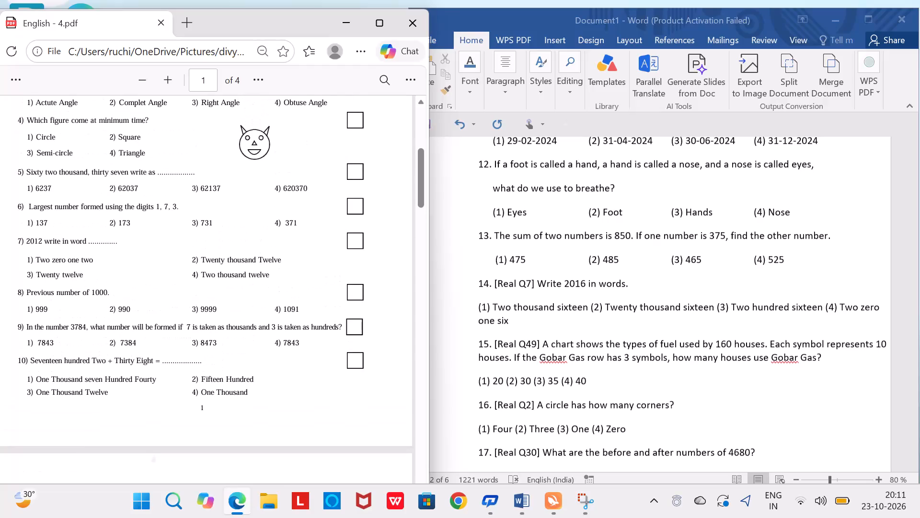
Remove the "[Real Q7]" tag from question 14.
key(Right)
key(Right)
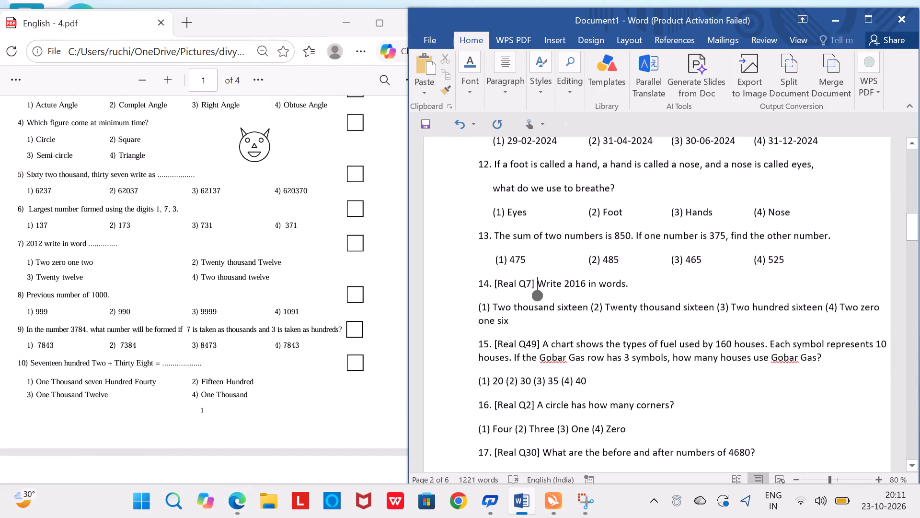
key(BackSpace)
key(BackSpace)
key(BackSpace)
key(BackSpace)
key(BackSpace)
key(BackSpace)
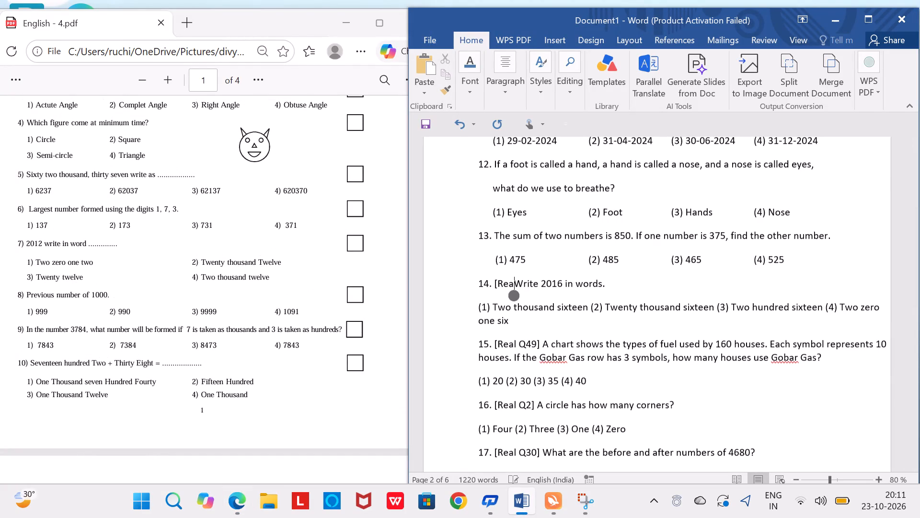
key(BackSpace)
key(BackSpace)
key(BackSpace)
key(BackSpace)
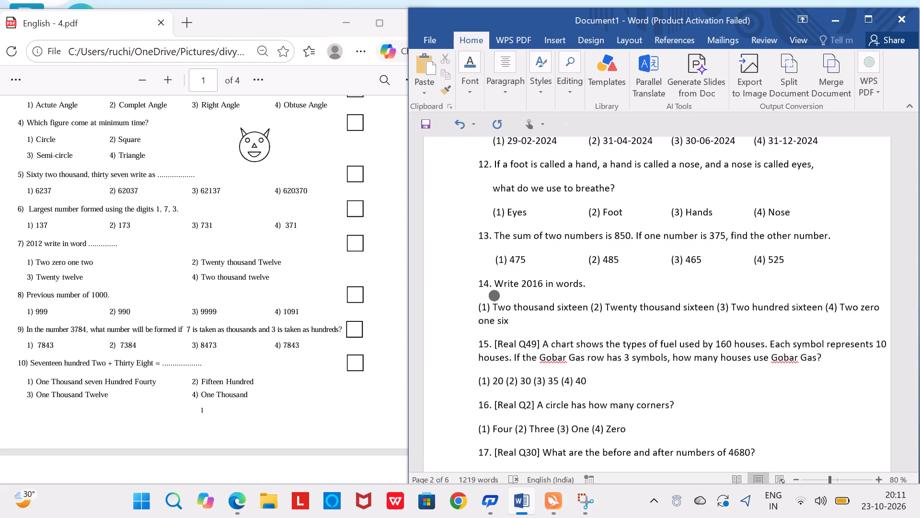
Indent question 14's answer options line with seven spaces before "(1) Two thousand sixteen".
key(space)
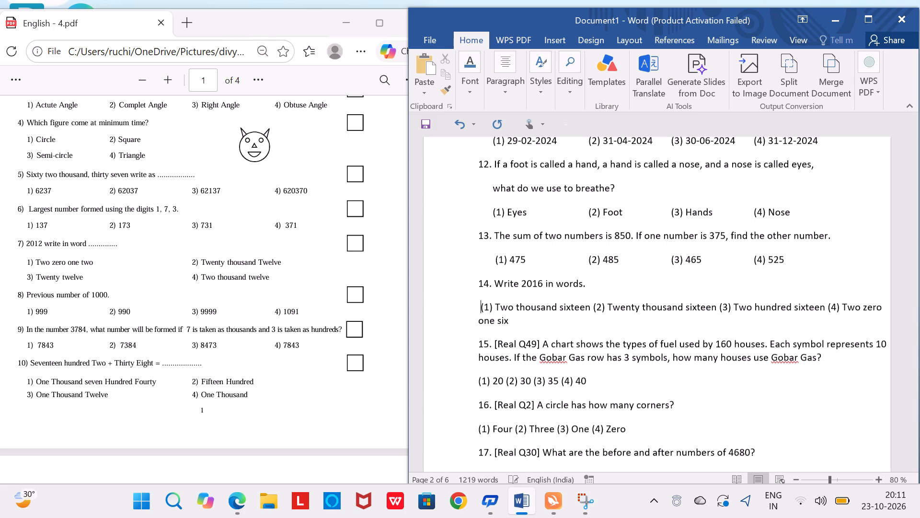
key(space)
key(space)
key(space)
key(space)
key(space)
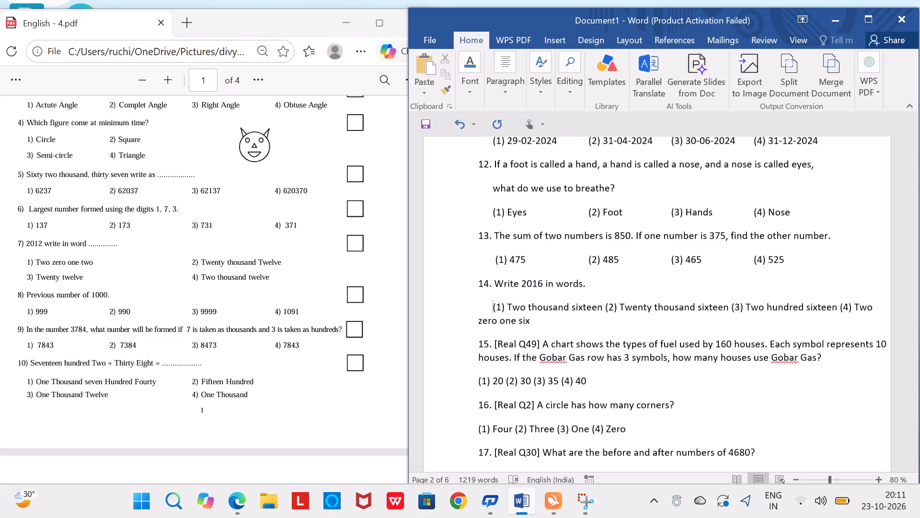
key(space)
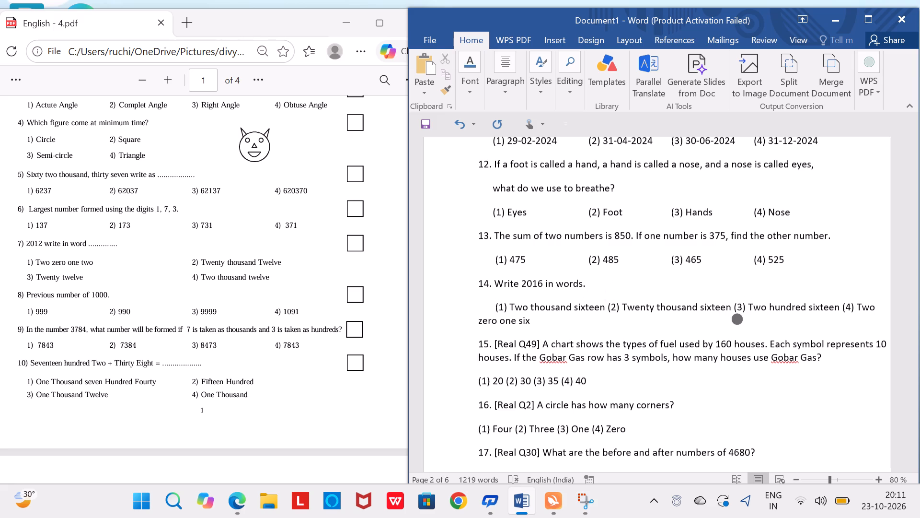
Move question 14's options (3) and (4) onto a new line, indented with seven spaces before "(3) Two hundred sixteen".
key(Left)
key(Return)
key(space)
key(space)
key(space)
key(space)
key(space)
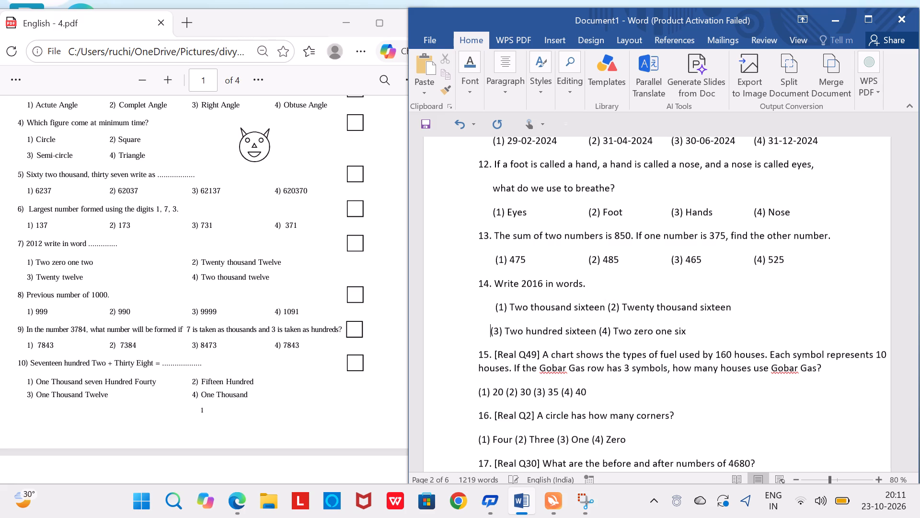
key(space)
key(space)
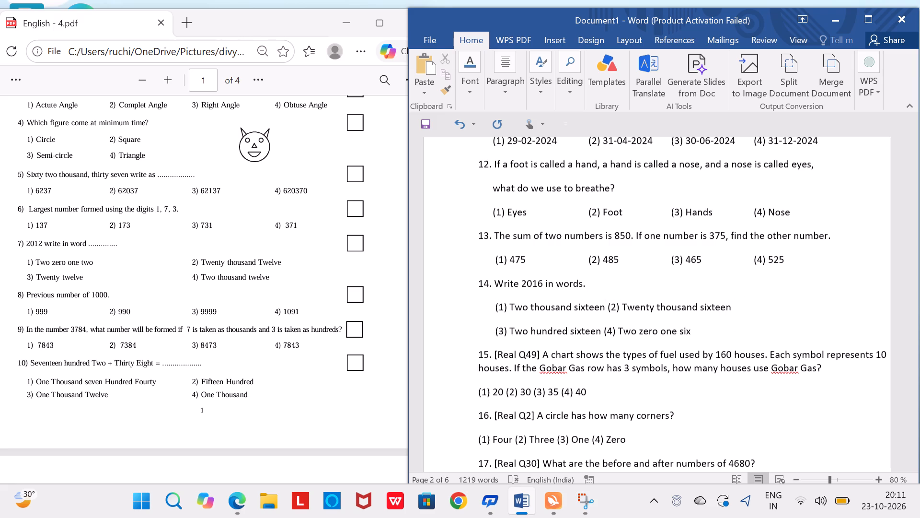
Space question 14's option (2) Twenty thousand sixteen across to line up with option (3) 465 of question 13.
key(Right)
key(Tab)
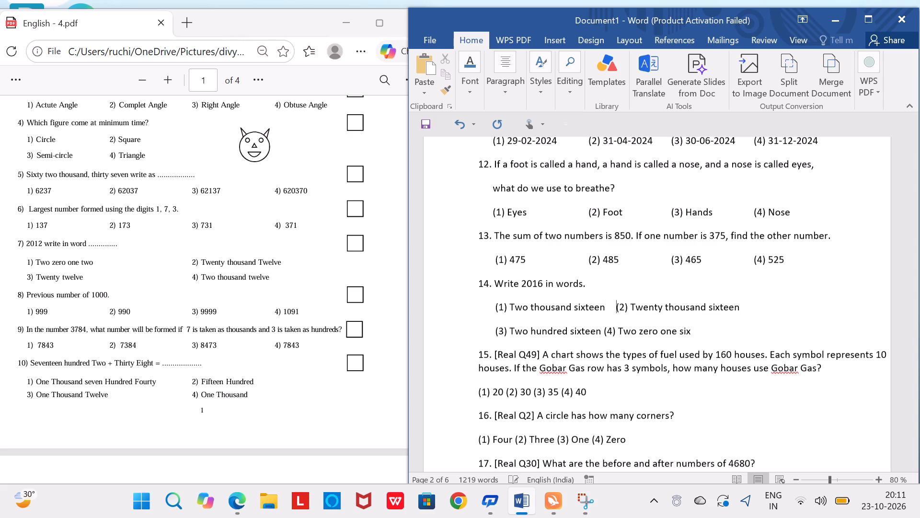
key(Tab)
key(Tab)
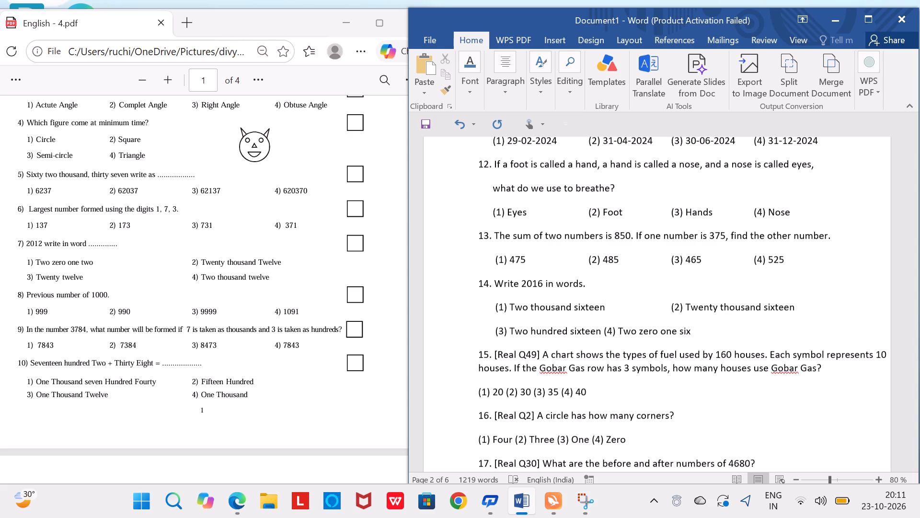
Space question 14's option (4) Two zero one six across to line up beneath option (2) Twenty thousand sixteen.
key(Down)
key(Left)
key(Left)
key(Left)
key(Left)
key(Left)
key(Left)
key(Left)
key(Left)
key(Left)
key(Left)
key(Left)
key(Left)
key(Left)
key(Left)
key(Left)
key(Tab)
key(Tab)
key(Tab)
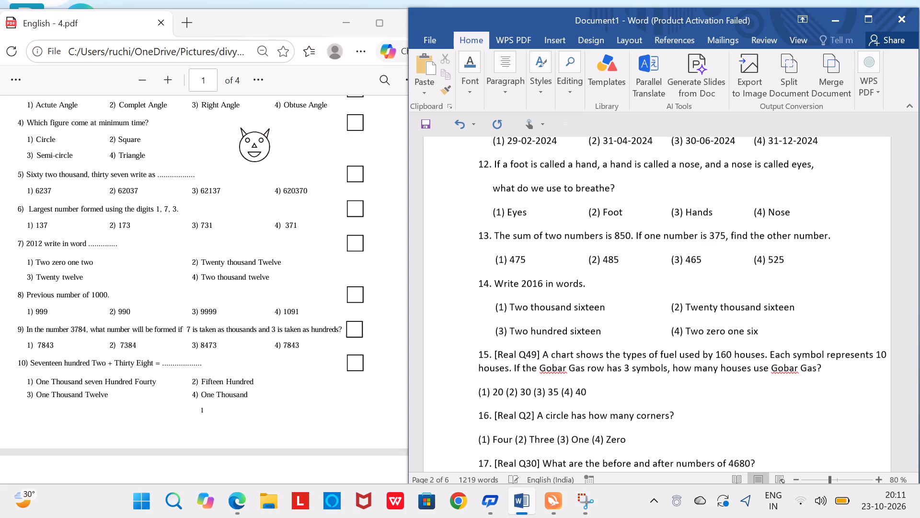
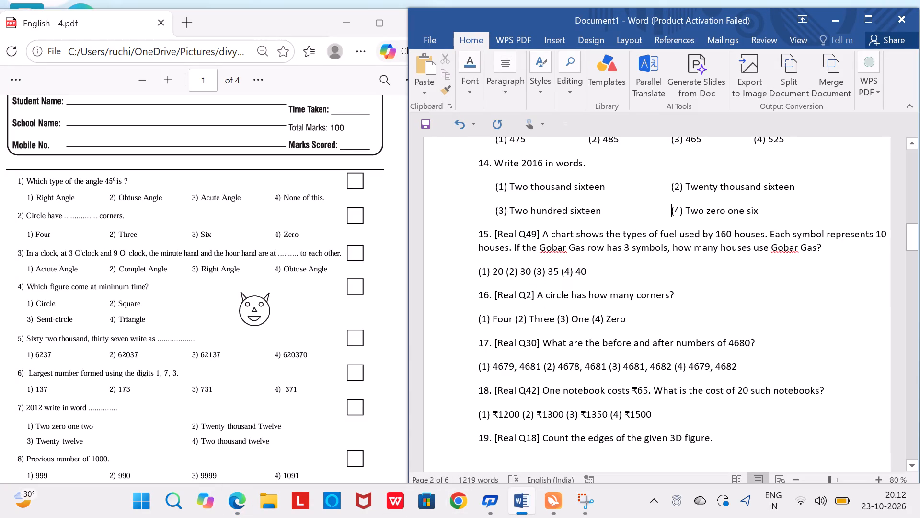
Remove the "[Real Q2]" tag from the start of question 16.
key(Right)
key(BackSpace)
key(BackSpace)
key(BackSpace)
key(BackSpace)
key(BackSpace)
key(BackSpace)
key(BackSpace)
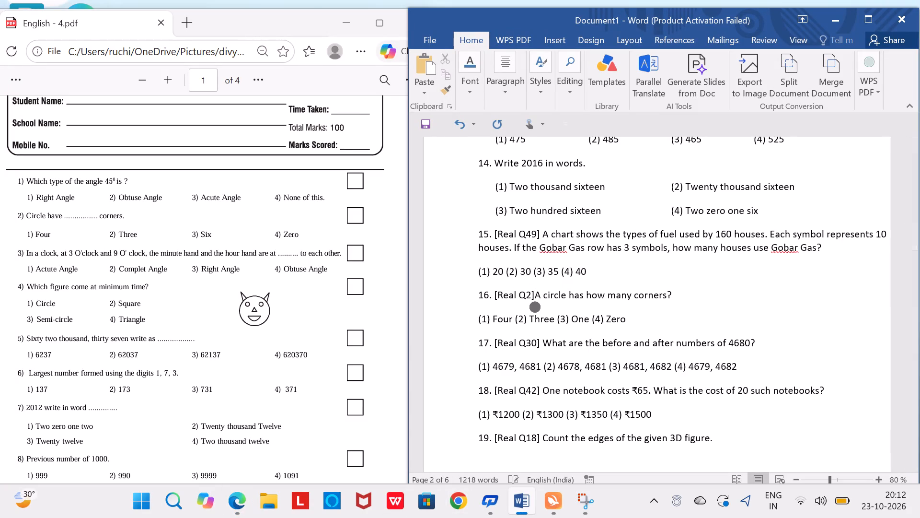
key(BackSpace)
key(BackSpace)
key(BackSpace)
Replace the word "circle" with "Triangle" in question 16 so it reads "A Triangle has how many corners?".
key(Right)
key(Right)
key(Right)
key(Right)
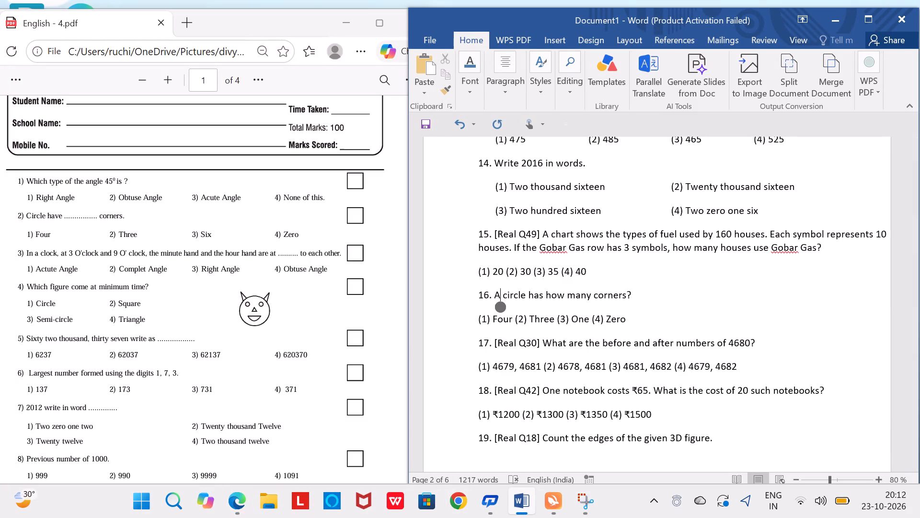
key(Right)
key(Right)
key(Right)
key(Right)
key(BackSpace)
key(BackSpace)
key(BackSpace)
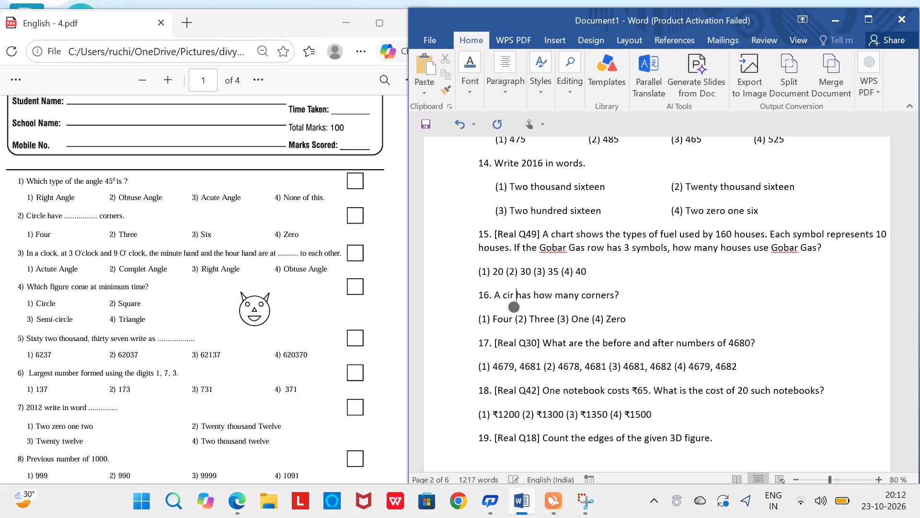
key(BackSpace)
key(BackSpace)
key(BackSpace)
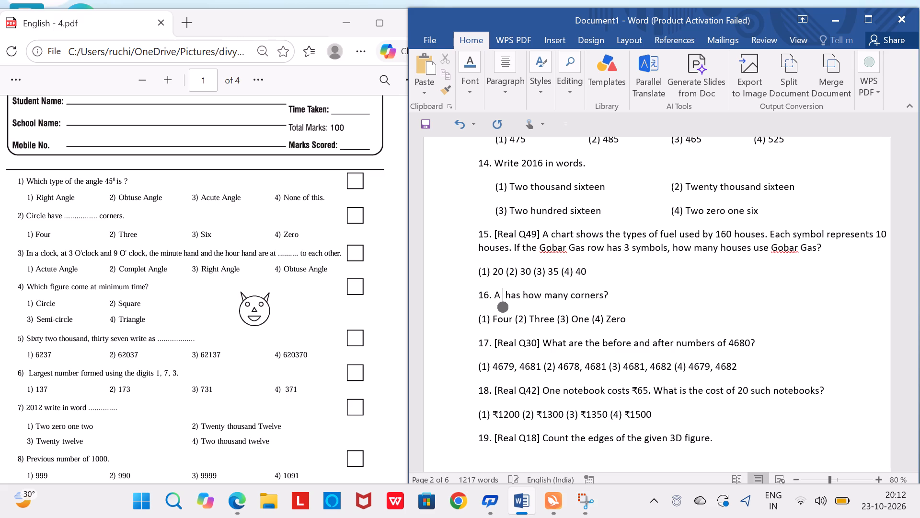
text(Tr)
text(iangle)
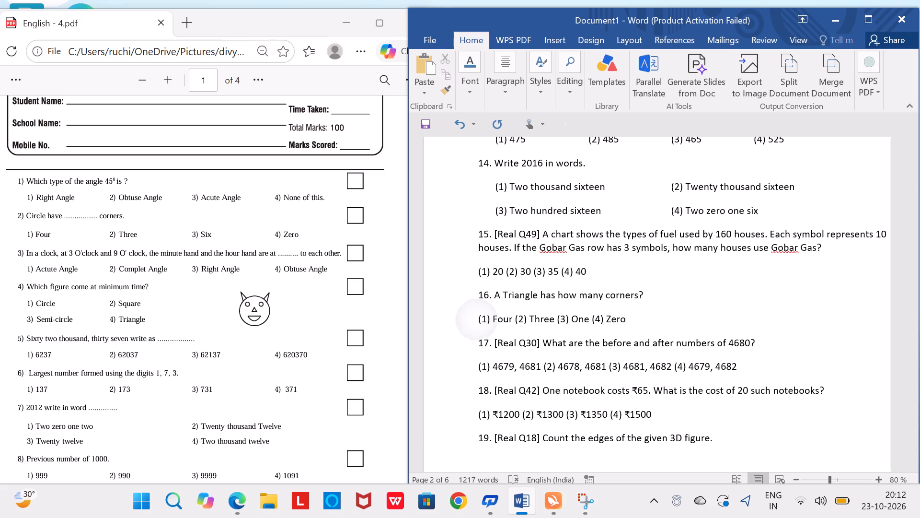
Indent question 16's answer options line with six spaces before "(1) Four".
key(space)
key(space)
key(space)
key(space)
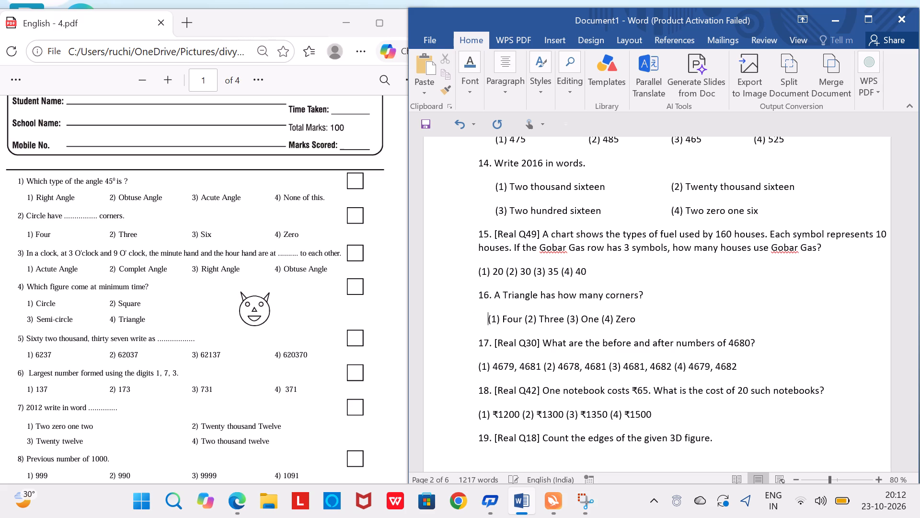
key(space)
key(space)
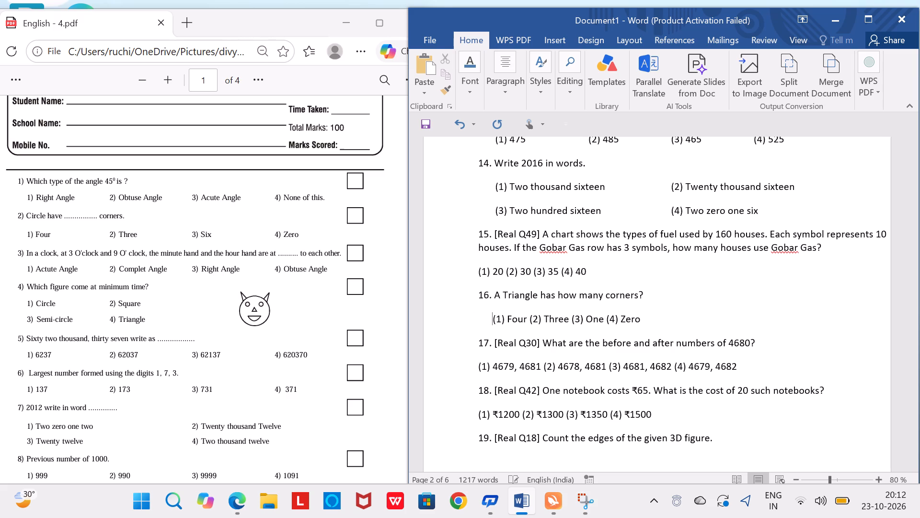
Space question 16's option (2) Three across to line up with option (2) 485 of question 13.
key(Right)
key(Right)
key(Right)
key(Right)
key(Right)
key(Right)
key(Right)
key(Right)
key(Right)
key(Tab)
key(Tab)
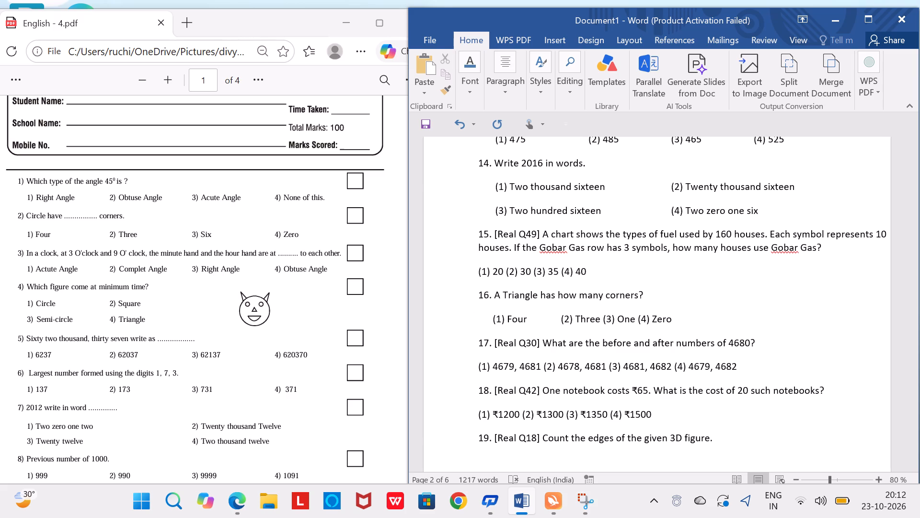
key(Tab)
Space question 16's option (3) One across to line up with option (3) 465 of question 13.
key(Right)
key(Right)
key(Right)
key(Right)
key(Right)
key(Right)
key(Right)
key(Right)
key(Right)
key(Right)
key(Tab)
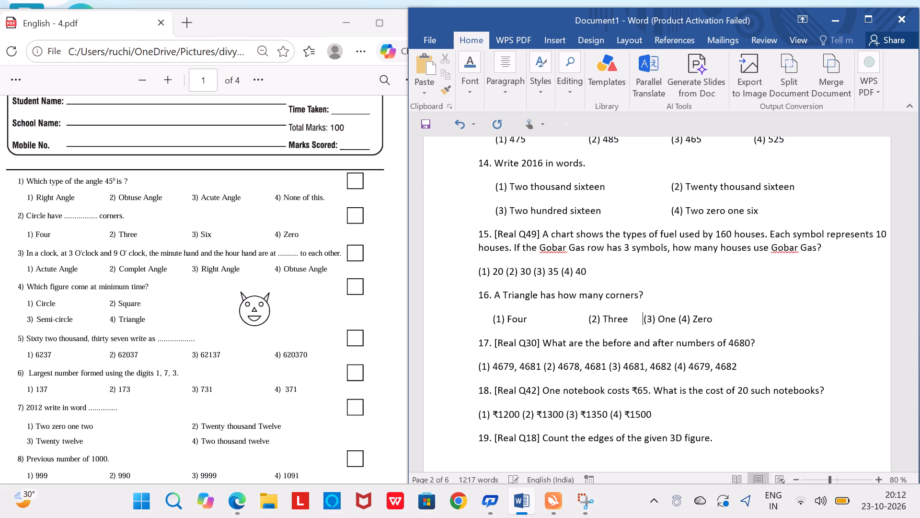
key(Tab)
Space question 16's option (4) Zero across to line up with option (4) 525 of question 13.
key(Right)
key(Right)
key(Right)
key(Right)
key(Right)
key(Right)
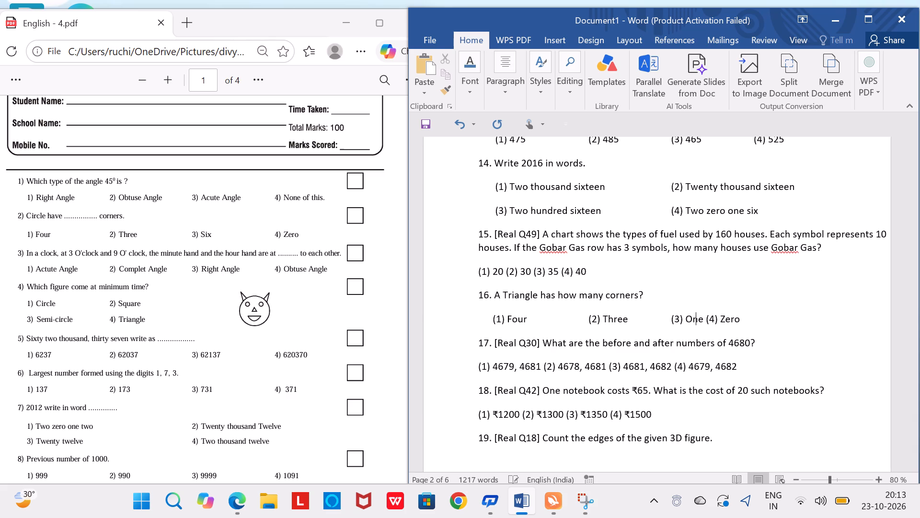
key(Right)
key(Right)
key(Tab)
key(Tab)
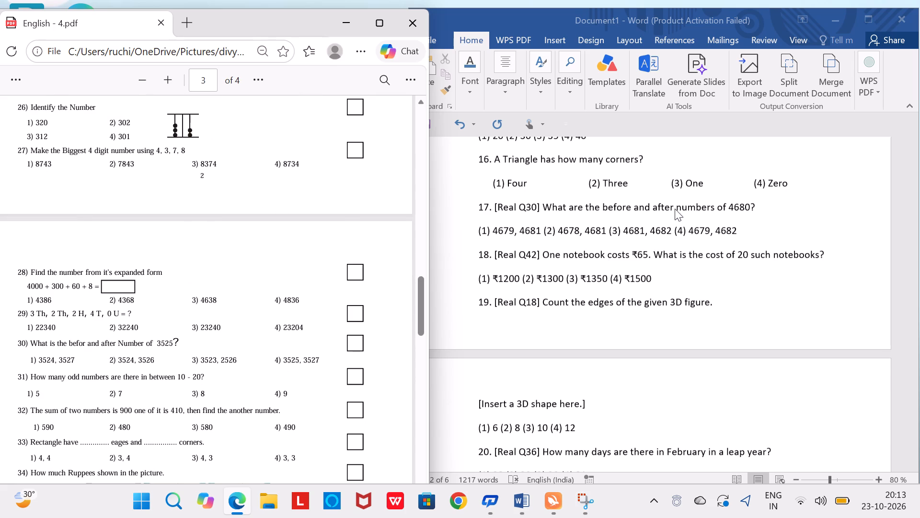
Remove the "[Real Q30]" tag from the start of question 17.
click(541, 206)
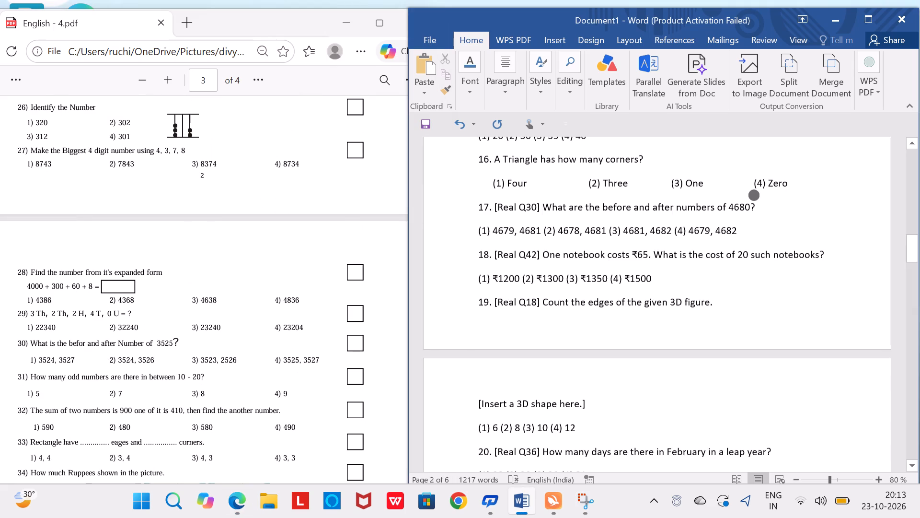
click(544, 209)
key(BackSpace)
key(BackSpace)
key(BackSpace)
key(BackSpace)
key(BackSpace)
key(BackSpace)
key(BackSpace)
key(BackSpace)
key(BackSpace)
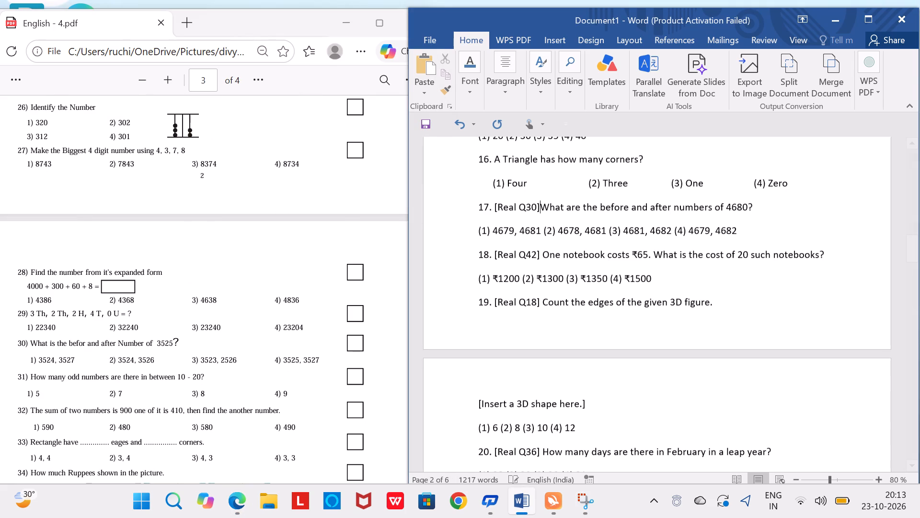
key(BackSpace)
key(BackSpace)
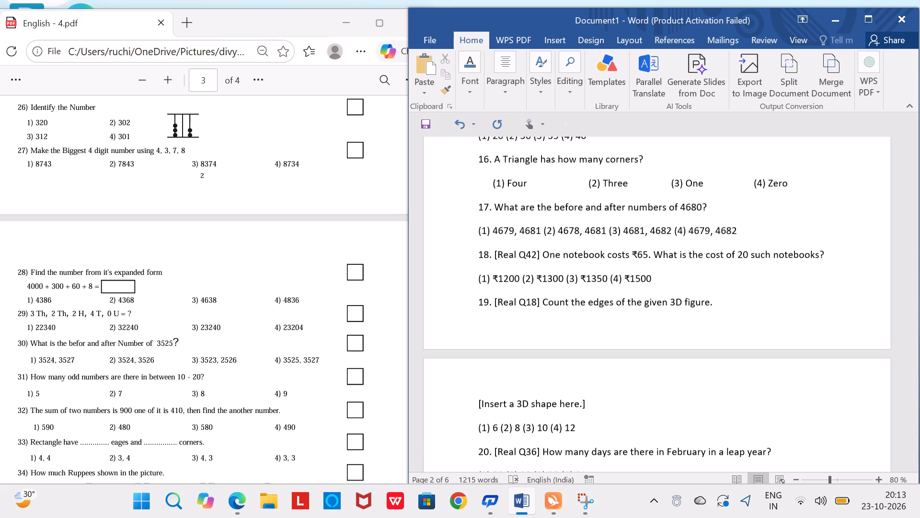
Indent question 17's answer options line with six spaces before "(1) 4679, 4681".
key(space)
key(space)
key(space)
key(space)
key(space)
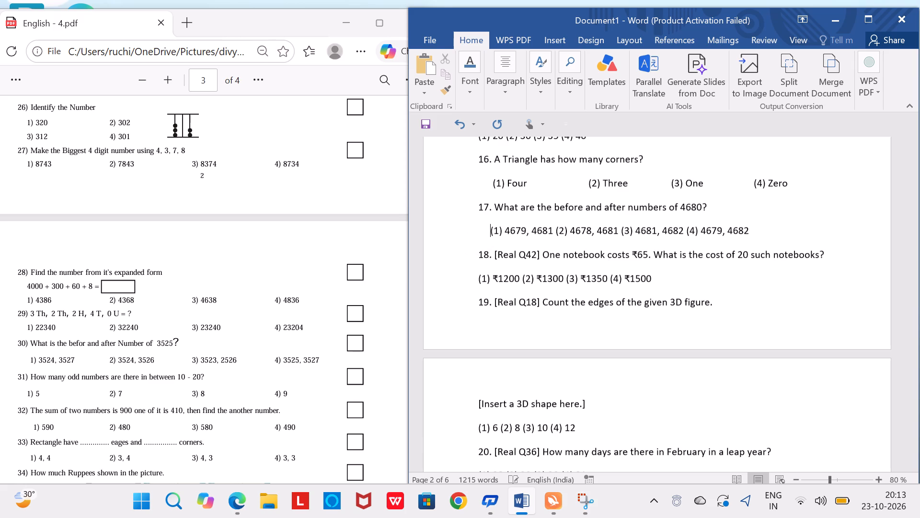
key(space)
key(space)
key(BackSpace)
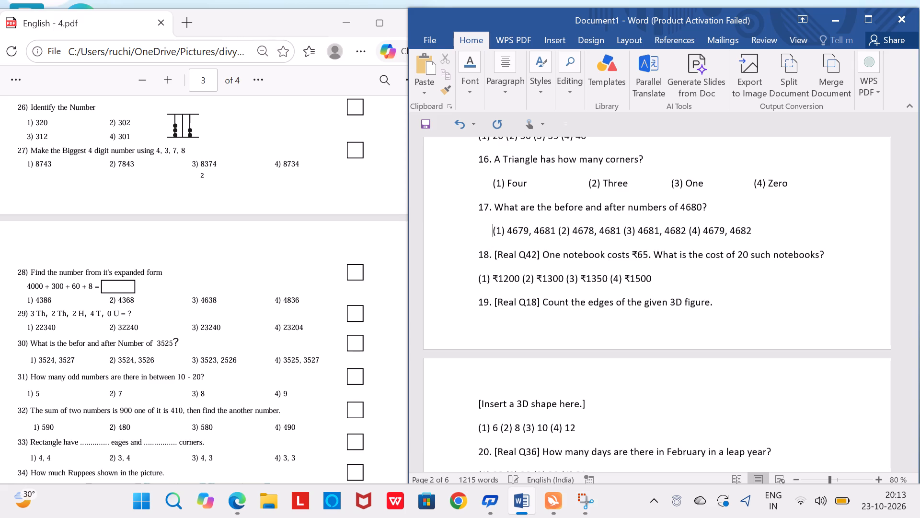
Space question 17's option (2) 4678, 4681 across to line up beneath option (2) Three of question 16.
key(Right)
key(Right)
key(Right)
key(Right)
key(Right)
key(Right)
key(Right)
key(Right)
key(Right)
key(Right)
key(Right)
key(Right)
key(Right)
key(Right)
key(Right)
key(Tab)
key(Tab)
Space question 17's option (3) 4681, 4682 across to line up beneath option (3) One of question 16.
key(Right)
key(Right)
key(Right)
key(Right)
key(Right)
key(Right)
key(Right)
key(Right)
key(Right)
key(Right)
key(Right)
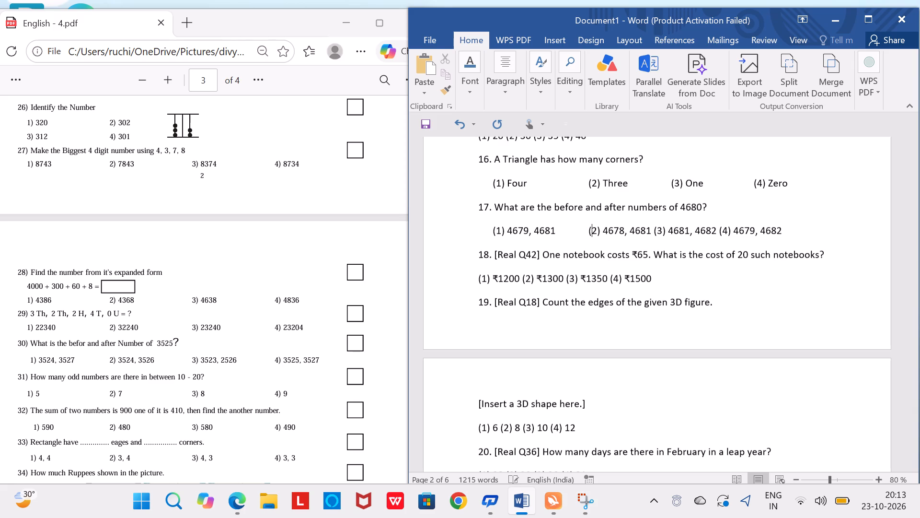
key(Right)
key(Right)
key(Right)
key(Right)
key(Tab)
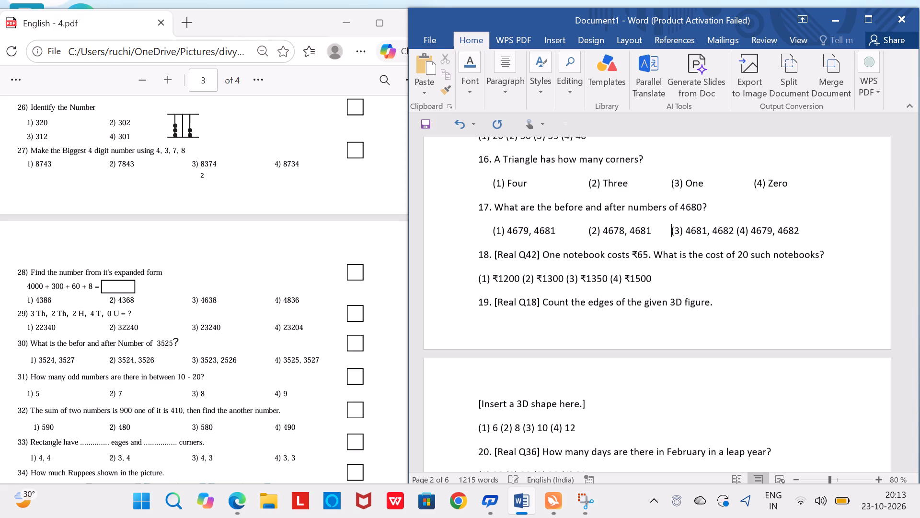
Space question 17's option (4) 4679, 4682 across to line up beneath option (4) Zero of question 16.
key(Right)
key(Right)
key(Right)
key(Right)
key(Right)
key(Right)
key(Right)
key(Right)
key(Right)
key(Right)
key(Right)
key(Right)
key(Right)
key(Right)
key(Right)
key(Tab)
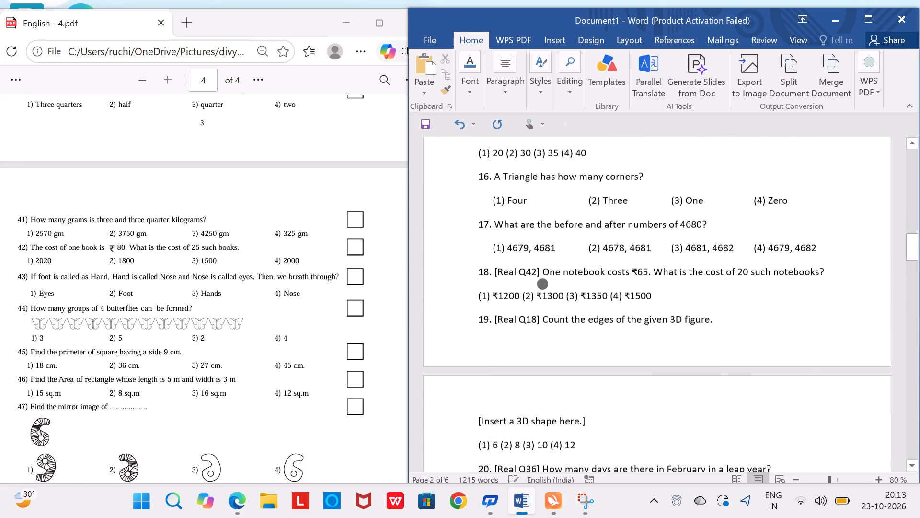
Remove the "[Real Q42]" tag from the start of question 18.
key(BackSpace)
key(BackSpace)
key(BackSpace)
key(BackSpace)
key(BackSpace)
key(BackSpace)
key(BackSpace)
key(BackSpace)
key(BackSpace)
key(BackSpace)
key(BackSpace)
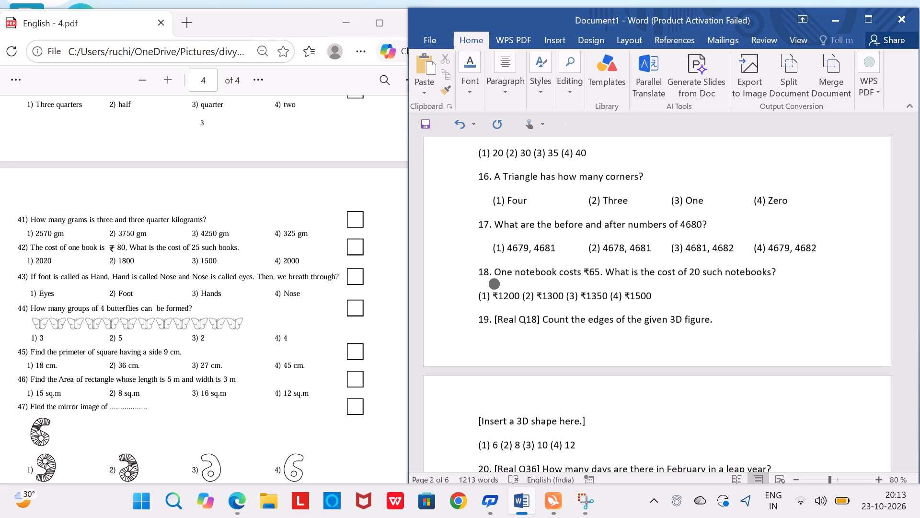
Indent question 18's option (1) ₹1200 to line up beneath option (1) 4679, 4681 of question 17.
key(Left)
key(space)
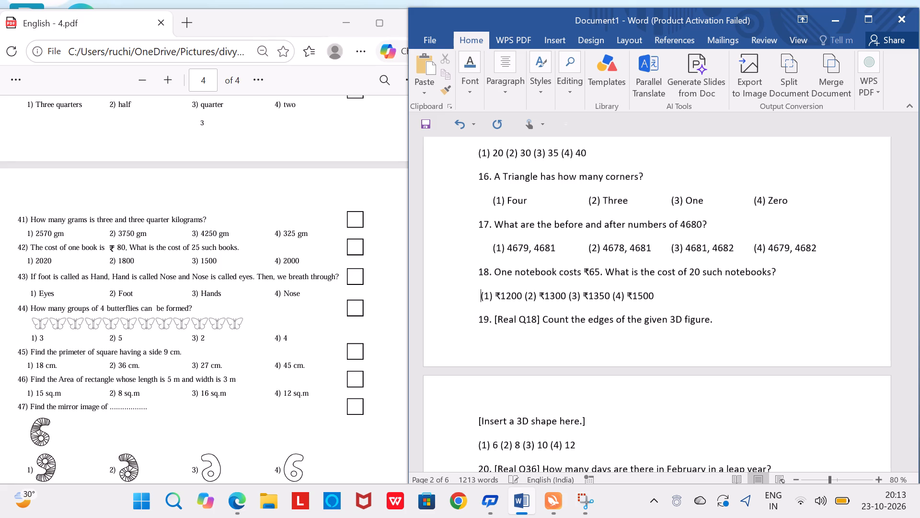
key(space)
key(space)
key(space)
key(space)
key(space)
Space question 18's option (2) ₹1300 across to line up beneath option (2) 4678, 4681 of question 17.
key(Right)
key(Right)
key(Right)
key(Right)
key(Right)
key(Right)
key(Right)
key(Right)
key(Right)
key(Right)
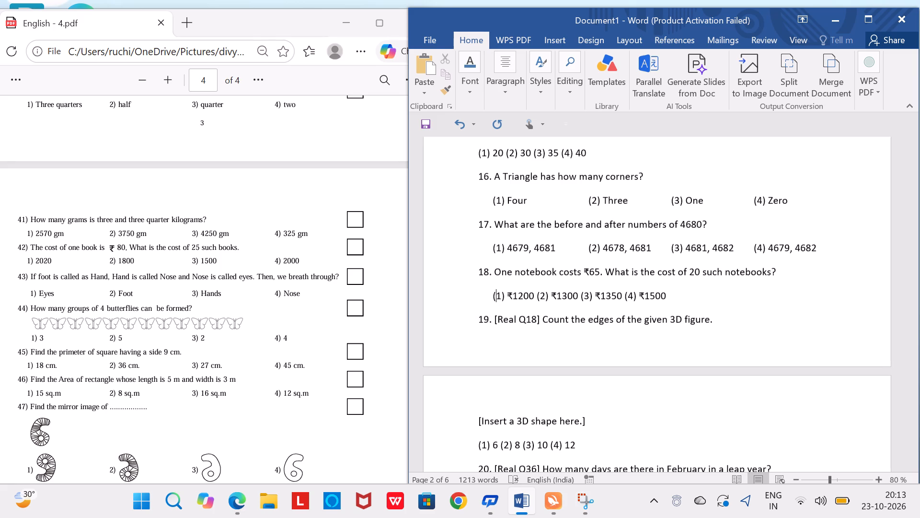
key(Right)
key(Left)
key(Tab)
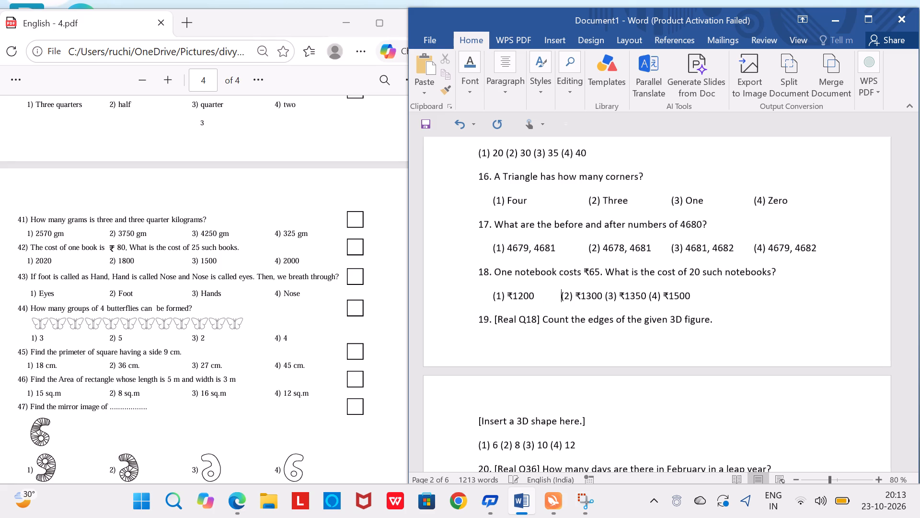
key(Tab)
Space question 18's option (3) ₹1350 across to line up beneath option (3) 4681, 4682 of question 17.
key(Right)
key(Right)
key(Right)
key(Right)
key(Right)
key(Right)
key(Right)
key(Right)
key(Right)
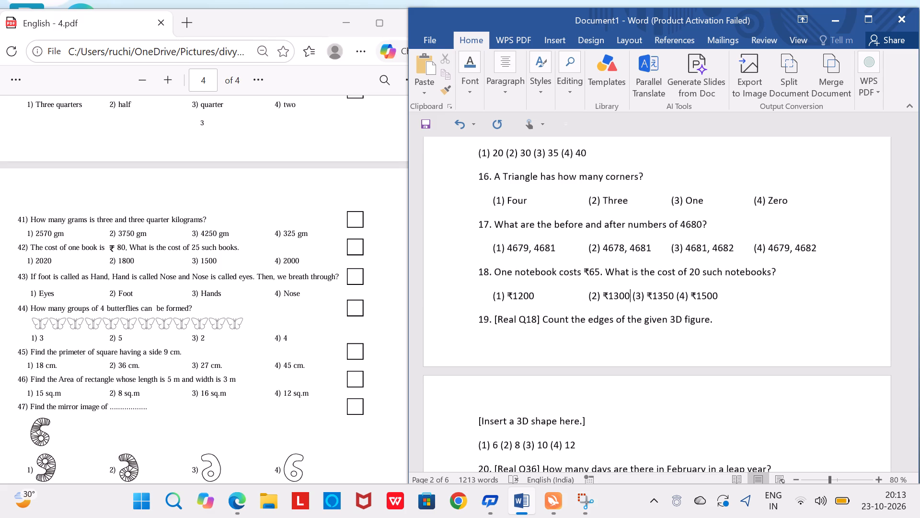
key(Right)
key(Tab)
key(Tab)
Space question 18's option (4) ₹1500 across to line up beneath option (4) 4679, 4682 of question 17.
key(Right)
key(Right)
key(Right)
key(Right)
key(Right)
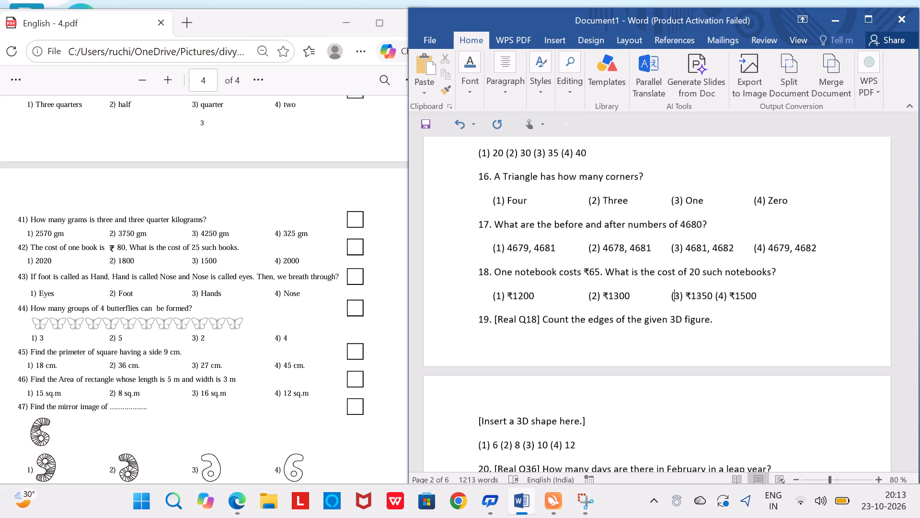
key(Right)
key(Right)
key(Right)
key(Right)
key(Right)
key(Tab)
key(Tab)
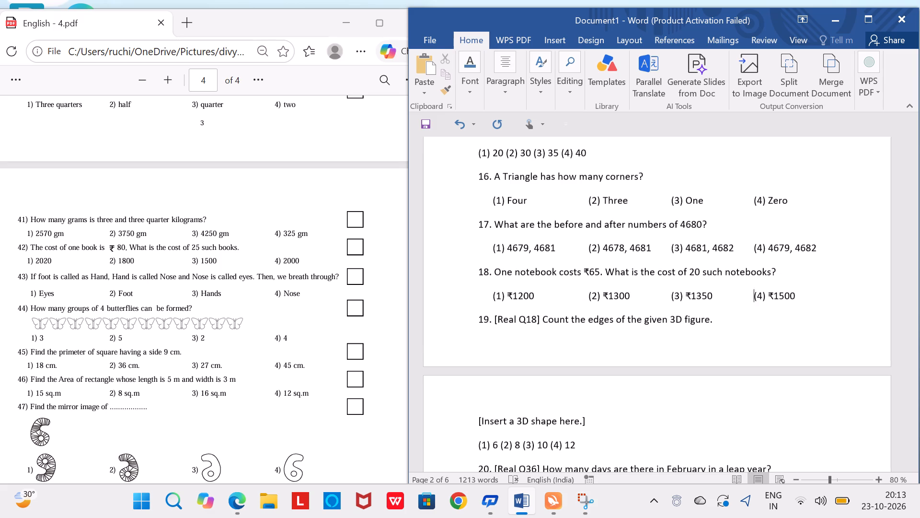
Add a blank line between question 18's options and question 19 so that question 19 starts on the next page.
key(Return)
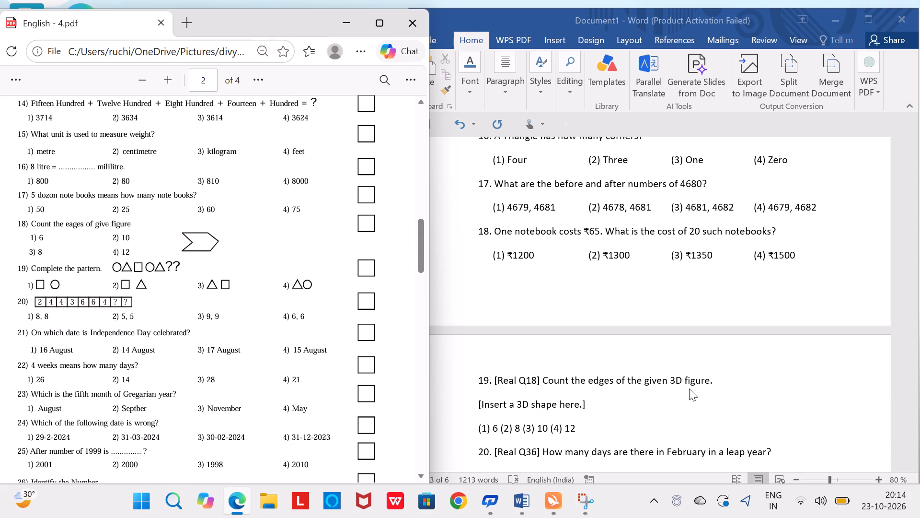
click(712, 381)
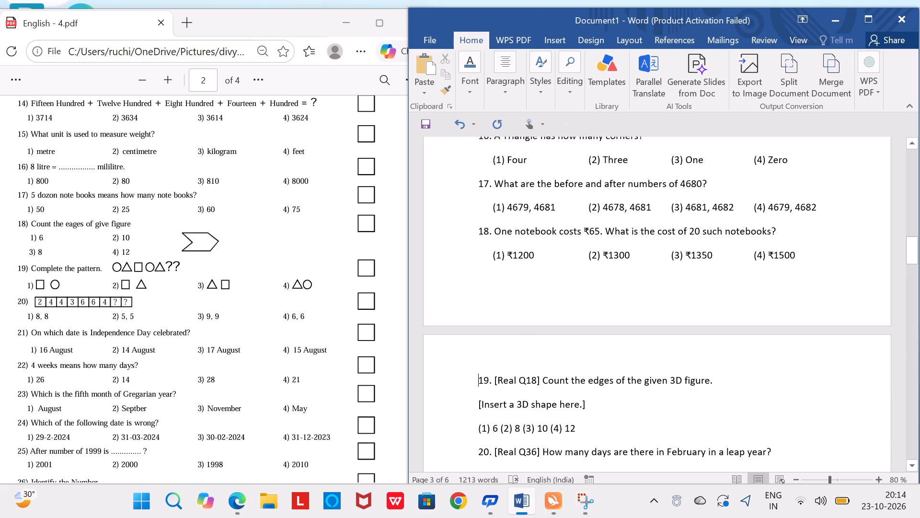
key(Left)
key(Left)
key(Left)
key(Left)
key(ctrl+z)
key(Return)
Delete "3D" from the wording of question 19 so it asks about the given figure.
key(Right)
key(Right)
key(Right)
key(Right)
key(Right)
key(Right)
key(Right)
key(Right)
key(Right)
key(Right)
key(Right)
key(Right)
key(Right)
key(Right)
key(Right)
key(Right)
key(Right)
key(Right)
key(Right)
key(Right)
key(Right)
key(BackSpace)
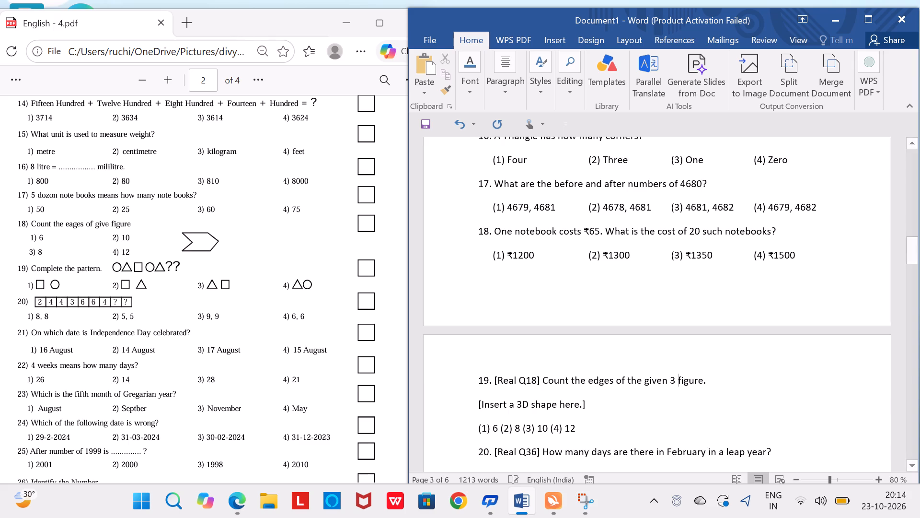
key(BackSpace)
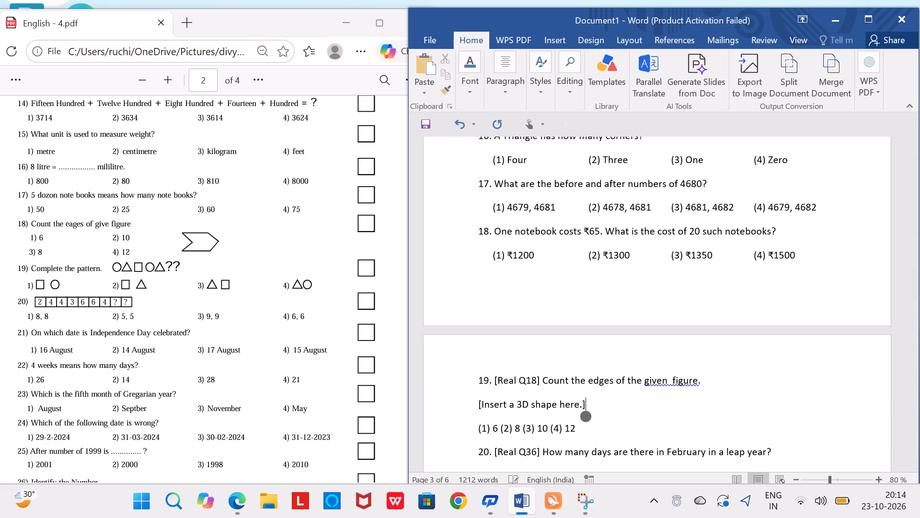
Delete the "[Insert a 3D shape here.]" placeholder line beneath question 19.
key(BackSpace)
key(BackSpace)
key(BackSpace)
key(BackSpace)
key(BackSpace)
key(BackSpace)
key(BackSpace)
key(BackSpace)
key(BackSpace)
key(BackSpace)
key(BackSpace)
key(BackSpace)
key(BackSpace)
key(BackSpace)
key(BackSpace)
key(BackSpace)
key(BackSpace)
key(BackSpace)
key(BackSpace)
key(BackSpace)
key(BackSpace)
key(BackSpace)
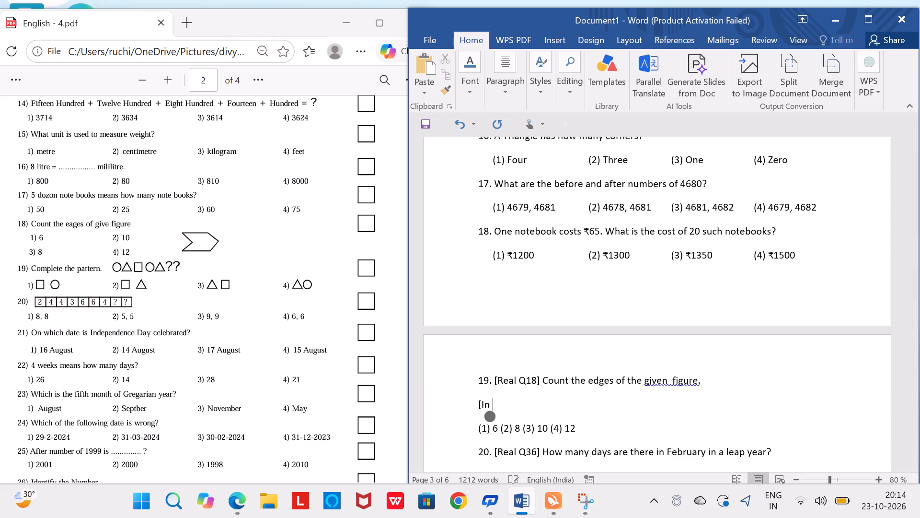
key(BackSpace)
key(BackSpace)
key(BackSpace)
key(BackSpace)
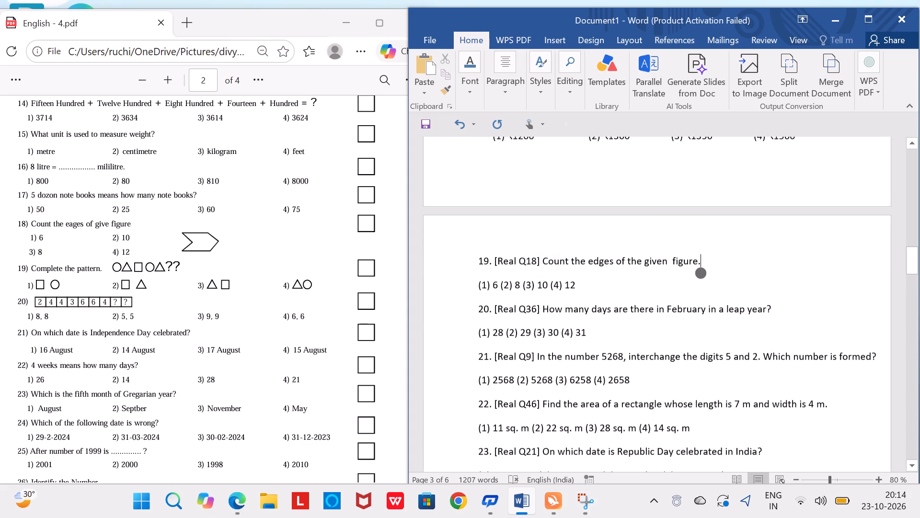
Remove the "[Real Q18]" tag from the start of question 19.
key(BackSpace)
key(BackSpace)
key(BackSpace)
key(BackSpace)
key(BackSpace)
key(BackSpace)
key(BackSpace)
key(BackSpace)
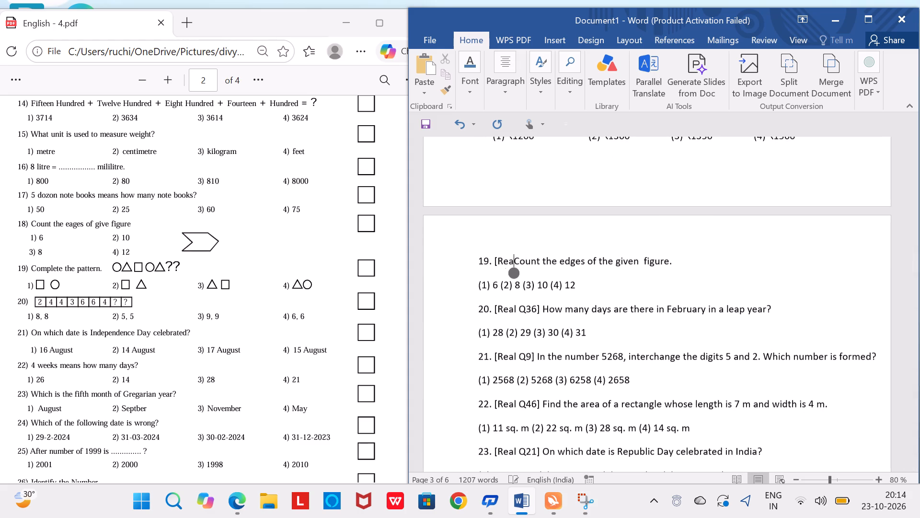
key(BackSpace)
key(BackSpace)
key(BackSpace)
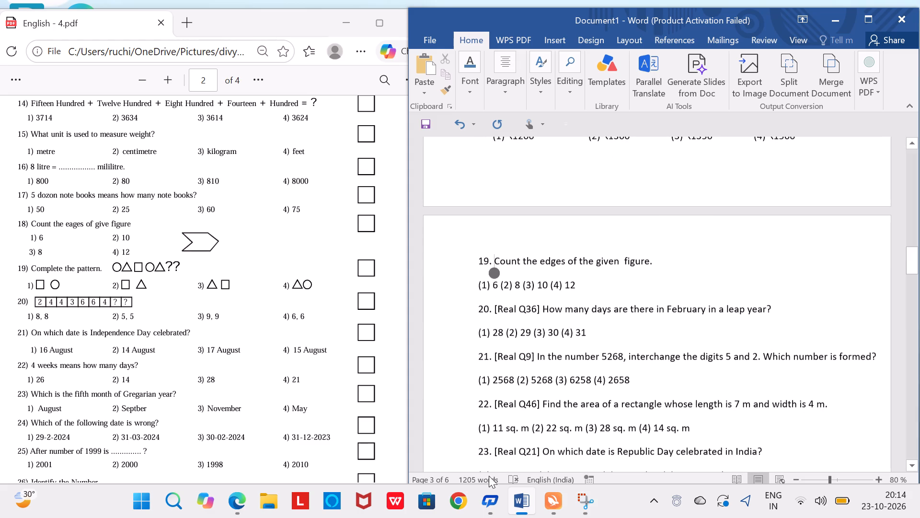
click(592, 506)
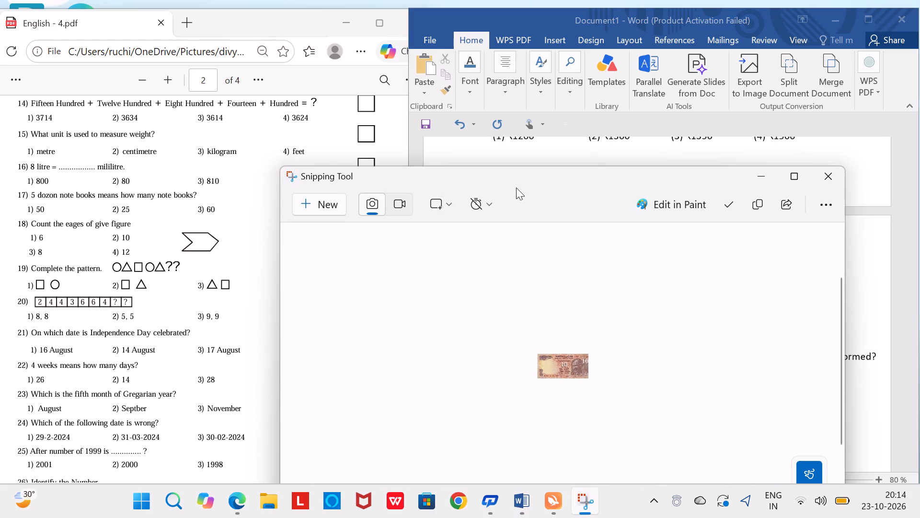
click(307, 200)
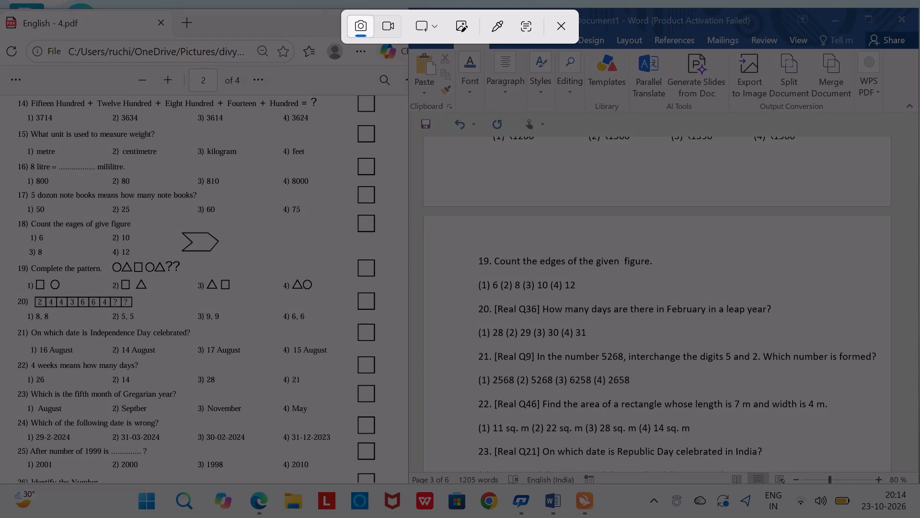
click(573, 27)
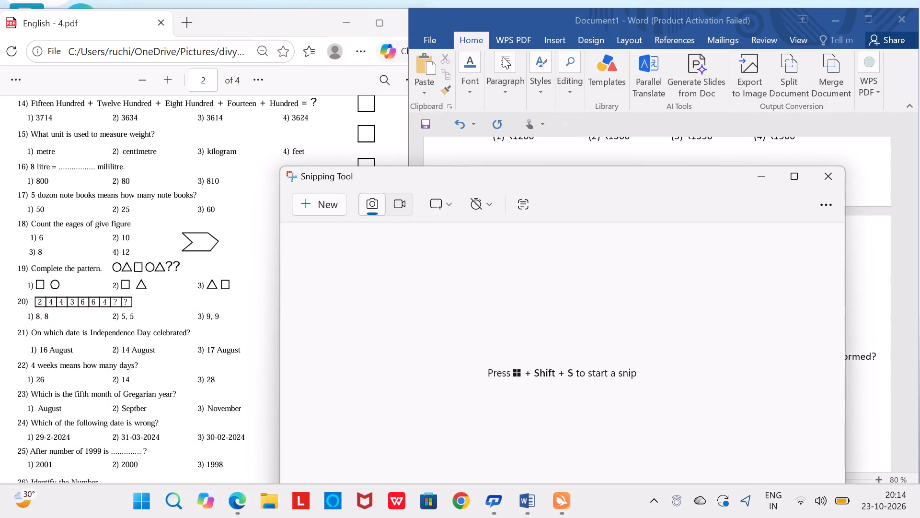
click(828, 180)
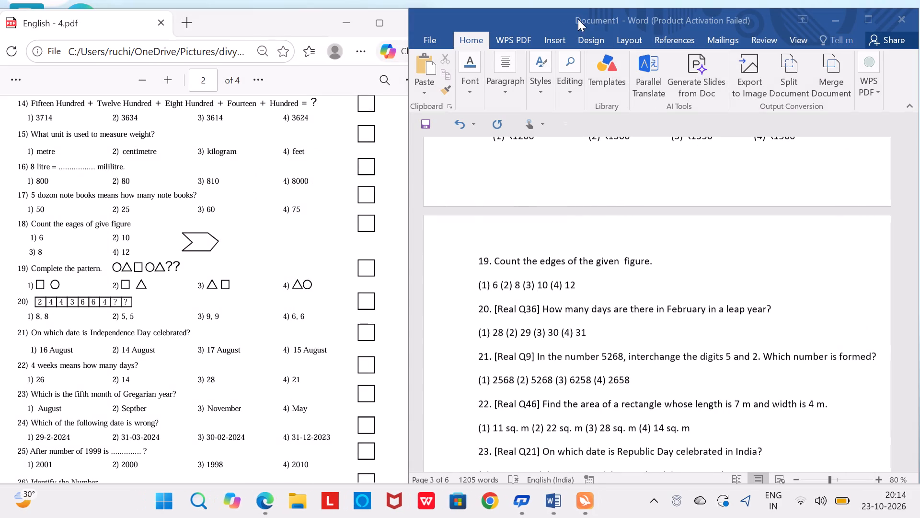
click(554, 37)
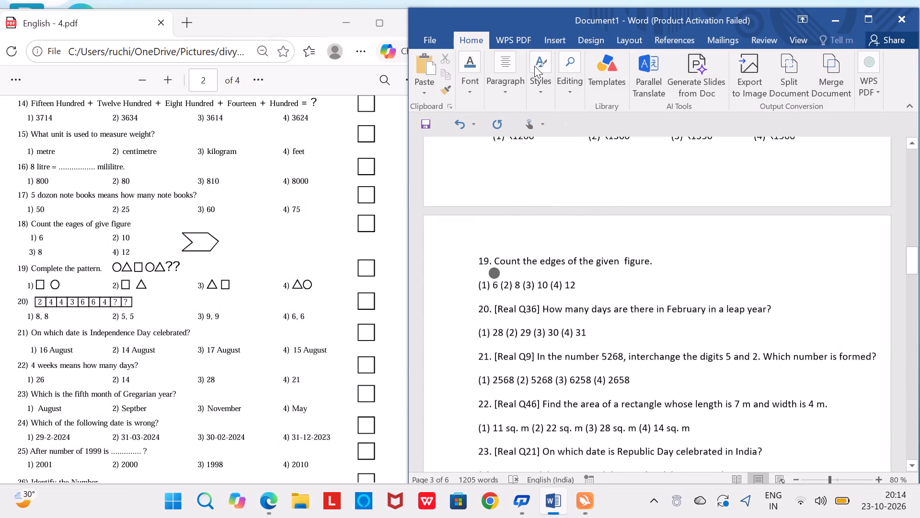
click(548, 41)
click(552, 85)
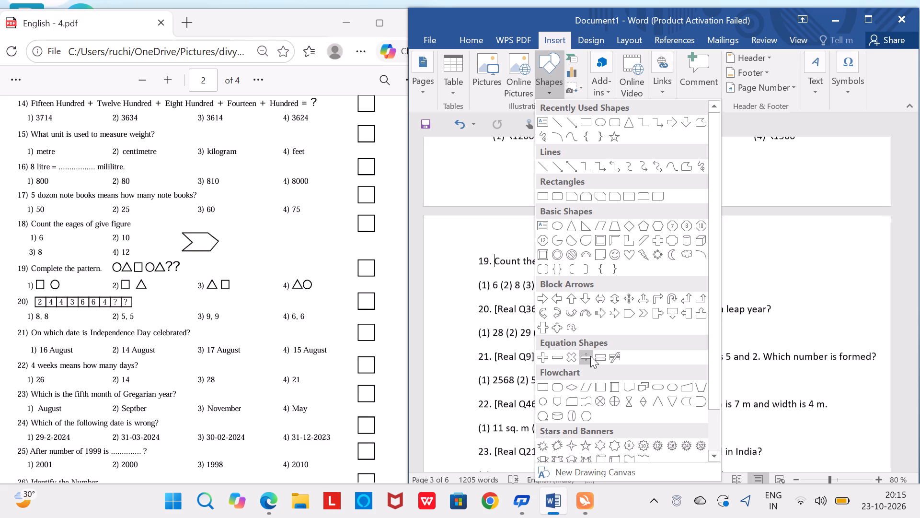
Switch to Snipping Tool, capture the notched arrow figure beside question 18 of the reference PDF, and copy it.
click(176, 489)
click(447, 267)
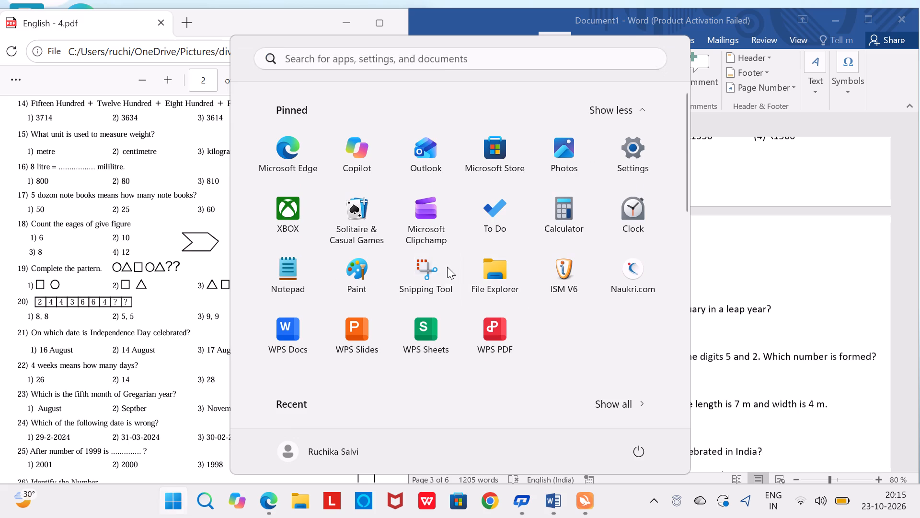
click(303, 203)
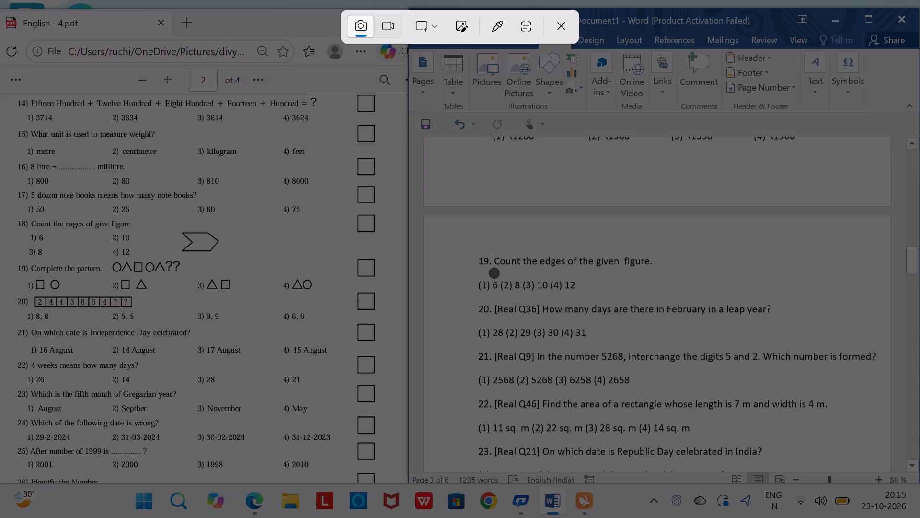
drag(179, 226, 221, 255)
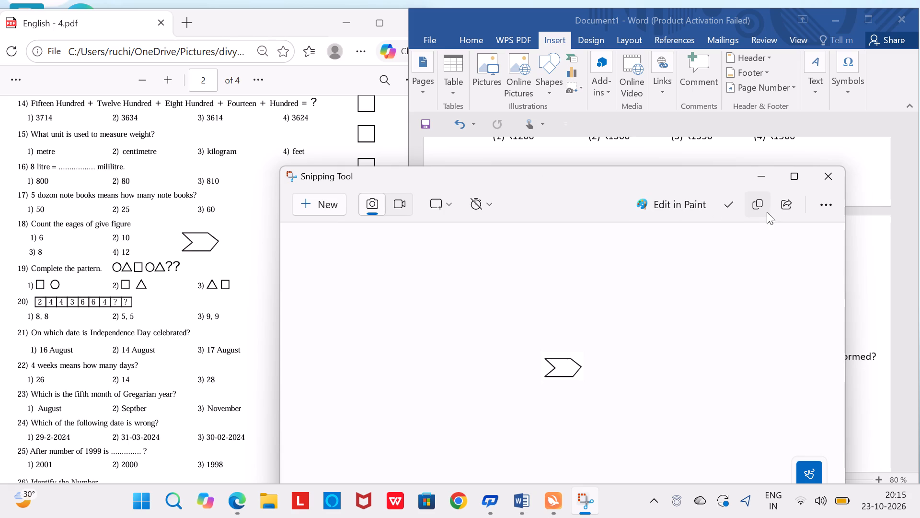
click(759, 203)
click(759, 180)
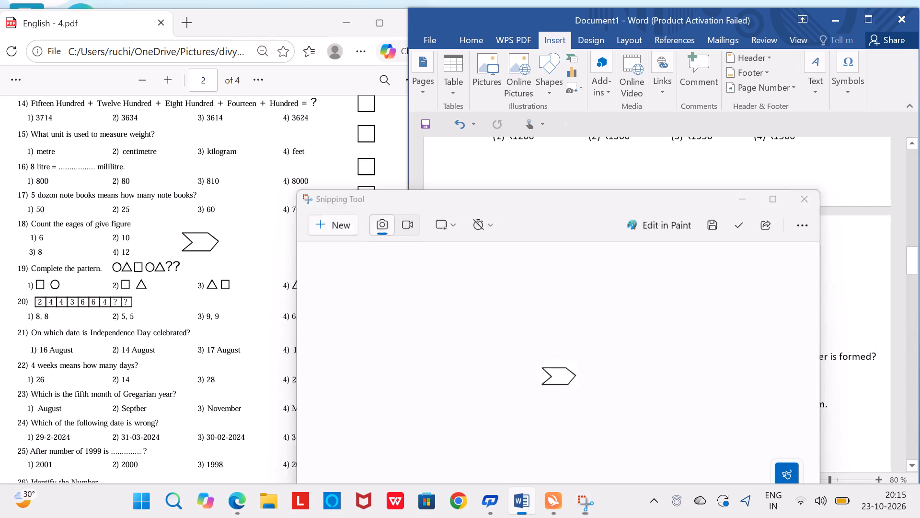
Paste the captured arrow figure into the Word document at the end of question 19's text.
click(726, 262)
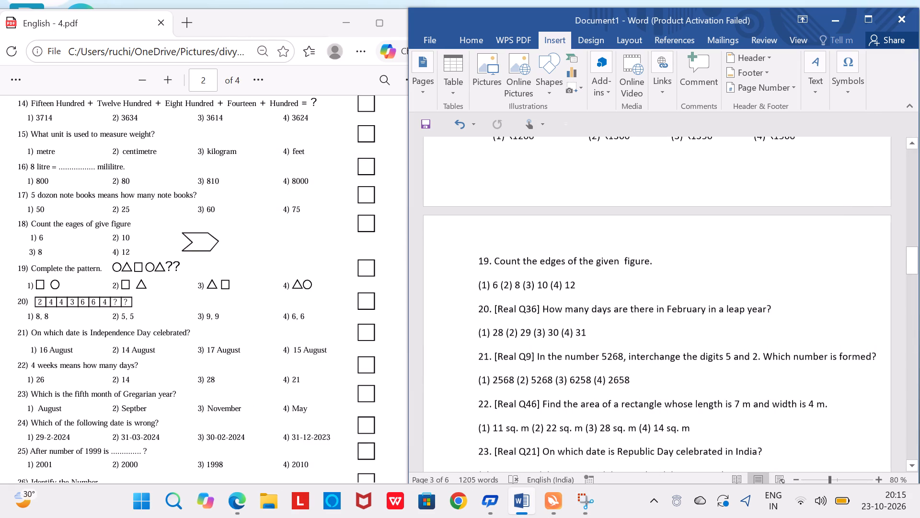
key(ctrl+v)
click(680, 262)
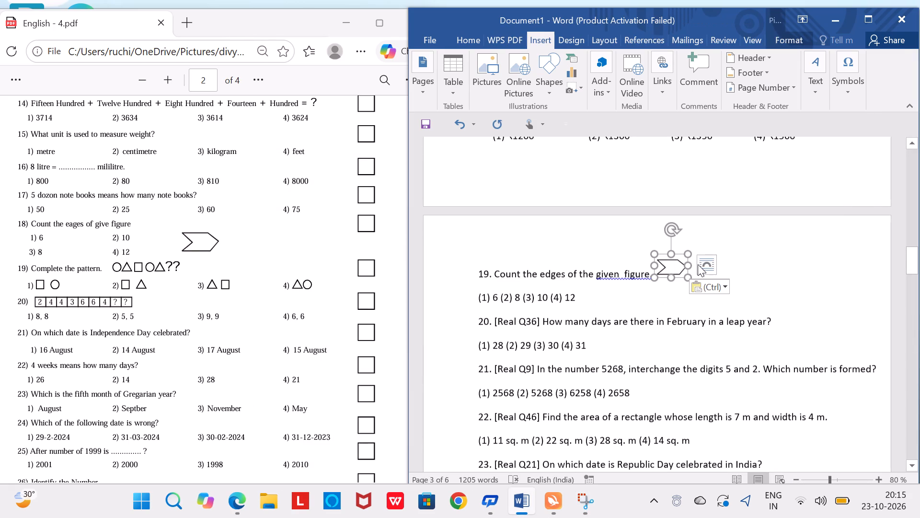
Give the arrow figure Tight text wrapping and position it just past the end of question 19's text.
click(700, 265)
click(767, 343)
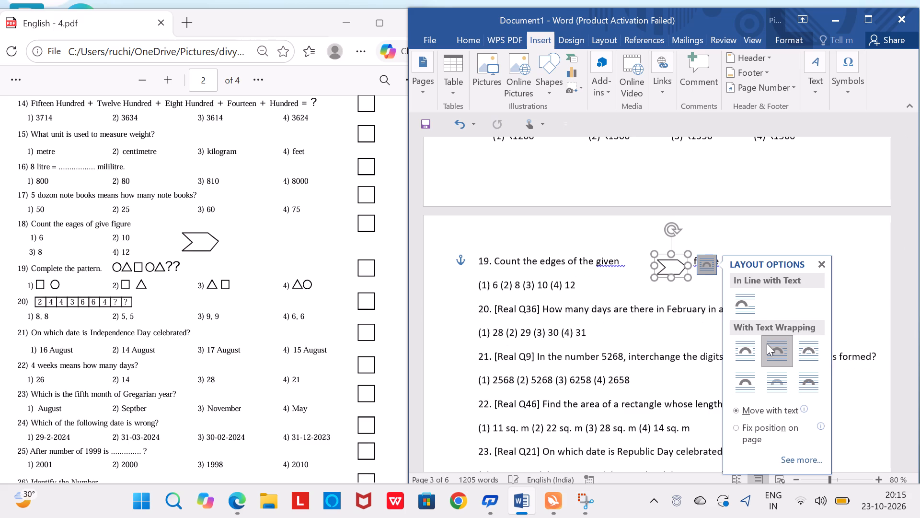
drag(675, 261, 704, 265)
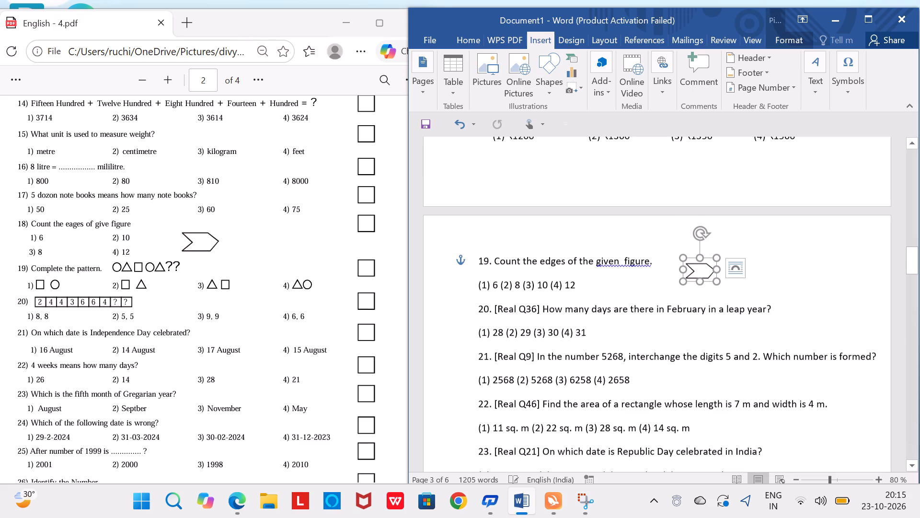
Enlarge question 19's arrow figure by widening it slightly towards the text and extending it down beside the options line.
drag(680, 271, 672, 268)
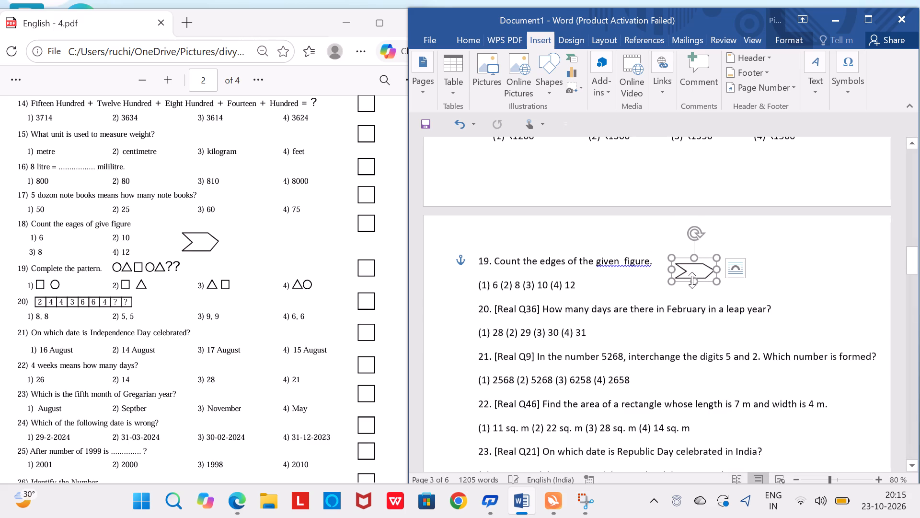
drag(696, 281, 698, 295)
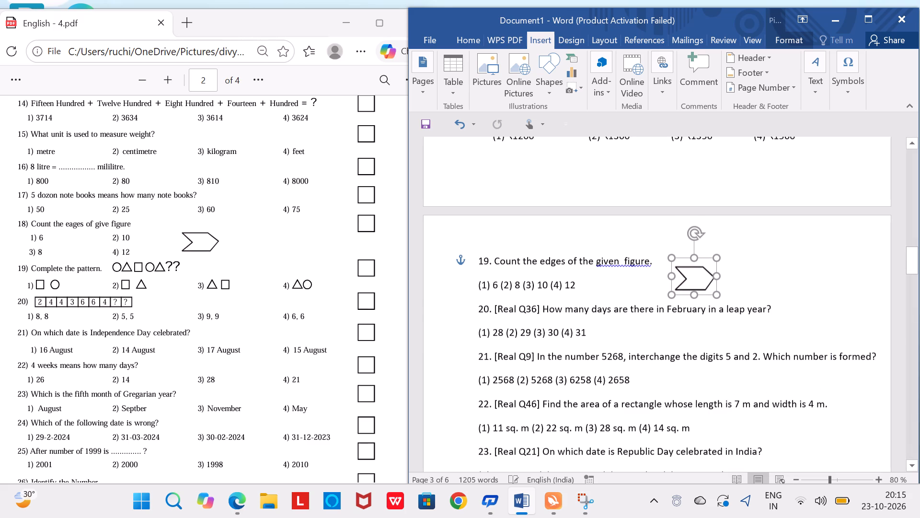
drag(698, 295, 698, 294)
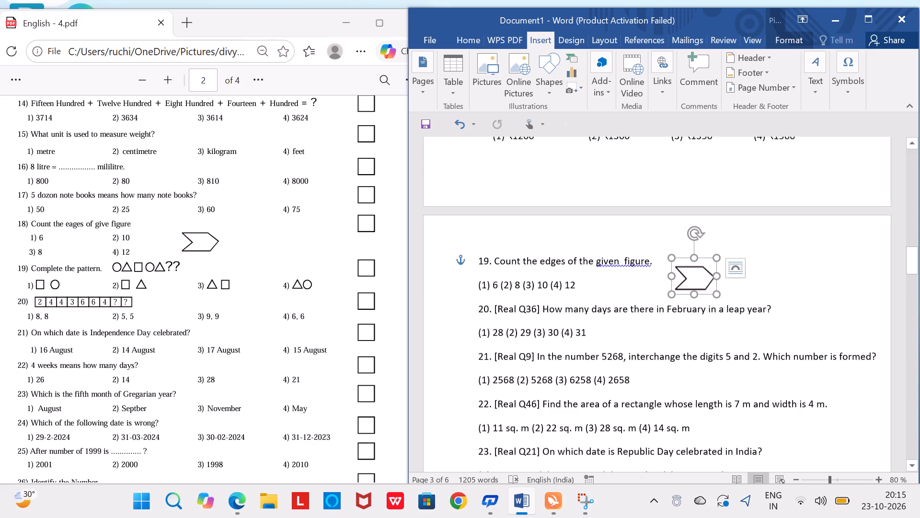
Indent question 19's options line by six spaces and move option (2) three tab stops away from option (1).
click(482, 290)
key(Left)
key(space)
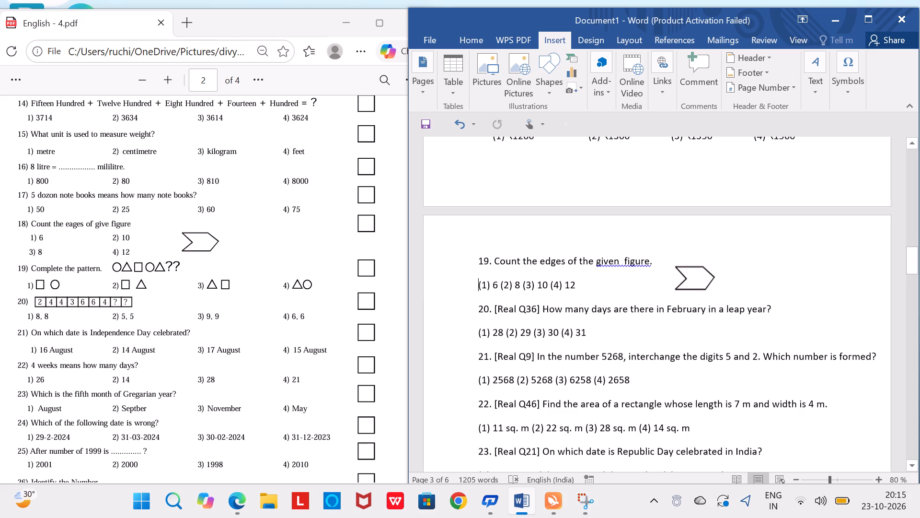
key(space)
key(space)
key(space)
key(space)
key(space)
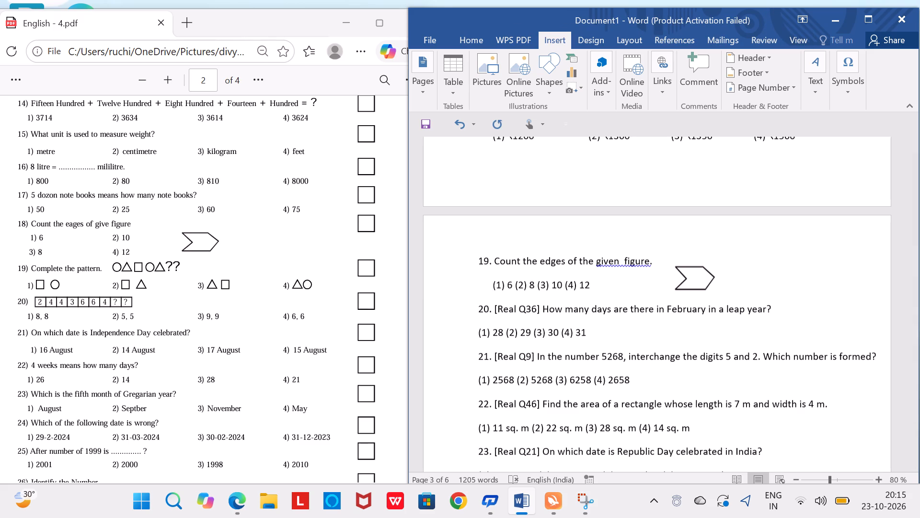
key(Right)
key(Right)
key(Right)
key(Right)
key(Right)
key(Right)
key(Tab)
key(Tab)
key(Tab)
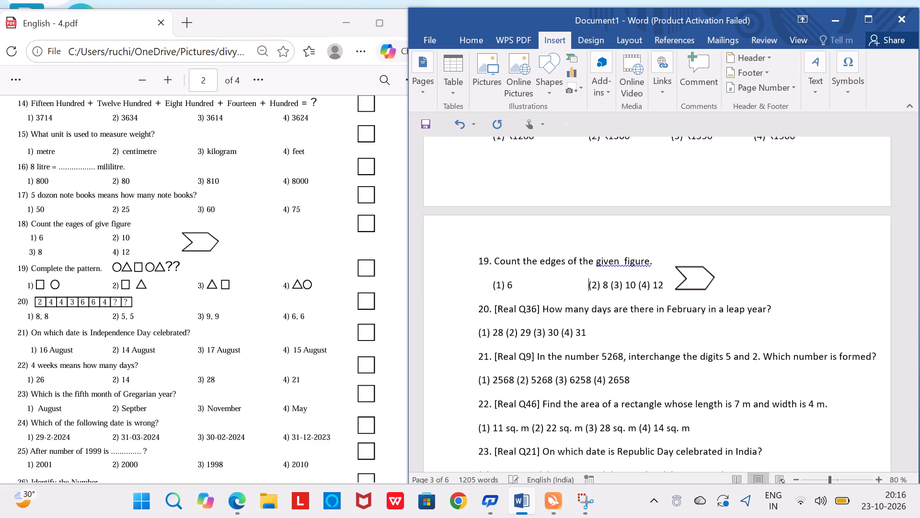
Put question 19's options (3) and (4) on a new line indented six spaces, with (4) aligned under (2).
key(Right)
key(Right)
key(Right)
key(Right)
key(Right)
key(Right)
key(Return)
key(space)
key(space)
key(space)
key(space)
key(space)
key(space)
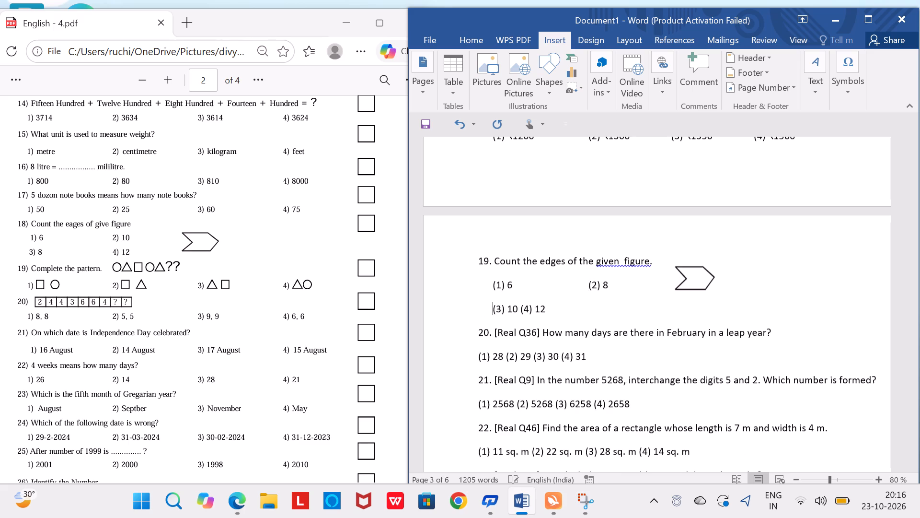
key(Right)
key(Right)
key(Right)
key(Right)
key(Right)
key(Right)
key(Right)
key(Tab)
key(Tab)
key(Tab)
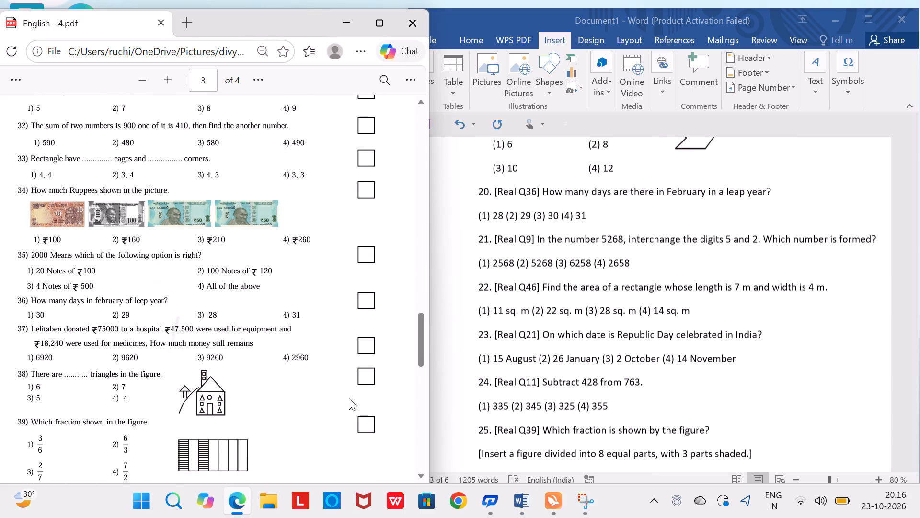
Remove the "[Real Q36]" tag from question 20's text.
click(544, 193)
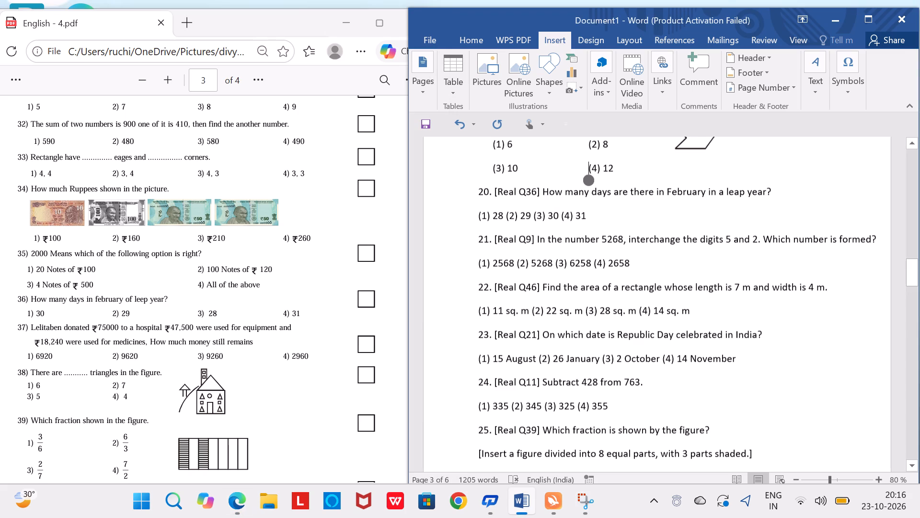
click(540, 193)
key(Right)
key(BackSpace)
key(BackSpace)
key(BackSpace)
key(BackSpace)
key(BackSpace)
key(BackSpace)
key(BackSpace)
key(BackSpace)
key(BackSpace)
key(BackSpace)
key(BackSpace)
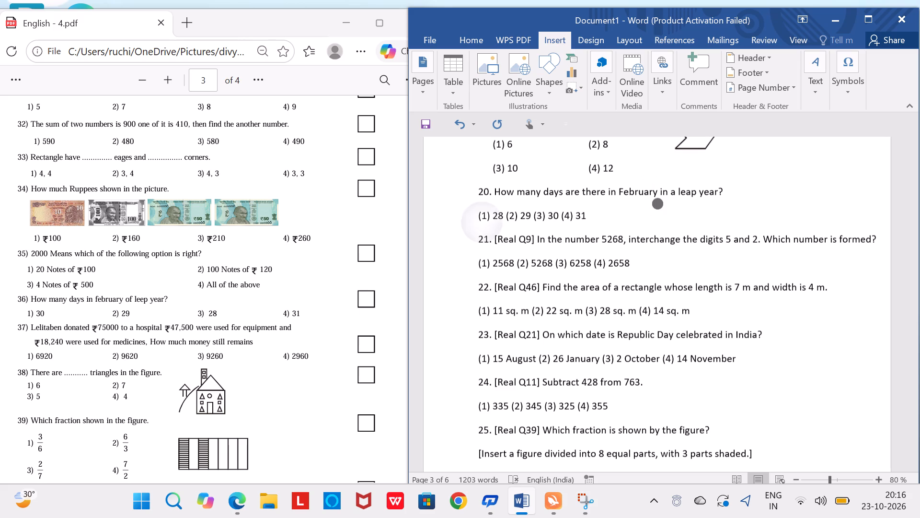
Indent question 20's options line by six spaces and align option (2) with question 19's second option column.
key(Left)
key(space)
key(space)
key(space)
key(space)
key(space)
key(space)
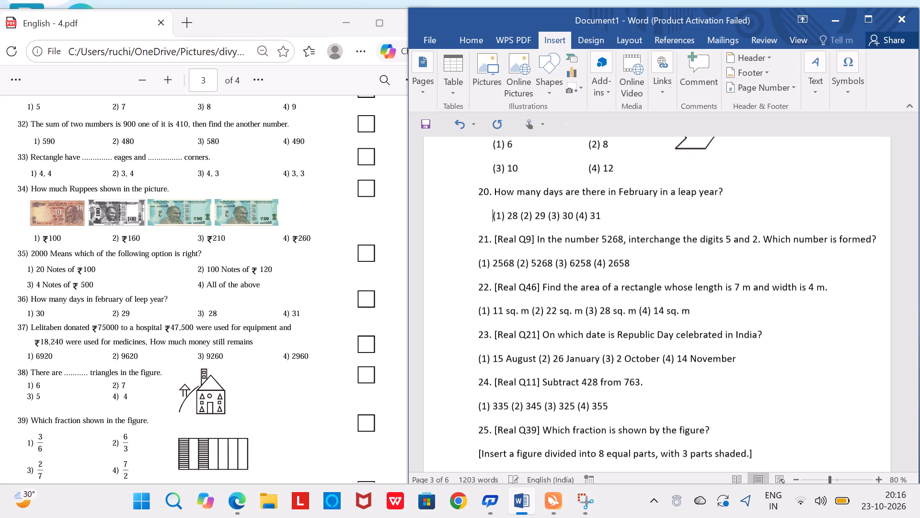
key(Right)
key(Right)
key(Right)
key(Right)
key(Right)
key(Right)
key(Right)
key(Tab)
key(Tab)
key(Tab)
Space out question 20's options (3) and (4) with two tab stops before each, forming four columns.
key(Right)
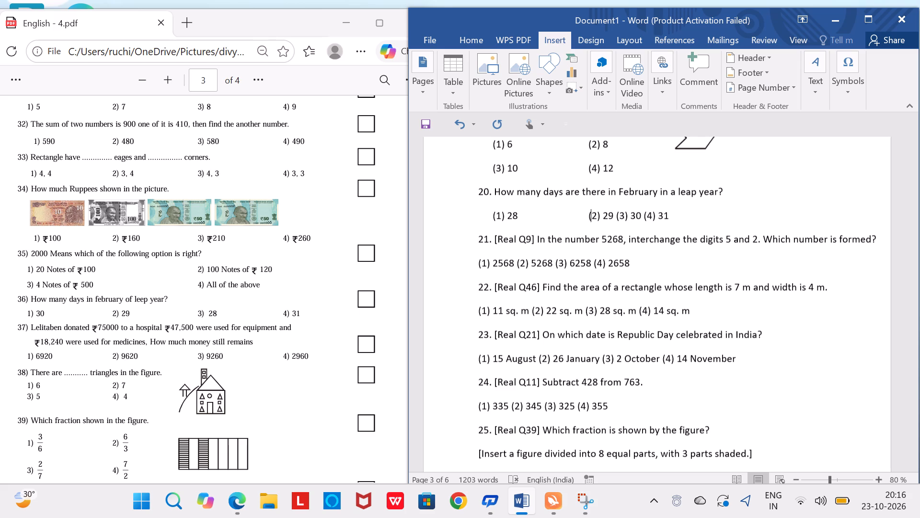
key(Right)
key(Right)
key(Right)
key(Right)
key(Right)
key(Right)
key(Tab)
key(Tab)
key(Right)
key(Right)
key(Right)
key(Right)
key(Right)
key(Right)
key(Right)
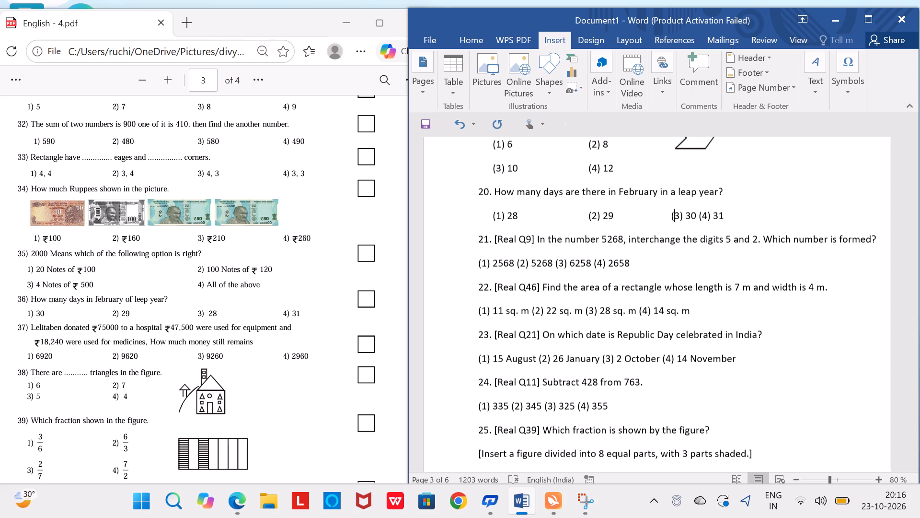
key(Tab)
key(Tab)
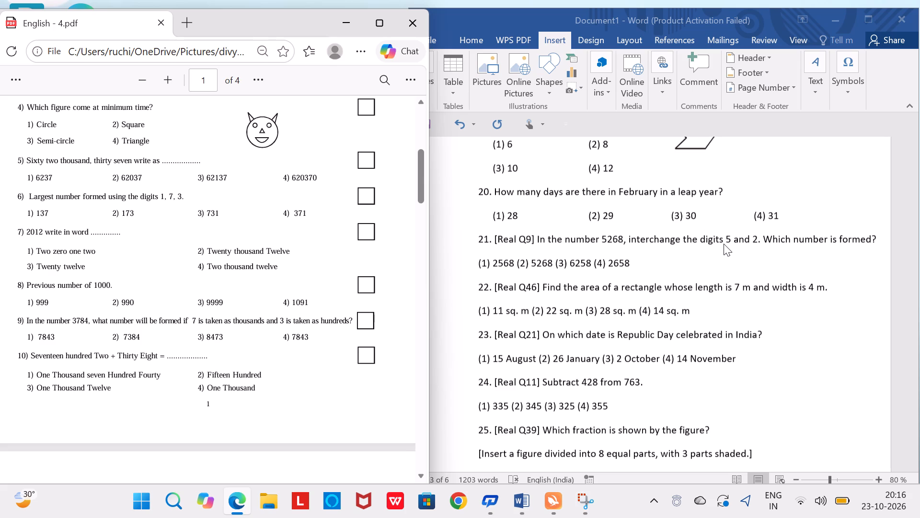
Remove the "[Real Q9]" tag from question 21's text, keeping one space after the question number.
click(535, 237)
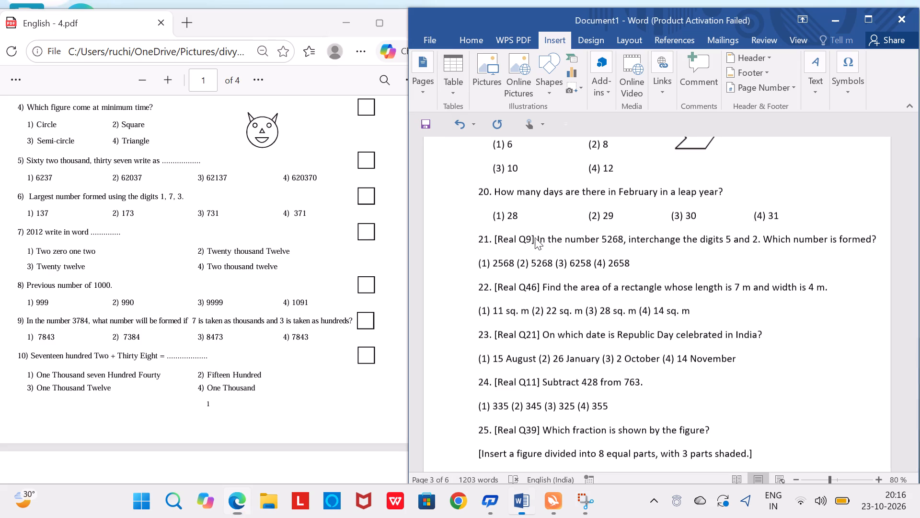
click(533, 238)
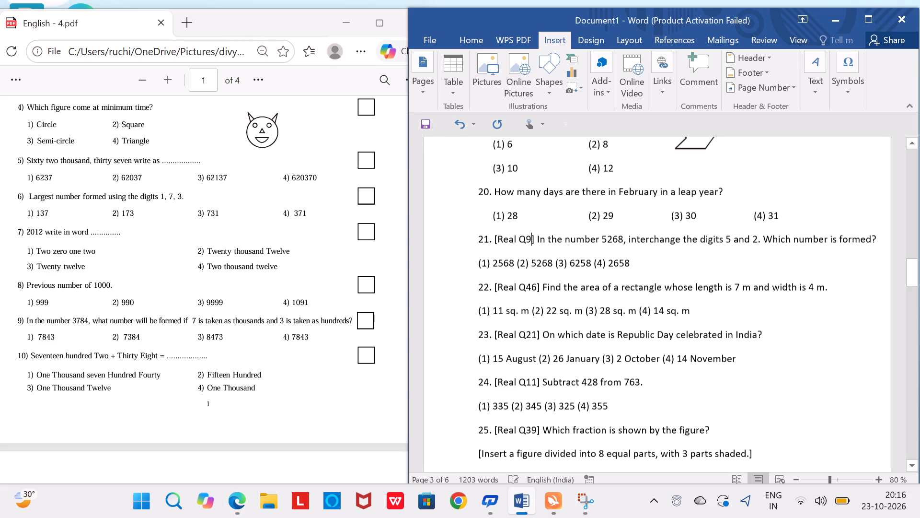
key(Right)
key(Right)
key(BackSpace)
key(BackSpace)
key(BackSpace)
key(BackSpace)
key(BackSpace)
key(BackSpace)
key(BackSpace)
key(BackSpace)
key(BackSpace)
key(BackSpace)
key(BackSpace)
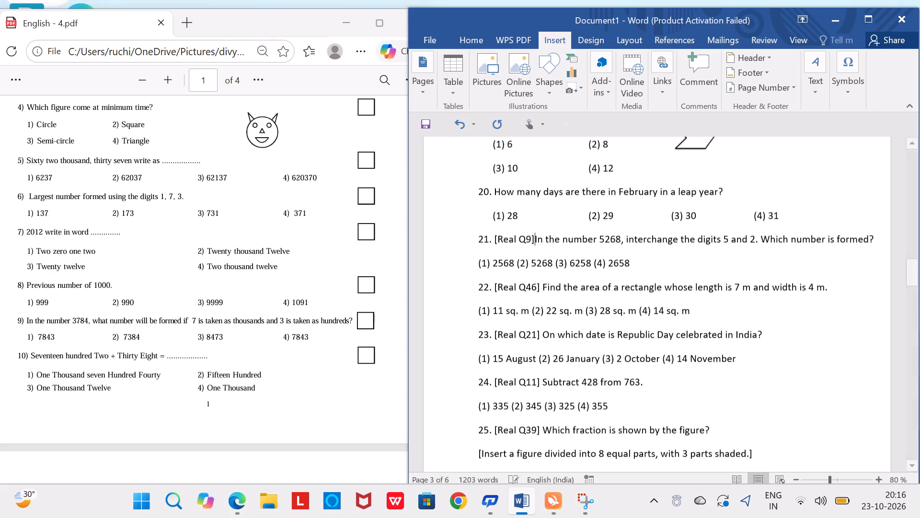
key(Down)
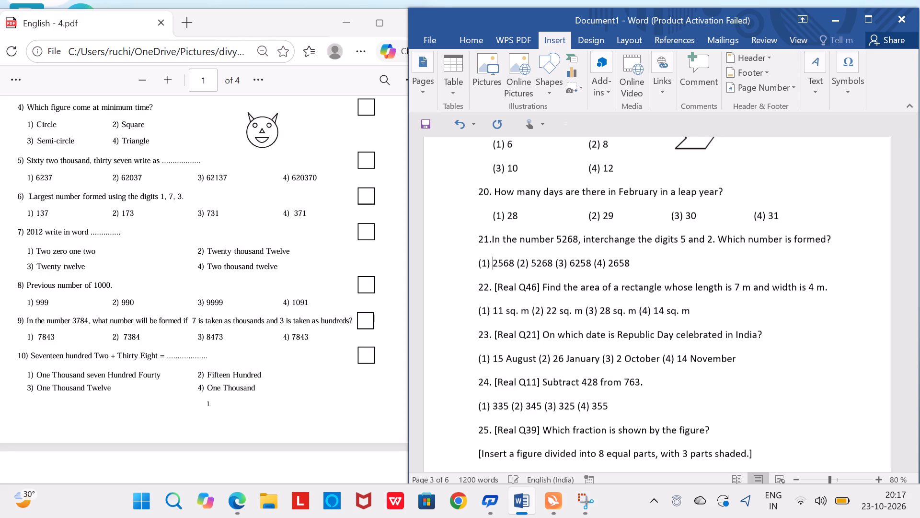
key(Up)
key(space)
Indent question 21's options line by six spaces and align option (2) with question 20's second option column.
key(Down)
key(Left)
key(Left)
key(Left)
key(Left)
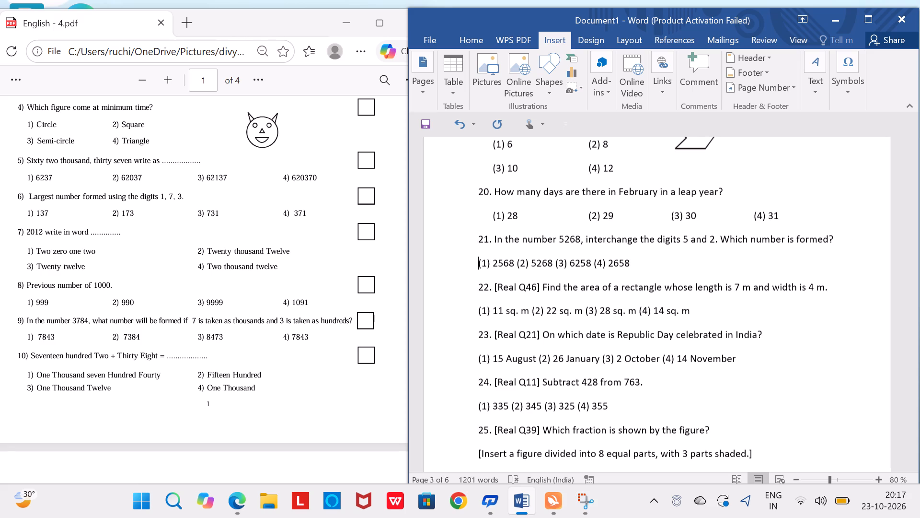
key(space)
key(space)
key(space)
key(space)
key(space)
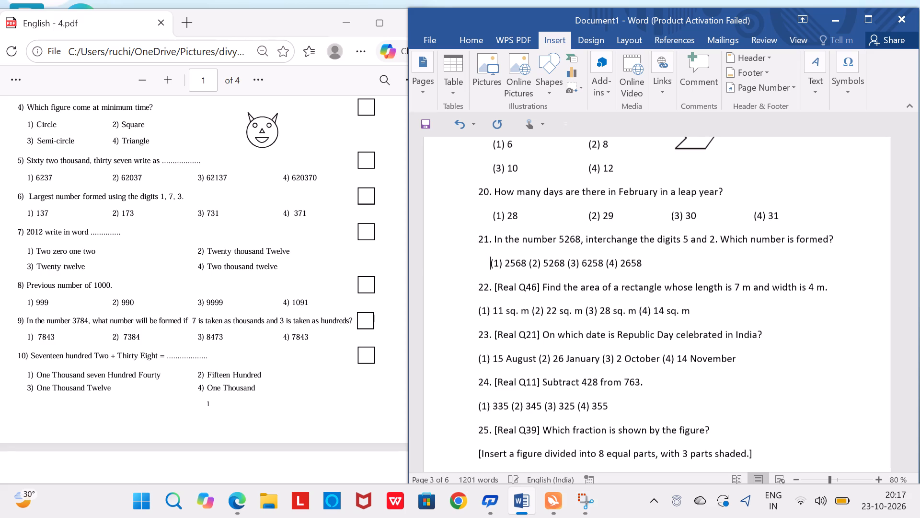
key(space)
key(Right)
key(Right)
key(Right)
key(Right)
key(Right)
key(Right)
key(Right)
key(Right)
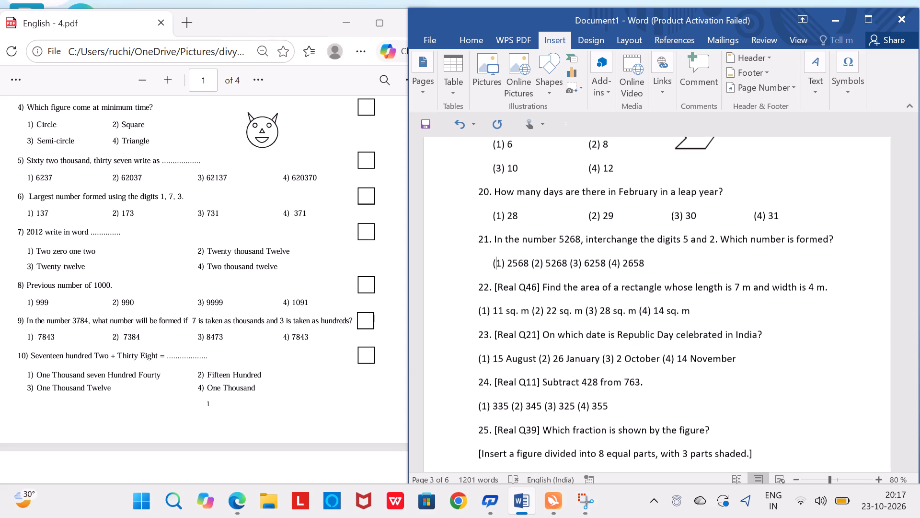
key(Right)
key(Right)
key(Left)
key(Tab)
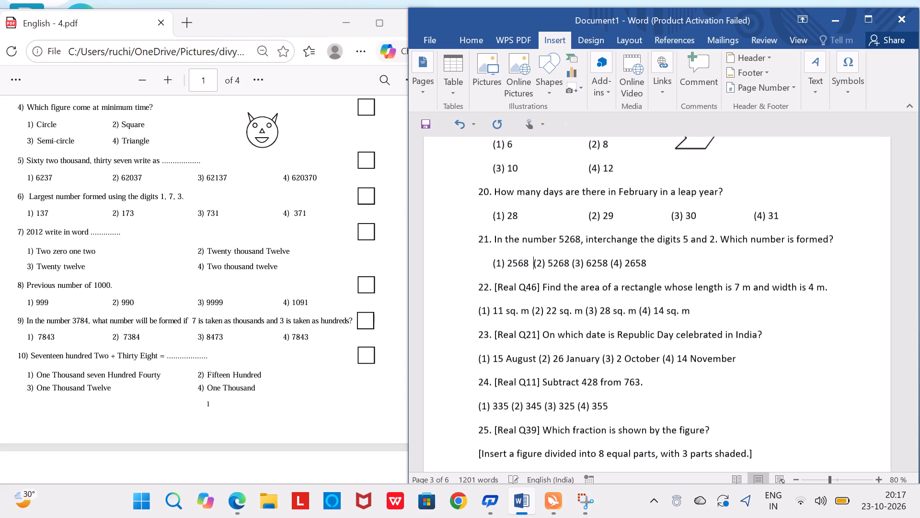
key(Tab)
key(Tab)
Align question 21's options (3) and (4) with question 20's third and fourth option columns.
key(Right)
key(Right)
key(Right)
key(Right)
key(Right)
key(Right)
key(Right)
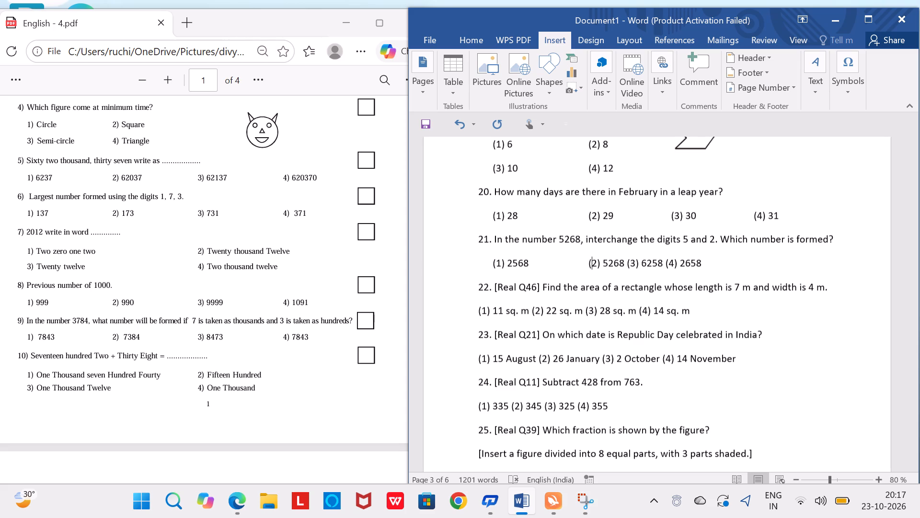
key(Right)
key(Right)
key(Tab)
key(Tab)
key(Right)
key(Right)
key(Right)
key(Right)
key(Right)
key(Right)
key(Right)
key(Right)
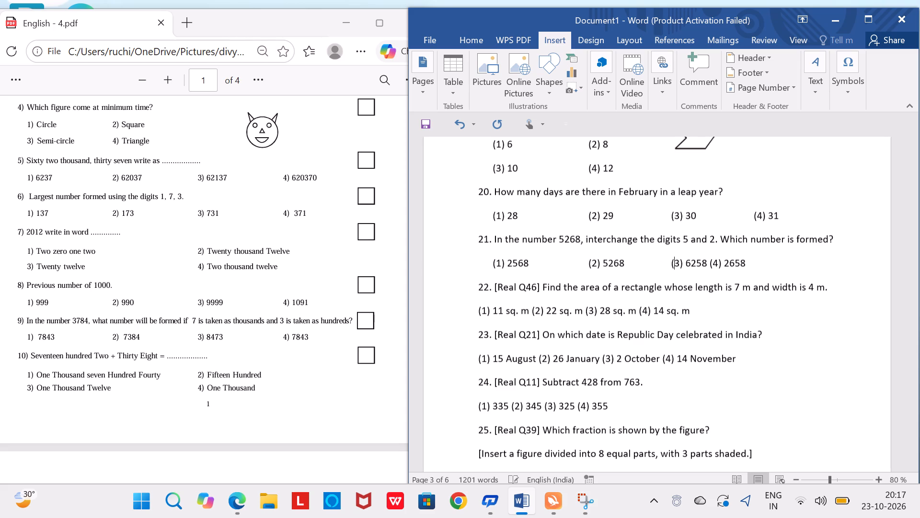
key(Right)
key(Tab)
key(Tab)
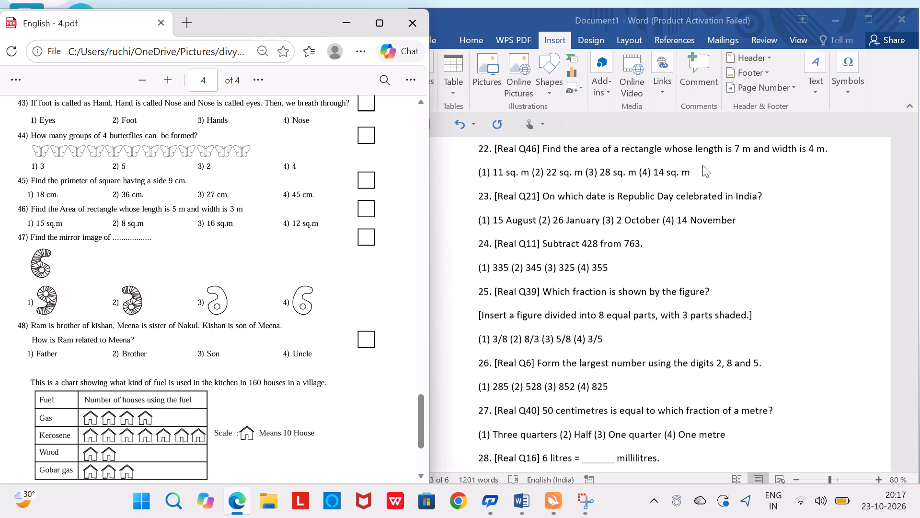
Remove the "[Real Q46]" tag from question 22's text, keeping one space after the question number.
click(540, 150)
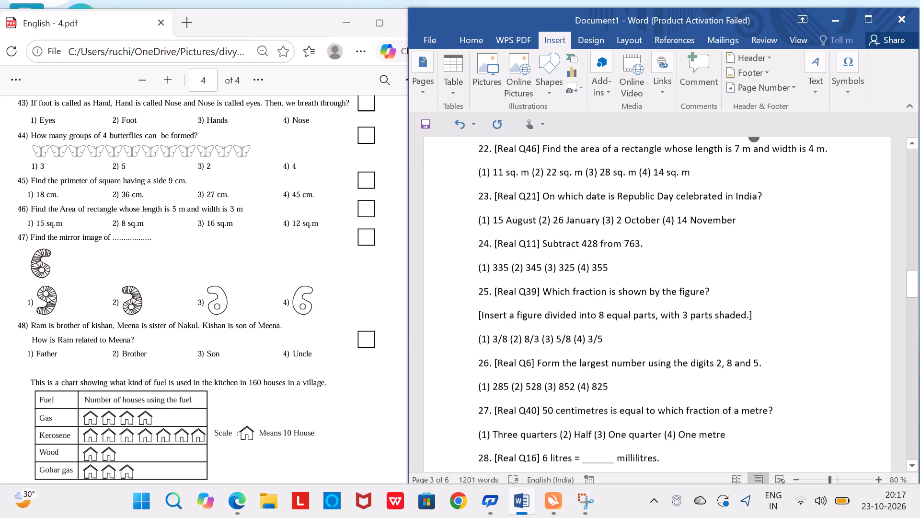
click(540, 150)
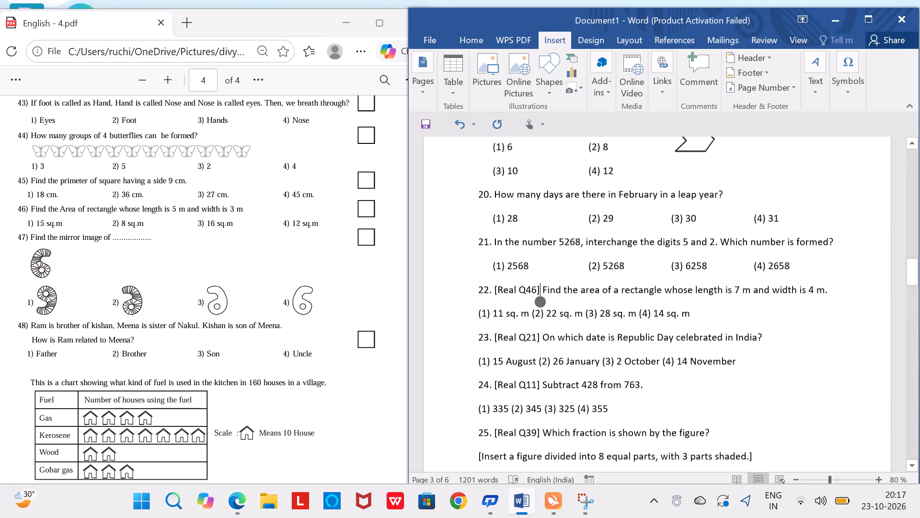
key(Right)
key(BackSpace)
key(BackSpace)
key(BackSpace)
key(BackSpace)
key(BackSpace)
key(BackSpace)
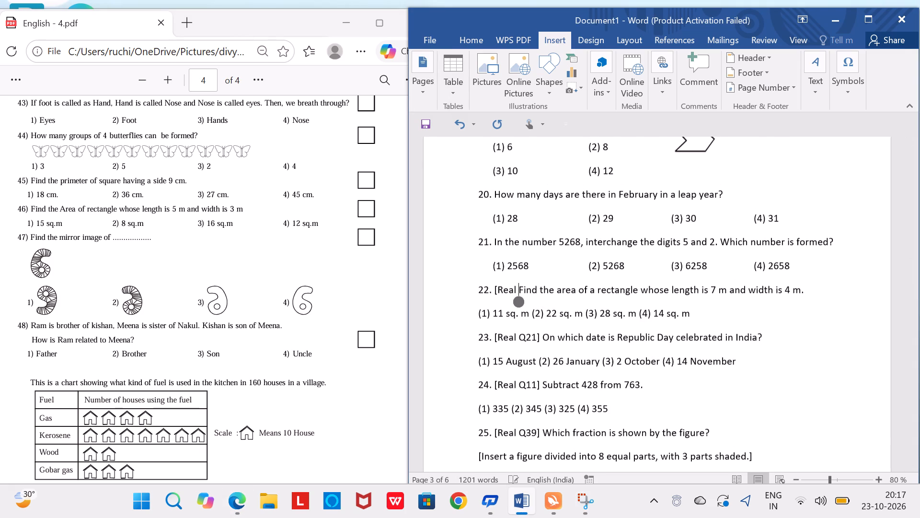
key(BackSpace)
key(BackSpace)
key(BackSpace)
key(BackSpace)
key(BackSpace)
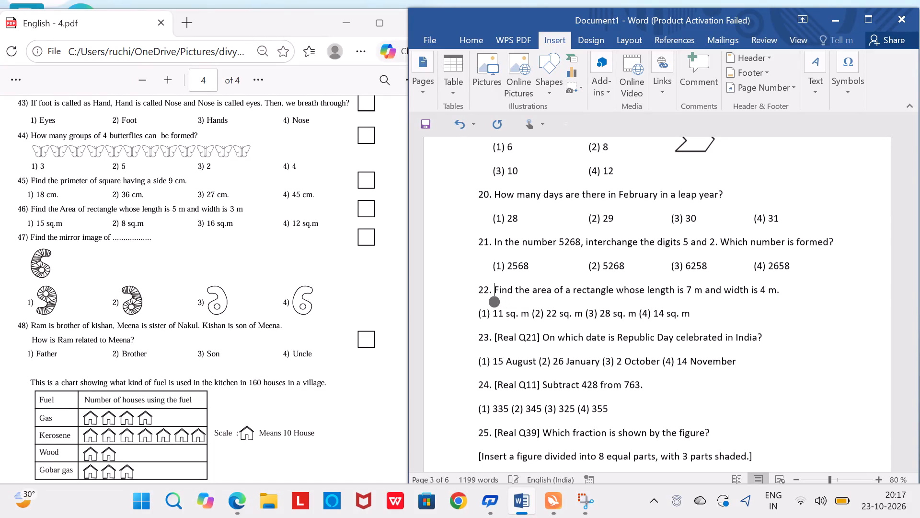
Indent question 22's options line by six spaces.
key(Down)
key(Left)
key(Left)
key(Left)
key(Left)
key(space)
key(space)
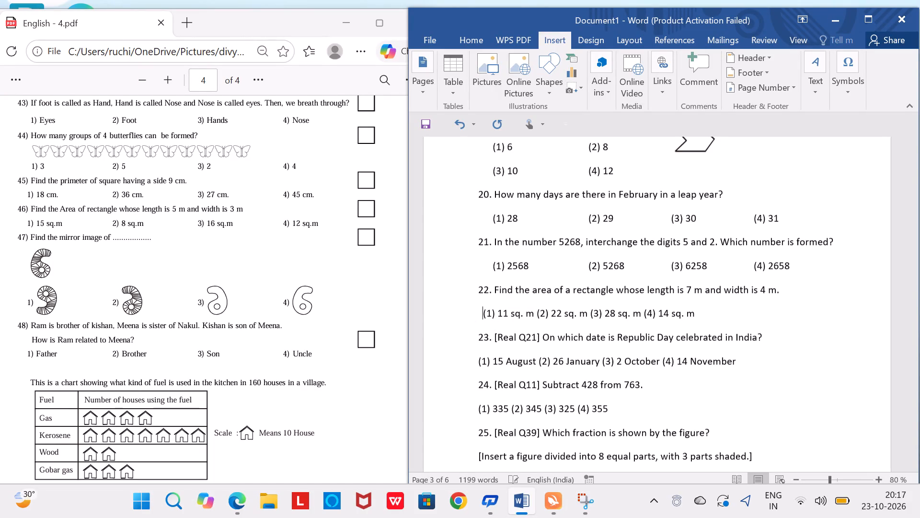
key(space)
key(space)
key(space)
key(space)
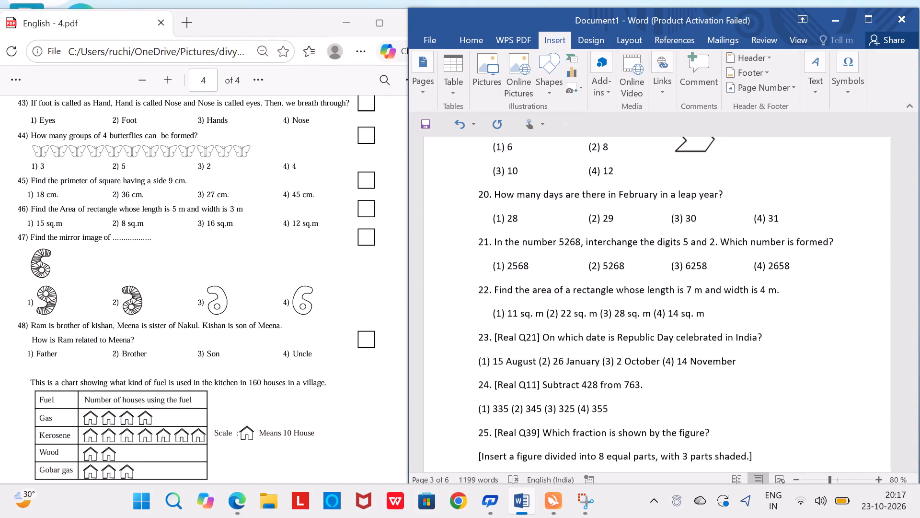
Align question 22's option (2) with question 21's second option column using two tab stops.
key(Right)
key(Right)
key(Right)
key(Right)
key(Right)
key(Right)
key(Right)
key(Right)
key(Right)
key(Right)
key(Right)
key(Right)
key(Right)
key(Tab)
key(Tab)
Align question 22's option (3) with question 21's third option column using two tab stops.
key(Right)
key(Right)
key(Right)
key(Right)
key(Right)
key(Right)
key(Right)
key(Right)
key(Right)
key(Right)
key(Right)
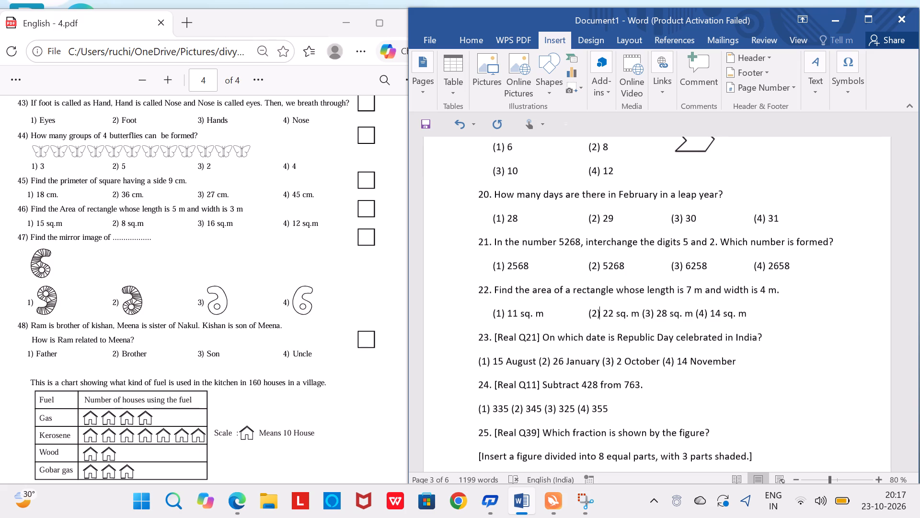
key(Right)
key(Right)
key(Tab)
key(Tab)
Align question 22's option (4) with question 21's fourth option column using two tab stops.
key(Right)
key(Right)
key(Right)
key(Right)
key(Right)
key(Right)
key(Right)
key(Right)
key(Right)
key(Right)
key(Right)
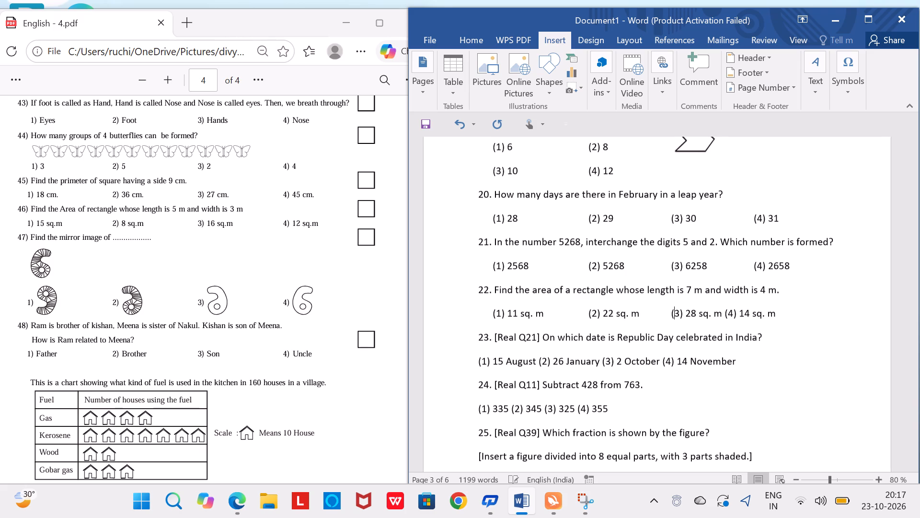
key(Right)
key(Right)
key(Tab)
key(Tab)
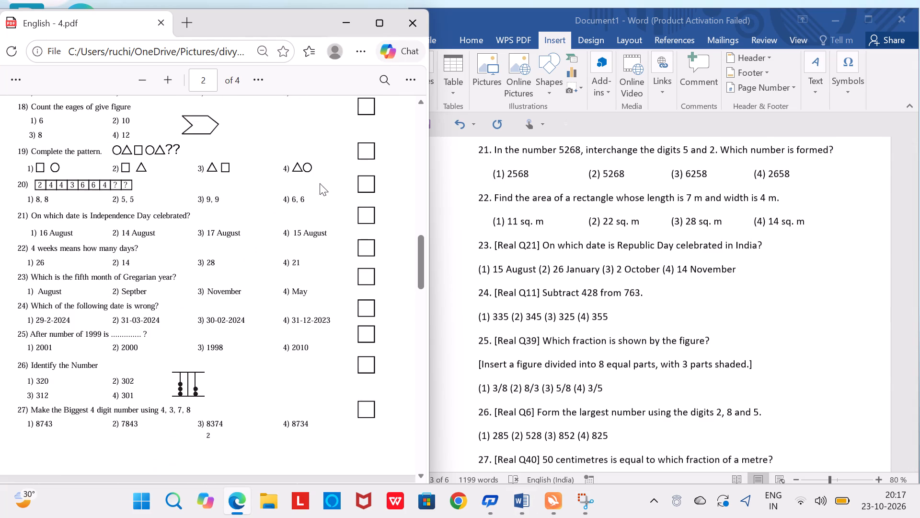
Remove the "[Real Q21]" tag from question 23's text, keeping one space after the question number.
click(540, 245)
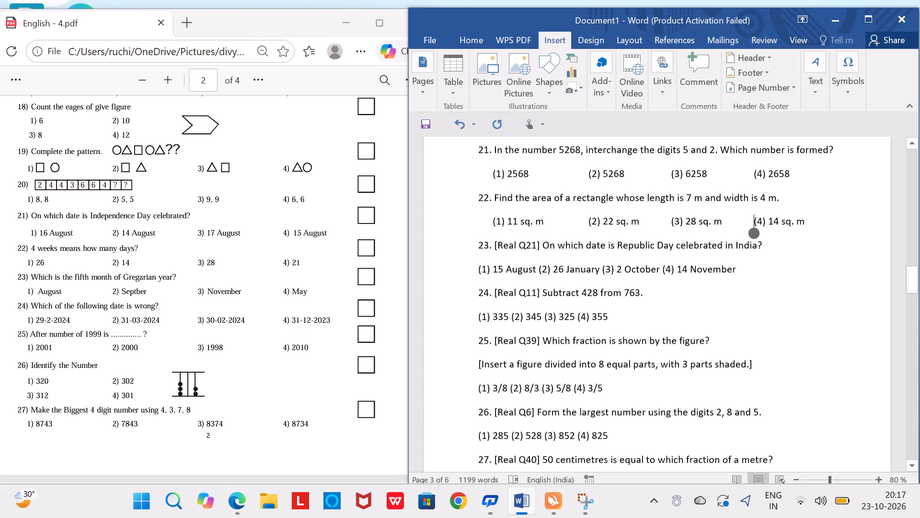
click(541, 247)
key(Right)
key(BackSpace)
key(BackSpace)
key(BackSpace)
key(BackSpace)
key(BackSpace)
key(BackSpace)
key(BackSpace)
key(BackSpace)
key(BackSpace)
key(BackSpace)
key(BackSpace)
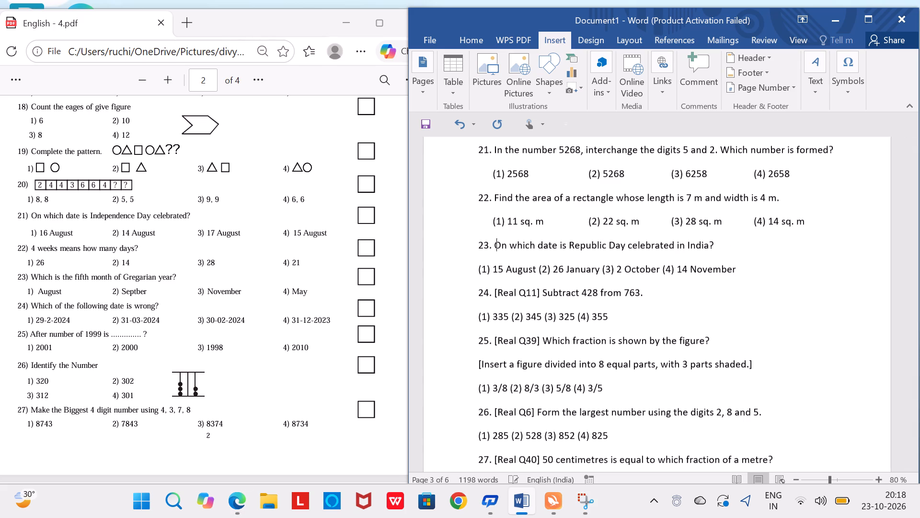
Indent question 23's options line by six spaces.
key(Down)
key(Left)
key(Left)
key(Left)
key(Left)
key(Tab)
key(BackSpace)
key(space)
key(space)
key(space)
key(space)
key(space)
key(space)
Align question 23's option (2), 26 January, with question 22's second option column using two tab stops.
key(Right)
key(Right)
key(Right)
key(Right)
key(Right)
key(Right)
key(Right)
key(Right)
key(Right)
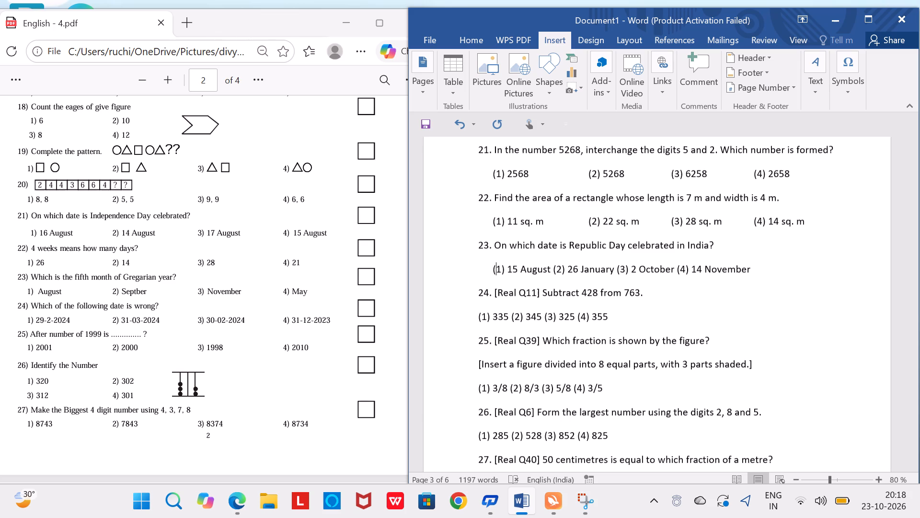
key(Right)
key(Right)
key(Right)
key(Right)
key(Right)
key(Tab)
key(Tab)
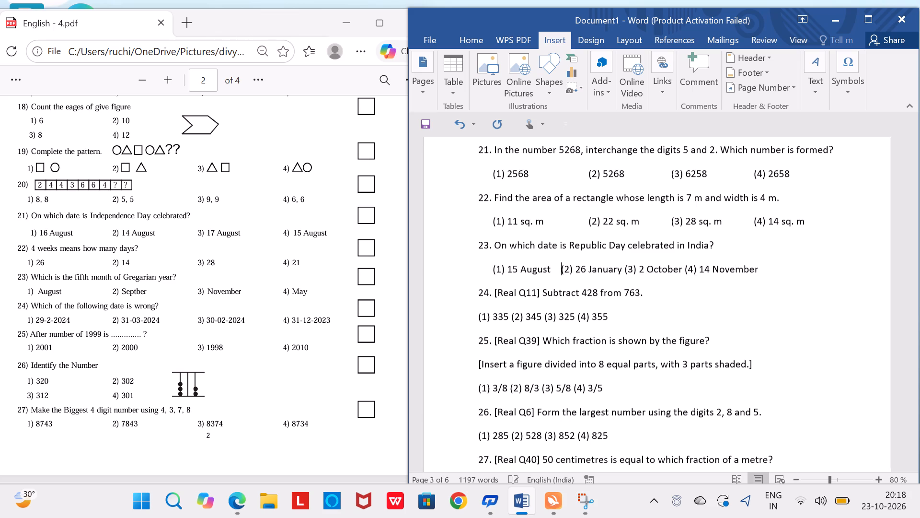
Align question 23's option (3), 2 October, with question 22's third option column using one tab stop.
key(Right)
key(Right)
key(Right)
key(Right)
key(Right)
key(Right)
key(Right)
key(Right)
key(Right)
key(Right)
key(Right)
key(Right)
key(Right)
key(Right)
key(Right)
key(Right)
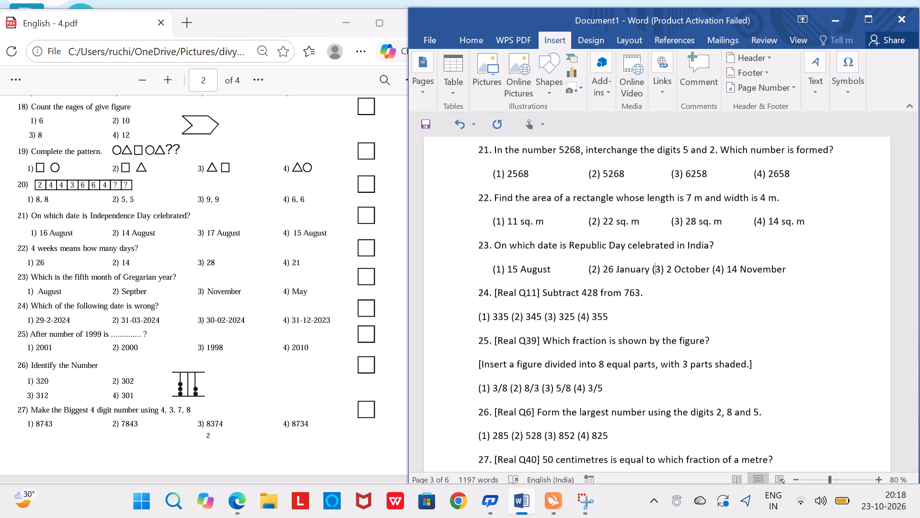
key(Left)
key(Tab)
Align question 23's option (4), 14 November, with question 22's fourth option column using one tab stop.
key(Right)
key(Right)
key(Right)
key(Right)
key(Right)
key(Right)
key(Right)
key(Right)
key(Right)
key(Right)
key(Right)
key(Right)
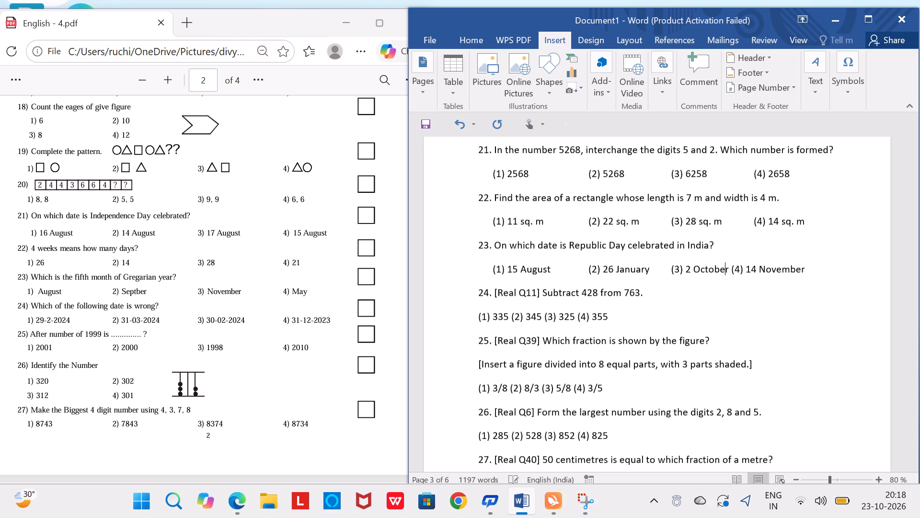
key(Right)
key(Right)
key(Tab)
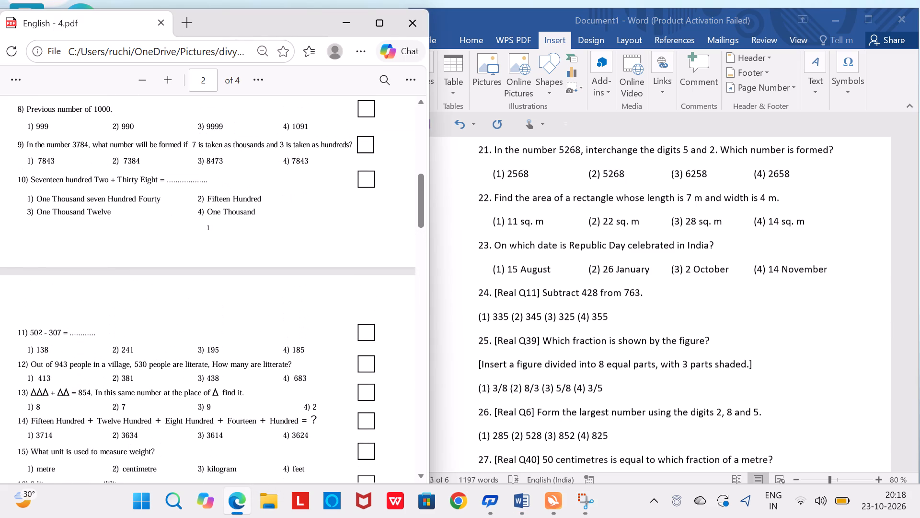
Remove the "[Real Q11]" tag from question 24, leaving one space between the number and "Subtract".
key(Right)
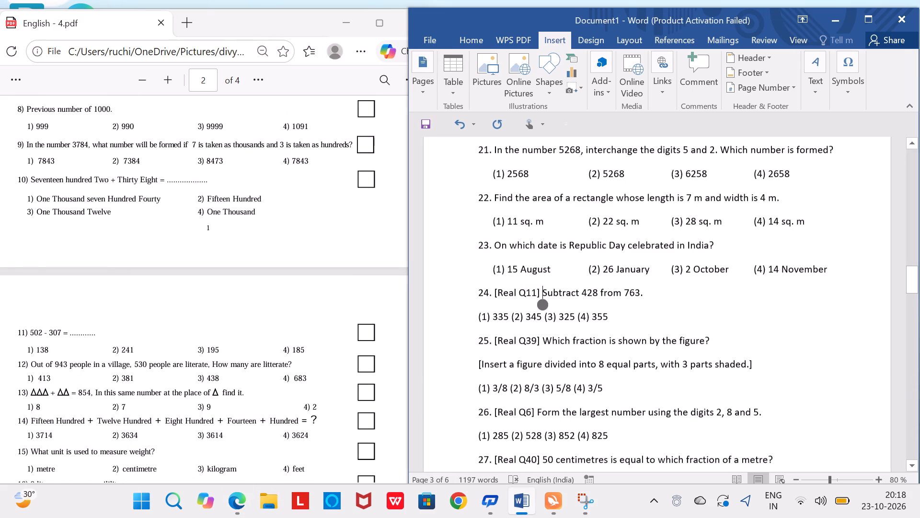
key(Right)
key(Left)
key(BackSpace)
key(BackSpace)
key(BackSpace)
key(BackSpace)
key(BackSpace)
key(BackSpace)
key(BackSpace)
key(BackSpace)
key(BackSpace)
key(BackSpace)
key(BackSpace)
key(BackSpace)
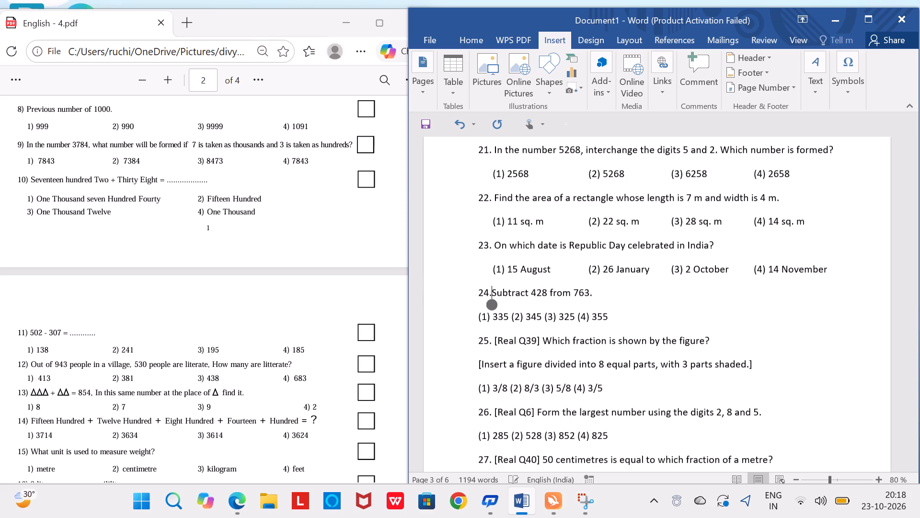
key(space)
Indent question 24's options line by six spaces.
key(space)
key(space)
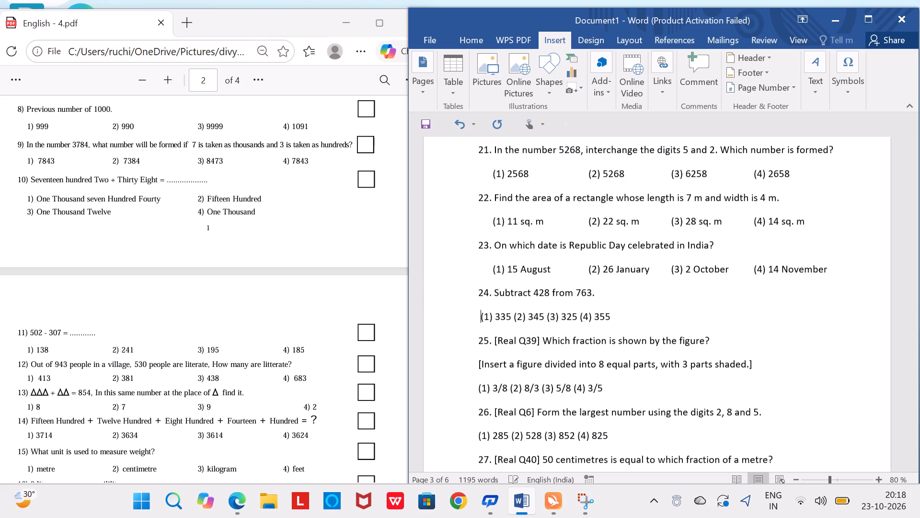
key(space)
key(space)
key(space)
key(space)
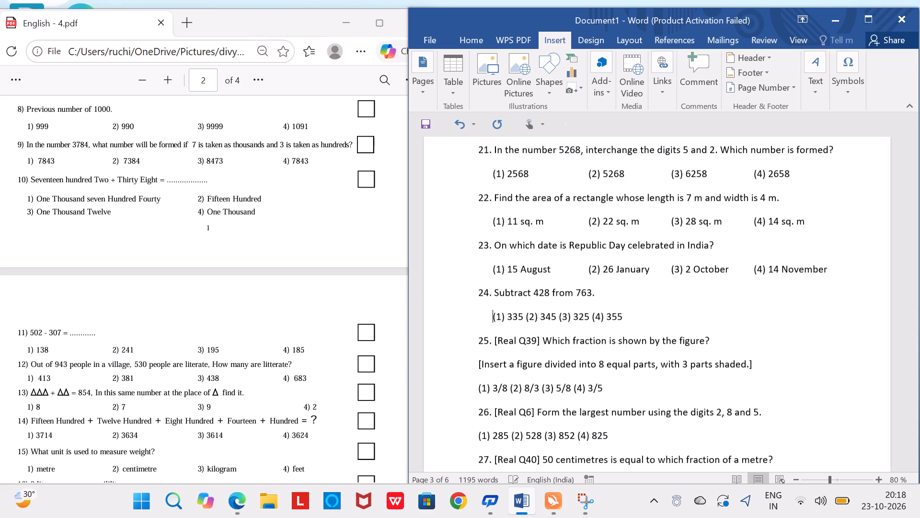
Align question 24's option (2), 345, with question 23's second option column using three tab stops.
key(Right)
key(Right)
key(Right)
key(Right)
key(Right)
key(Right)
key(Right)
key(Right)
key(Tab)
key(Tab)
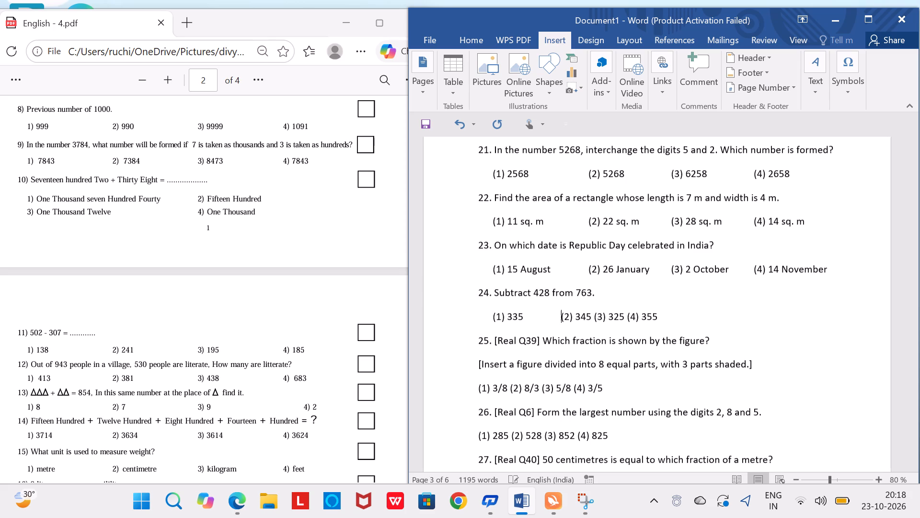
key(Right)
key(Left)
key(Tab)
Align question 24's option (3), 325, with question 23's third option column using two tab stops.
key(Right)
key(Right)
key(Right)
key(Right)
key(Right)
key(Right)
key(Right)
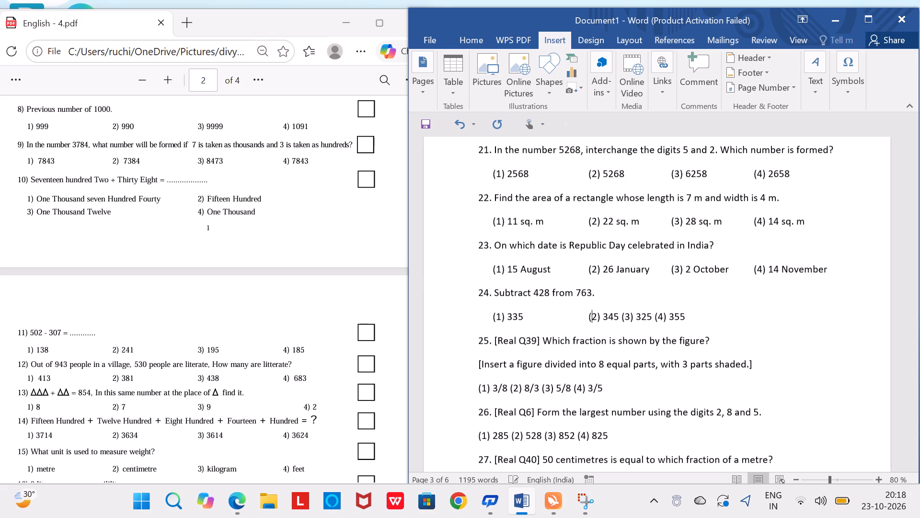
key(Right)
key(Tab)
key(Tab)
Align question 24's option (4), 355, with question 23's fourth option column using two tab stops.
key(Right)
key(Right)
key(Right)
key(Right)
key(Right)
key(Right)
key(Right)
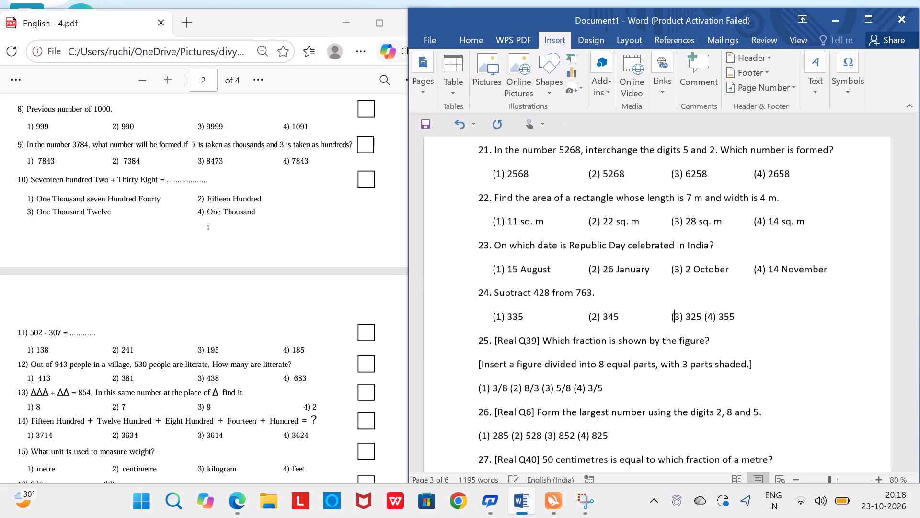
key(Right)
key(Tab)
key(Tab)
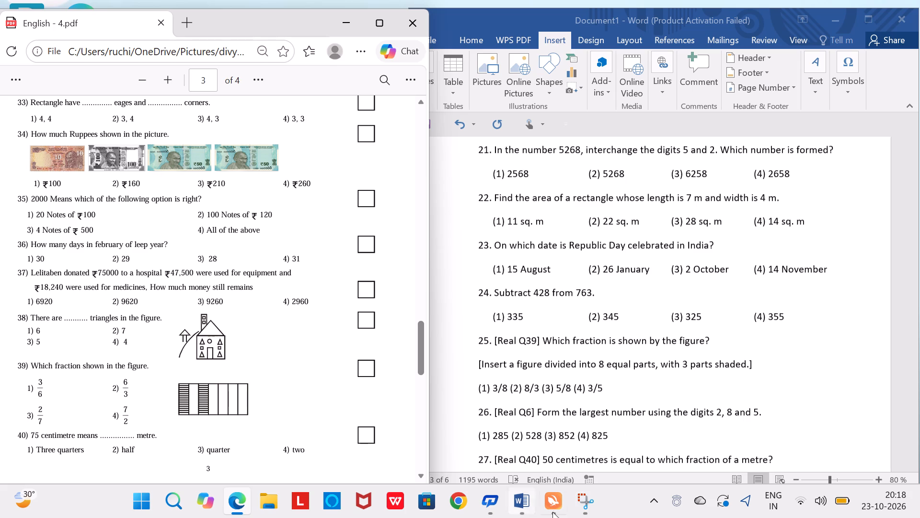
Copy question 25's placeholder text and search Google in Chrome for "Insert a figure divided into 8 equal parts, with 3 parts shaded".
click(497, 364)
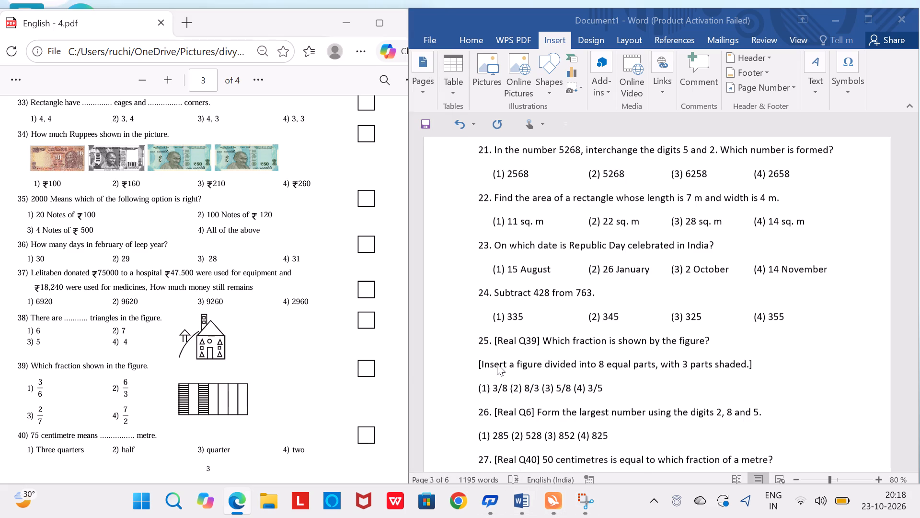
drag(481, 364, 677, 361)
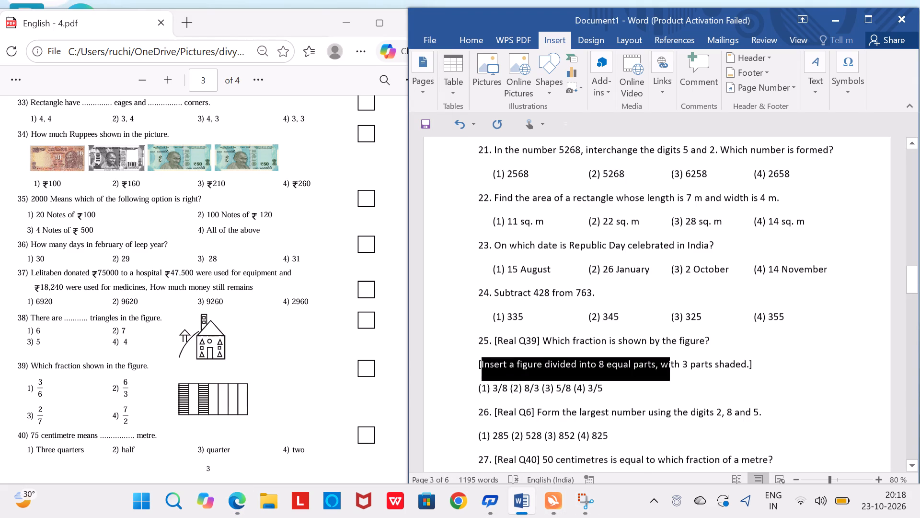
drag(677, 361, 742, 370)
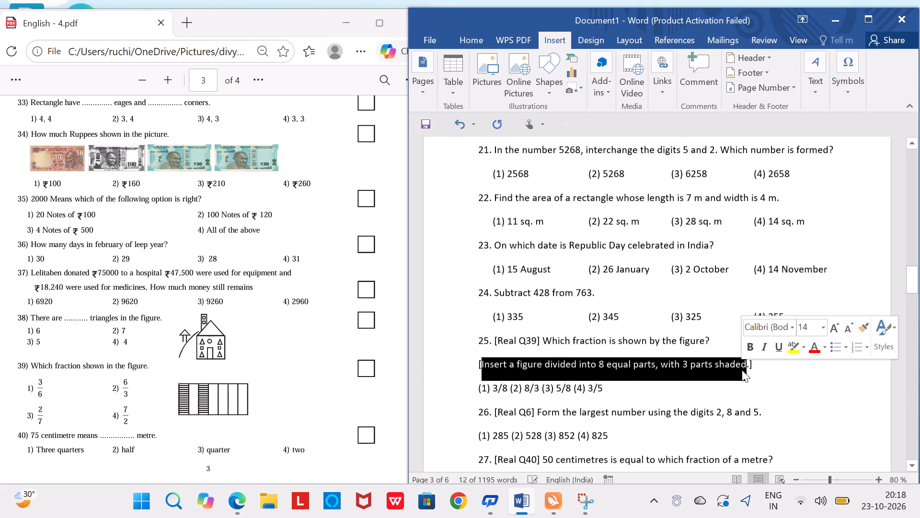
key(ctrl+c)
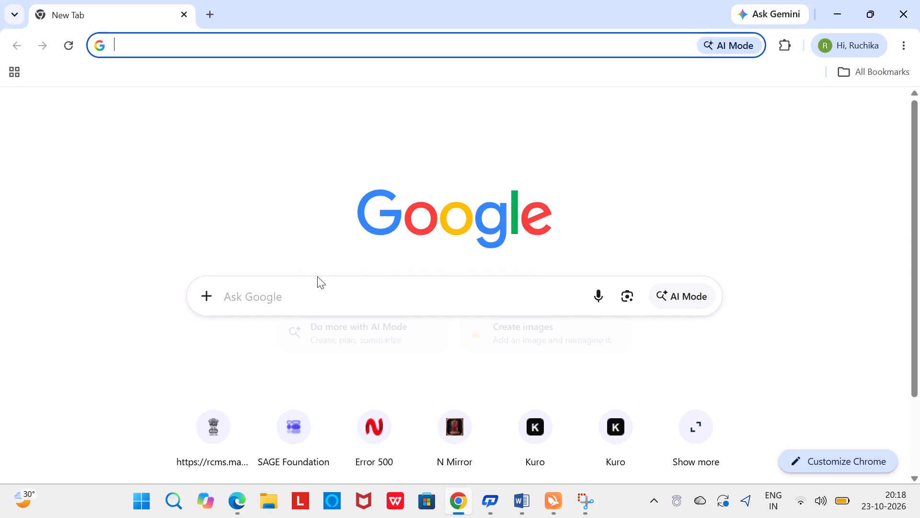
click(315, 307)
key(ctrl+v)
key(Return)
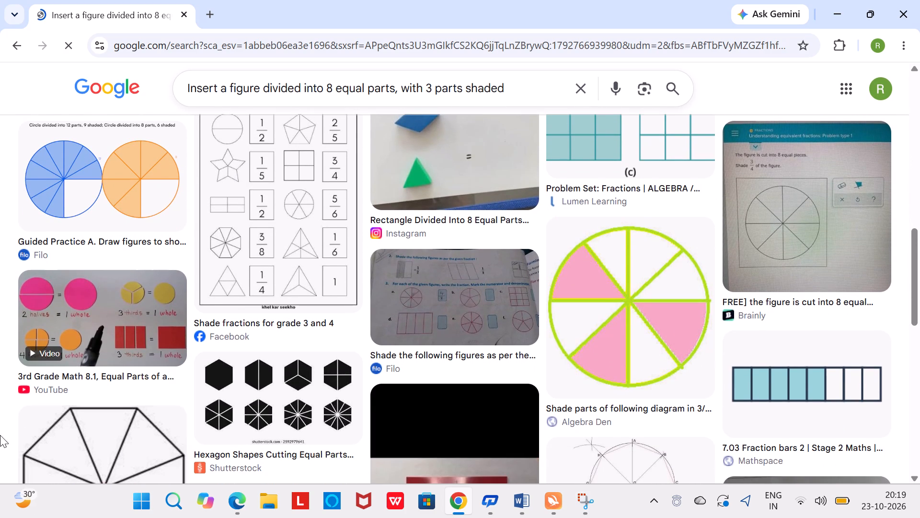
Capture the green-outlined circle with eight sectors and three pink ones using Snipping Tool, and copy the snip.
click(592, 493)
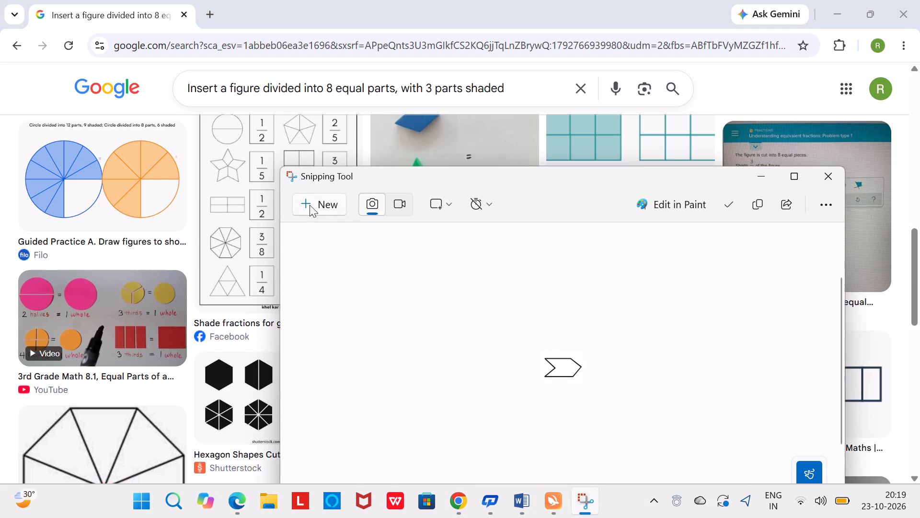
click(310, 207)
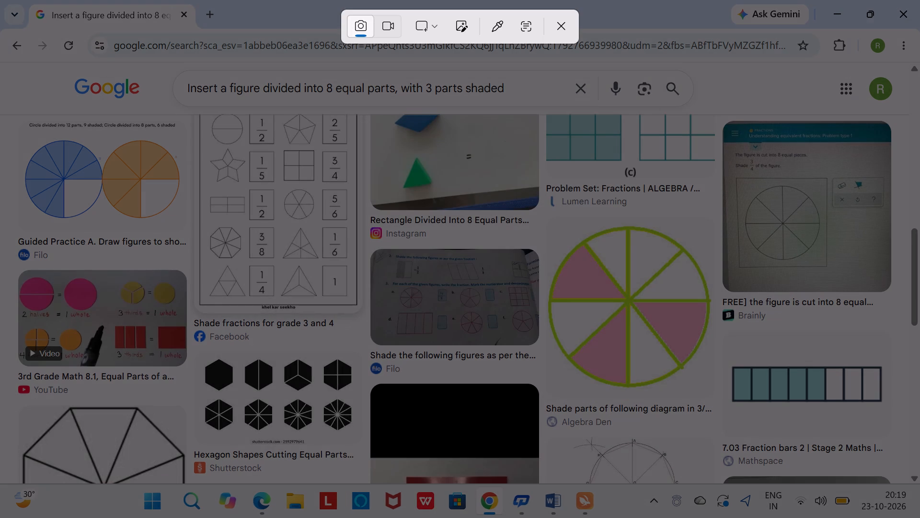
drag(550, 222, 712, 389)
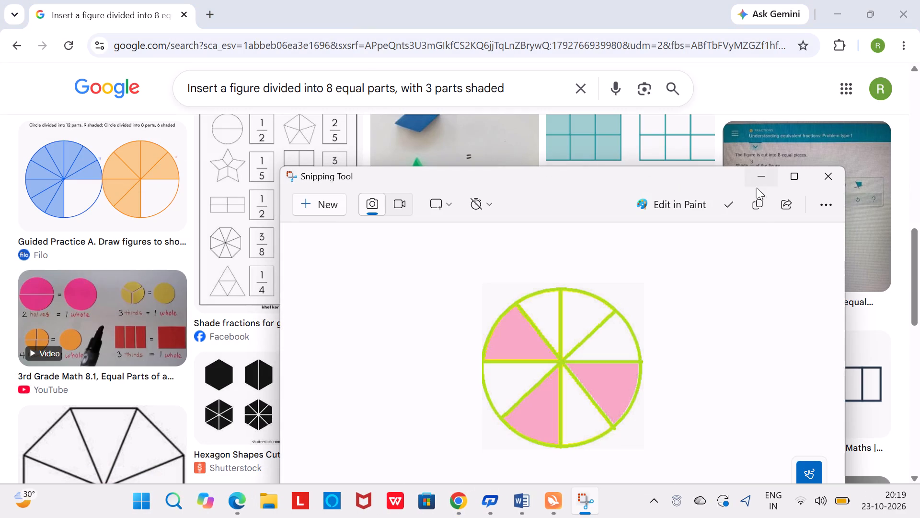
click(761, 205)
click(762, 177)
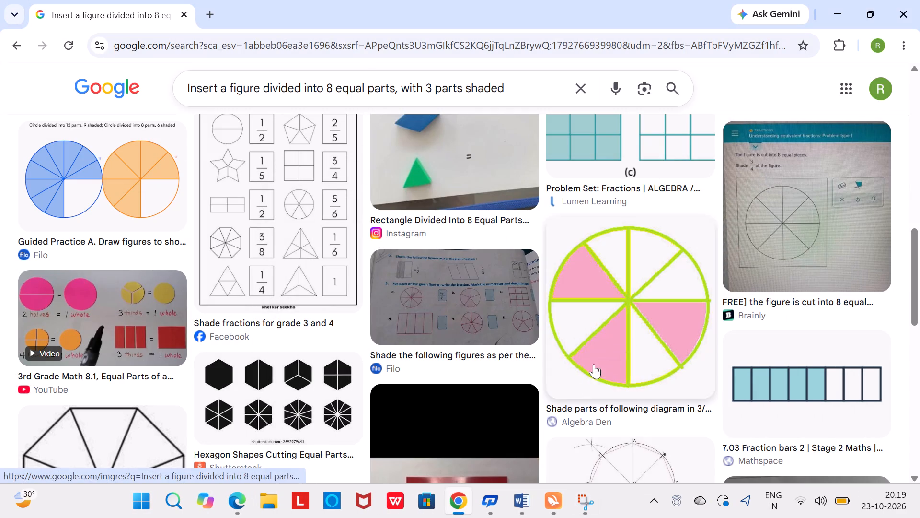
Paste the captured circle into the Word document at the end of question 25's question line.
click(519, 497)
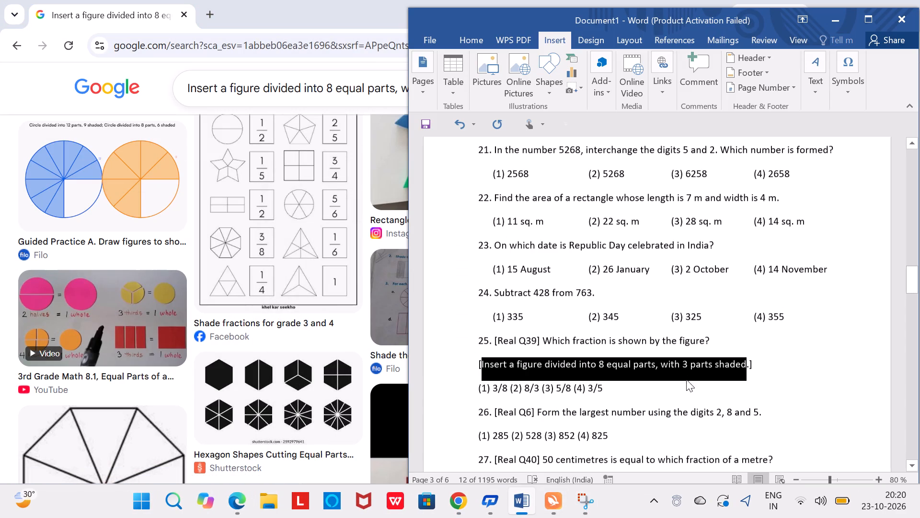
click(713, 344)
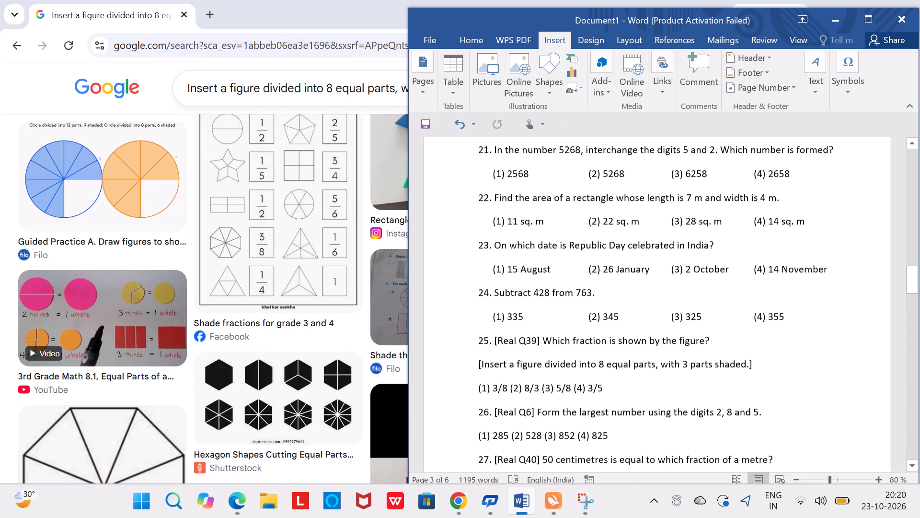
key(ctrl+v)
Set the pasted circle picture's text wrapping to Tight.
click(798, 390)
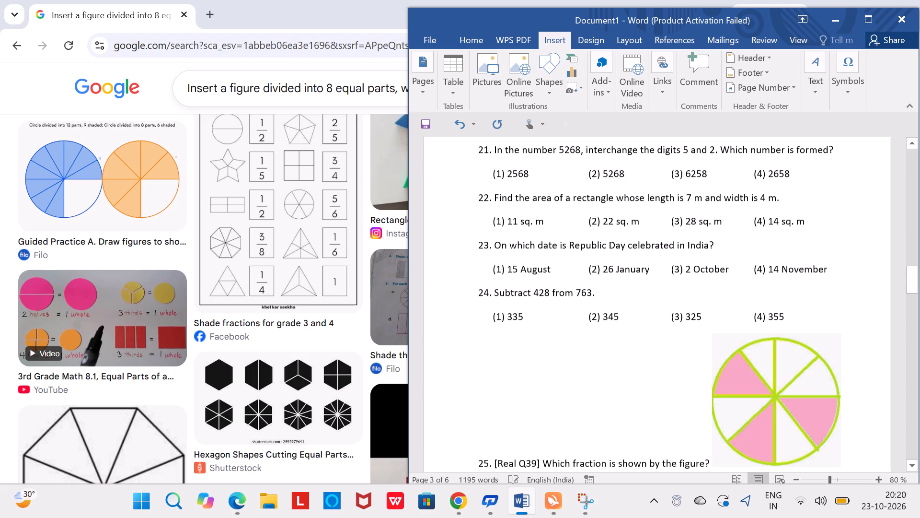
click(873, 339)
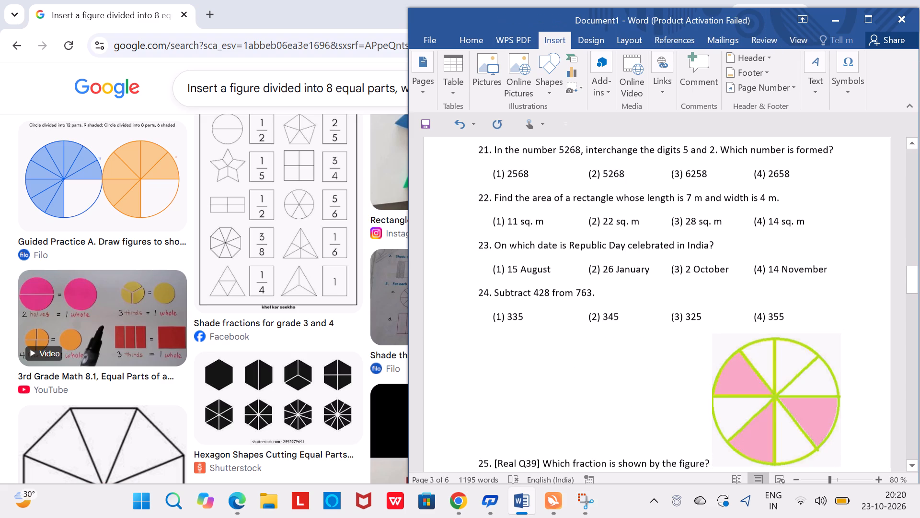
click(796, 394)
click(861, 343)
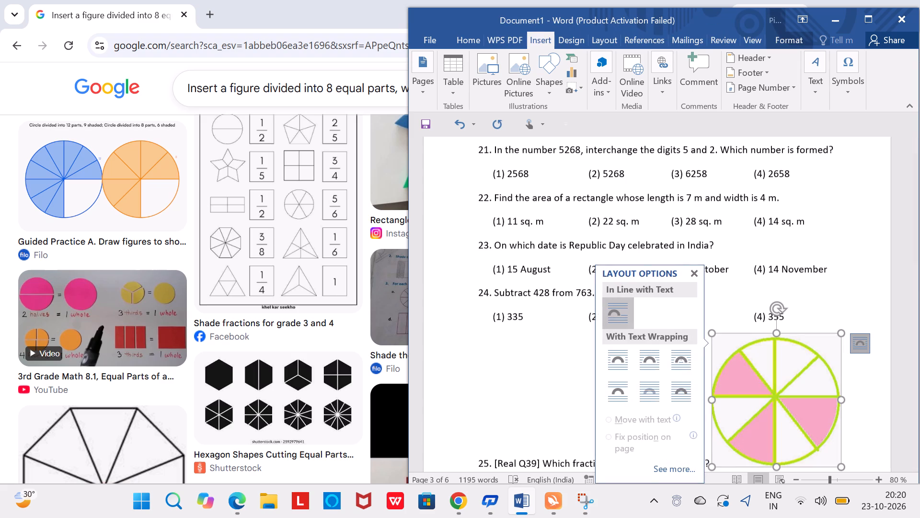
click(654, 361)
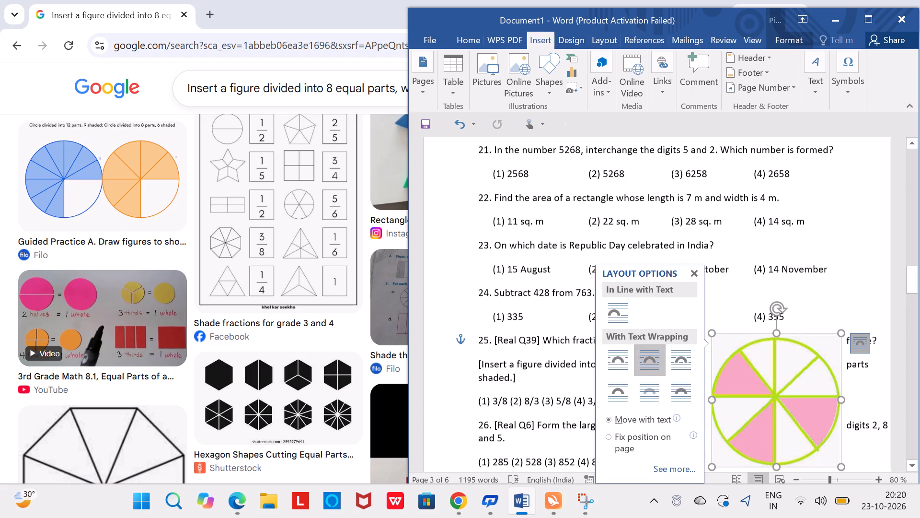
click(770, 388)
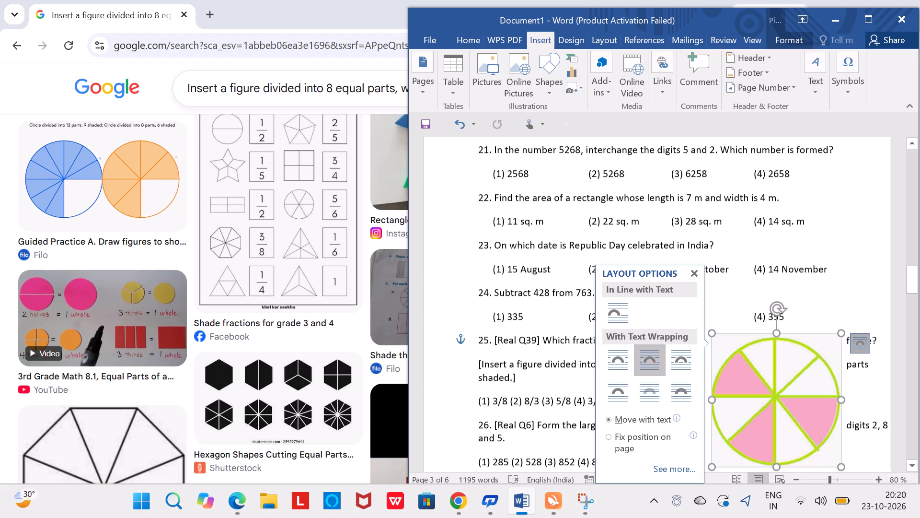
Shrink the circle picture proportionally to about two text lines tall, keeping it beside question 25.
click(796, 423)
drag(841, 465, 840, 465)
drag(840, 465, 759, 377)
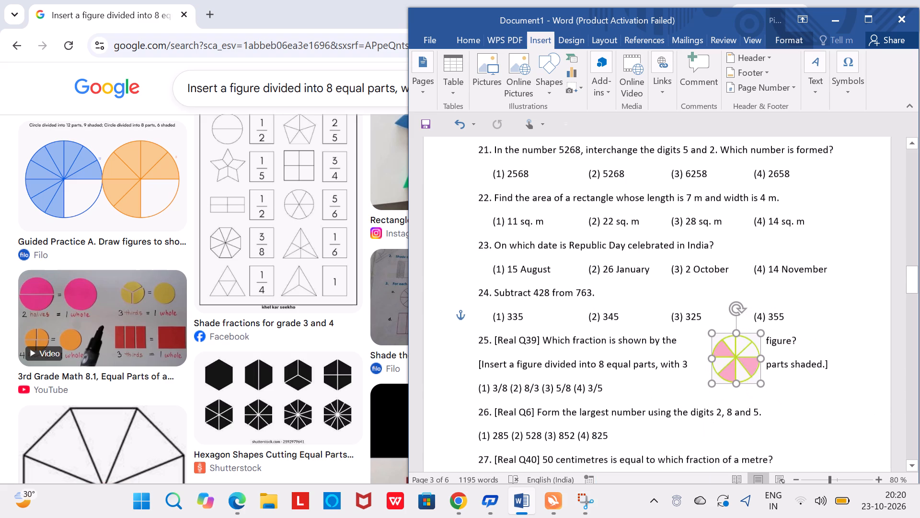
drag(759, 377, 762, 382)
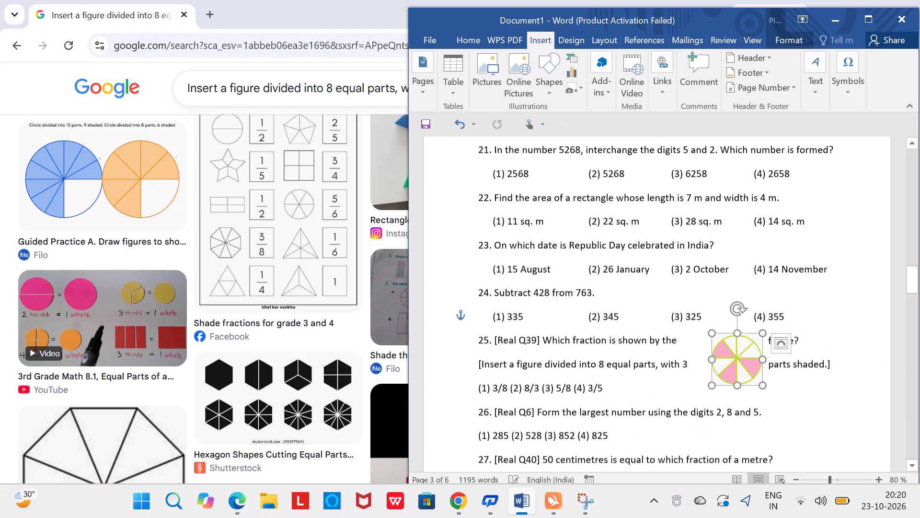
Check the reference PDF's fraction question and delete the bracketed figure placeholder text under question 25 in Word.
click(236, 505)
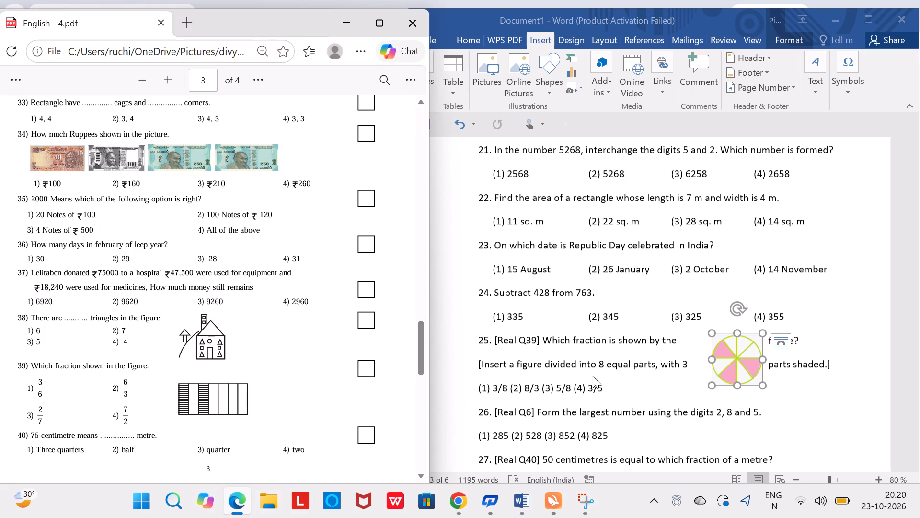
click(840, 355)
click(833, 361)
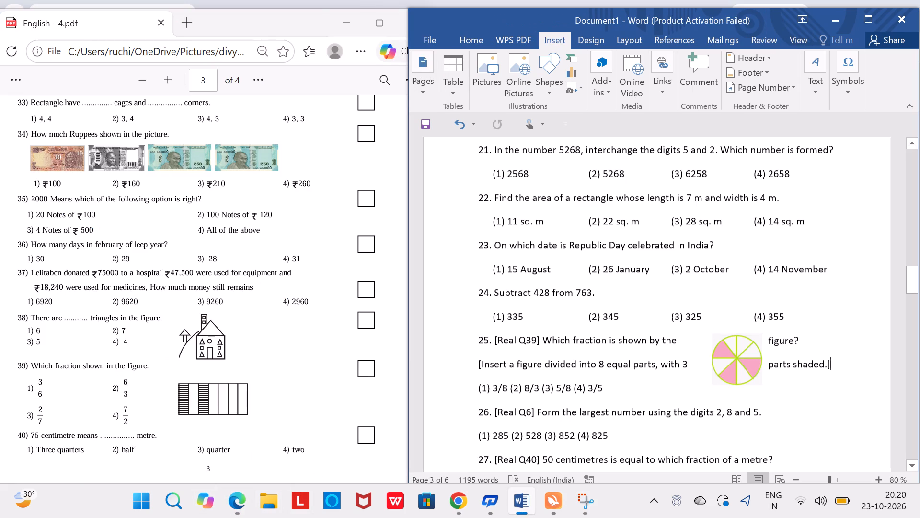
key(BackSpace)
key(BackSpace)
key(BackSpace)
key(BackSpace)
key(BackSpace)
key(BackSpace)
key(BackSpace)
key(BackSpace)
key(BackSpace)
key(BackSpace)
key(BackSpace)
key(BackSpace)
key(BackSpace)
key(BackSpace)
key(BackSpace)
key(BackSpace)
key(BackSpace)
key(BackSpace)
key(BackSpace)
key(BackSpace)
key(BackSpace)
key(BackSpace)
key(BackSpace)
key(BackSpace)
key(BackSpace)
key(BackSpace)
key(BackSpace)
key(BackSpace)
key(BackSpace)
key(BackSpace)
key(BackSpace)
key(BackSpace)
key(BackSpace)
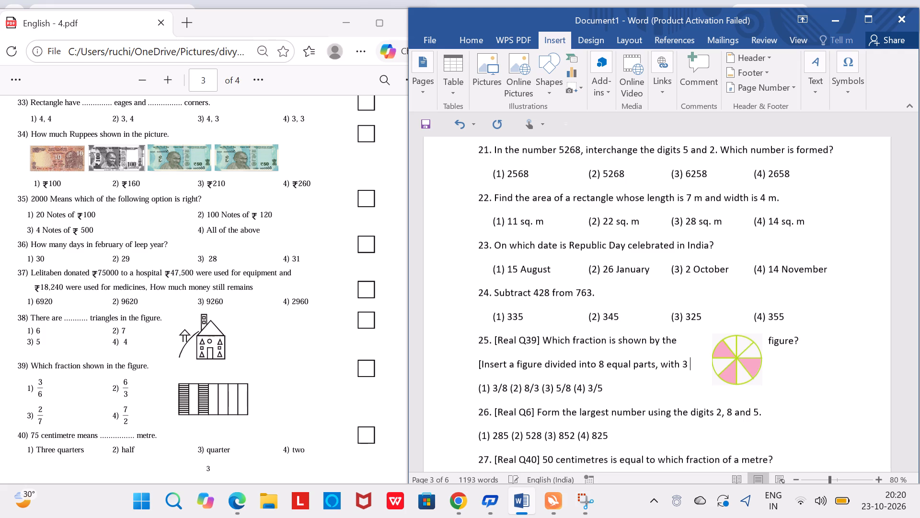
key(BackSpace)
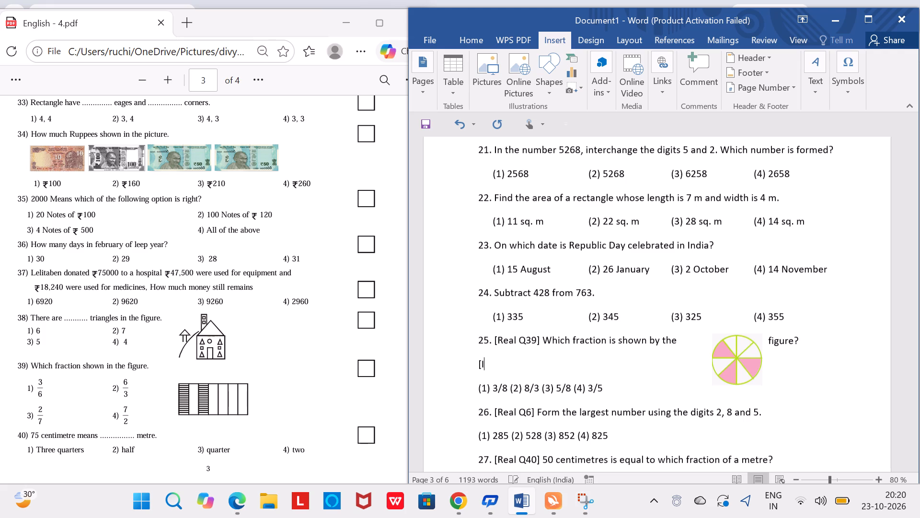
key(BackSpace)
key(BackSpace)
Remove the "[Real Q39]" tag from question 25.
key(BackSpace)
key(BackSpace)
key(BackSpace)
key(BackSpace)
key(BackSpace)
key(BackSpace)
key(BackSpace)
key(BackSpace)
key(BackSpace)
key(BackSpace)
key(BackSpace)
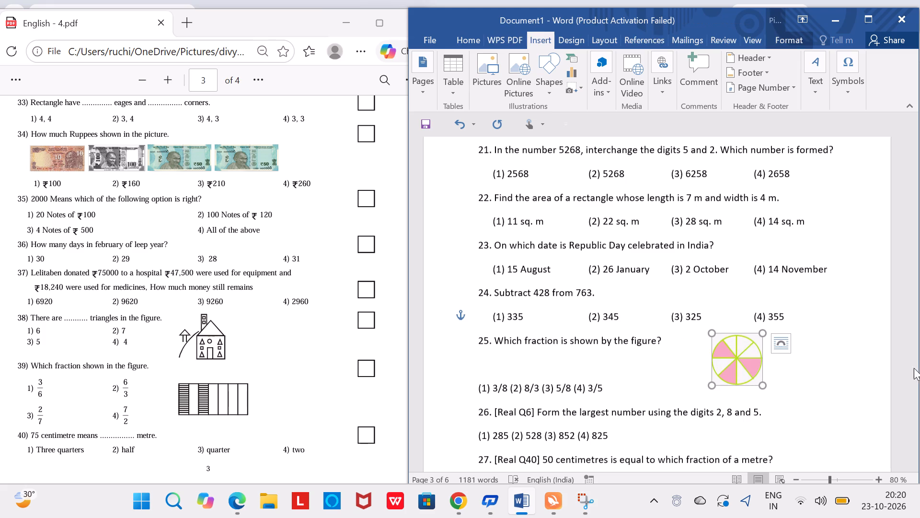
Remove the blank line between question 25 and its answer options.
drag(479, 387, 500, 392)
click(475, 388)
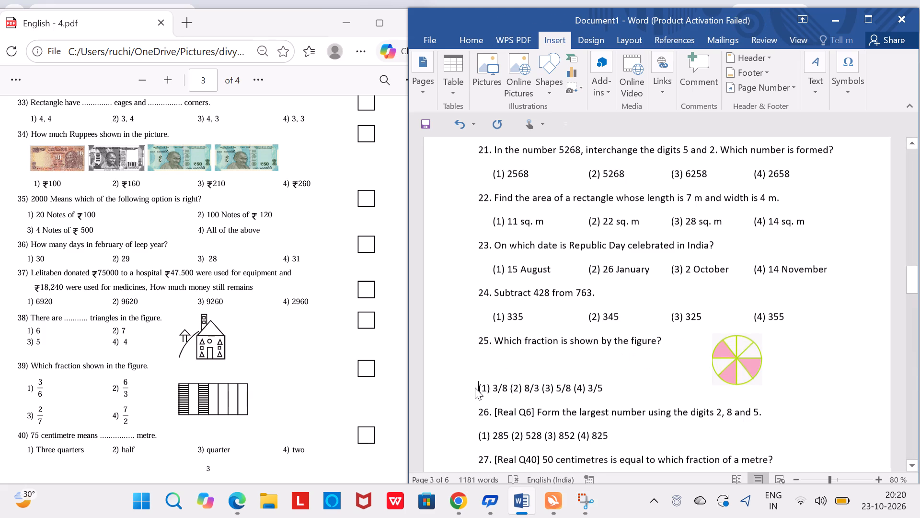
key(BackSpace)
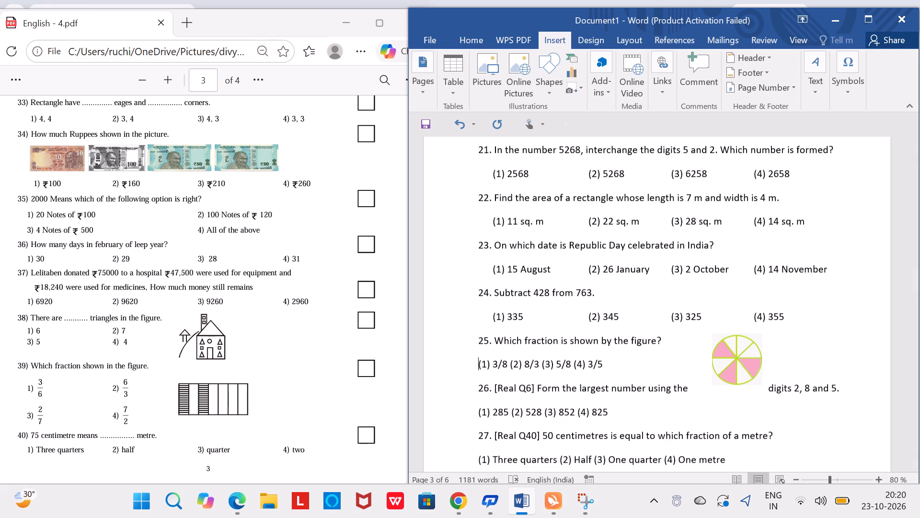
Indent question 25's options to match question 24 and align option (2) 8/3 with the second answer column.
key(space)
key(space)
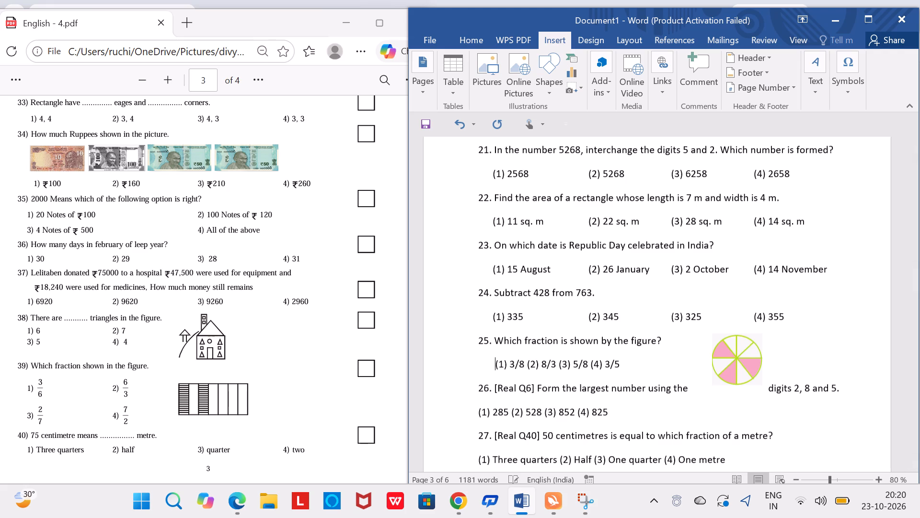
key(BackSpace)
key(Right)
key(Right)
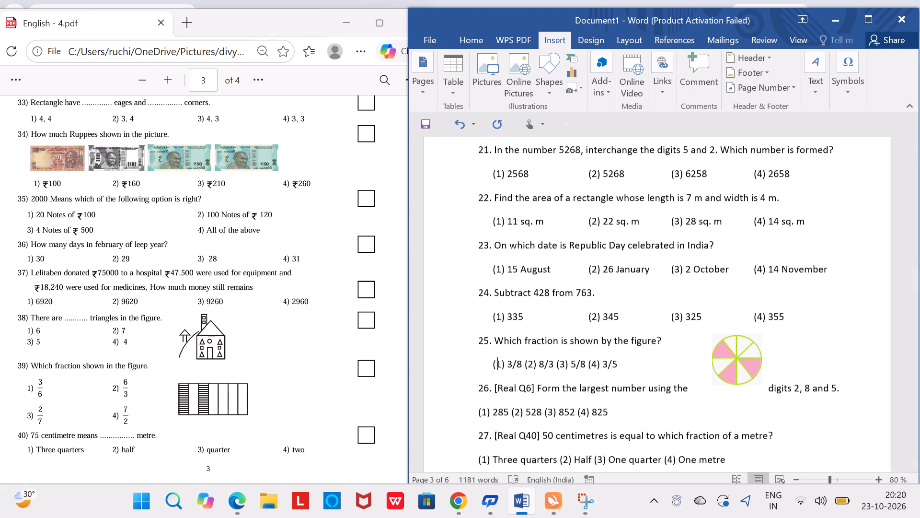
key(Right)
key(Right)
key(Right)
key(Right)
key(Right)
key(Right)
key(Tab)
key(Tab)
key(Tab)
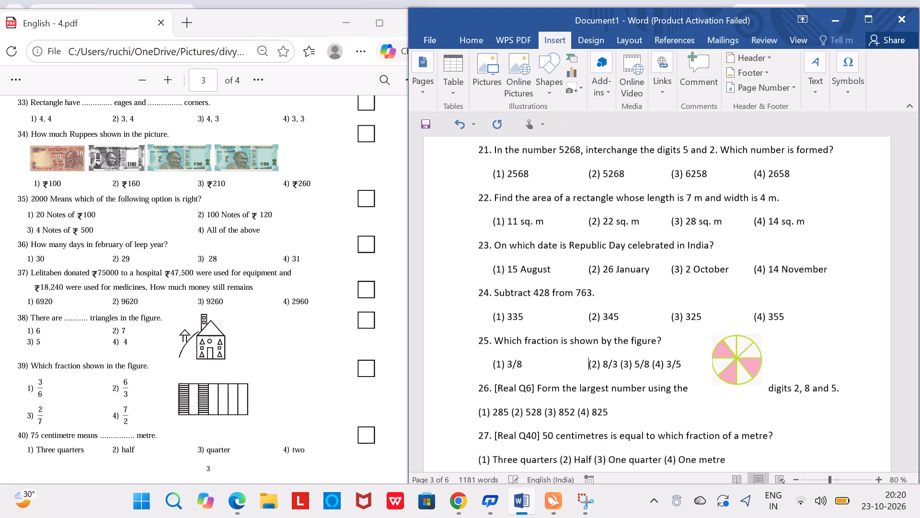
Put question 25's options (3) 5/8 and (4) 3/5 on a second line, indented to match option (1).
key(Right)
key(Right)
key(Right)
key(Right)
key(Right)
key(Right)
key(Right)
key(Right)
key(Return)
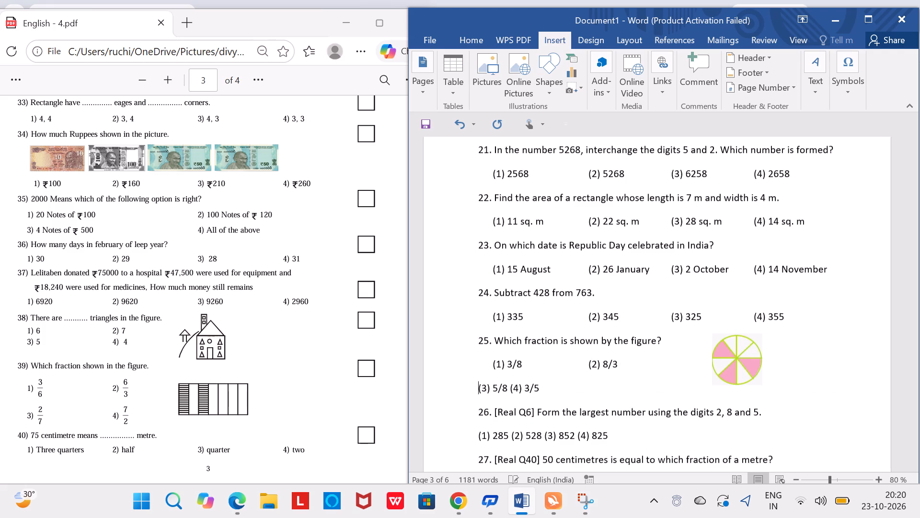
key(Right)
key(Left)
key(space)
key(space)
key(space)
key(space)
key(space)
key(space)
Align question 25's option (4) 3/5 with the second answer column, beneath option (2).
key(Right)
key(Right)
key(Right)
key(Right)
key(Right)
key(Right)
key(Right)
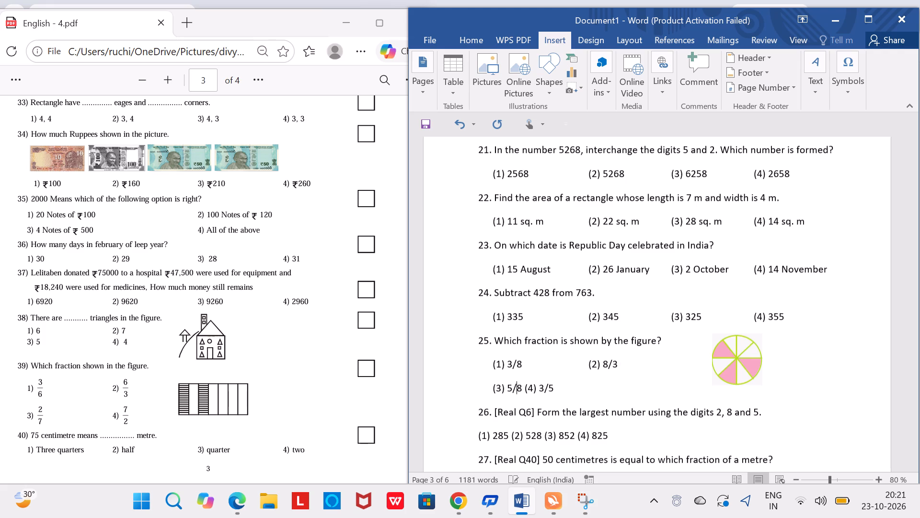
key(Right)
key(Tab)
key(Tab)
key(Tab)
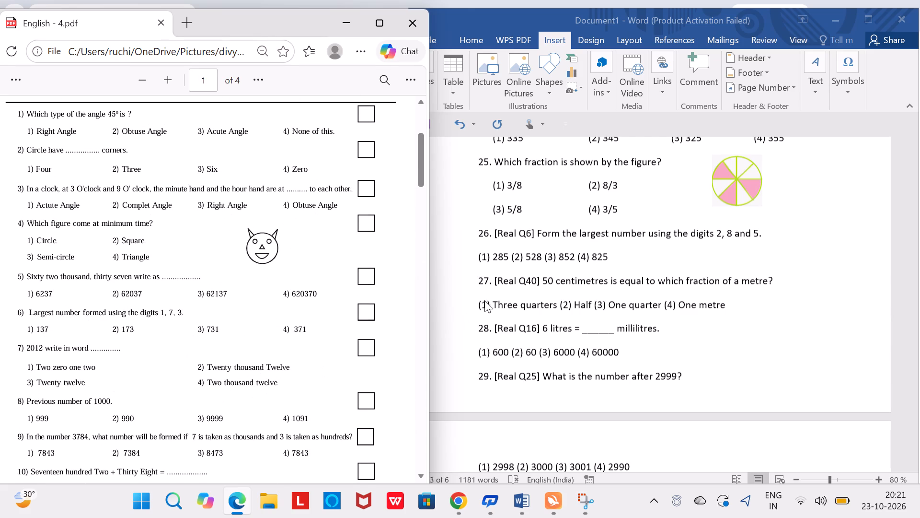
Remove the "[Real Q6]" tag from question 26.
click(534, 237)
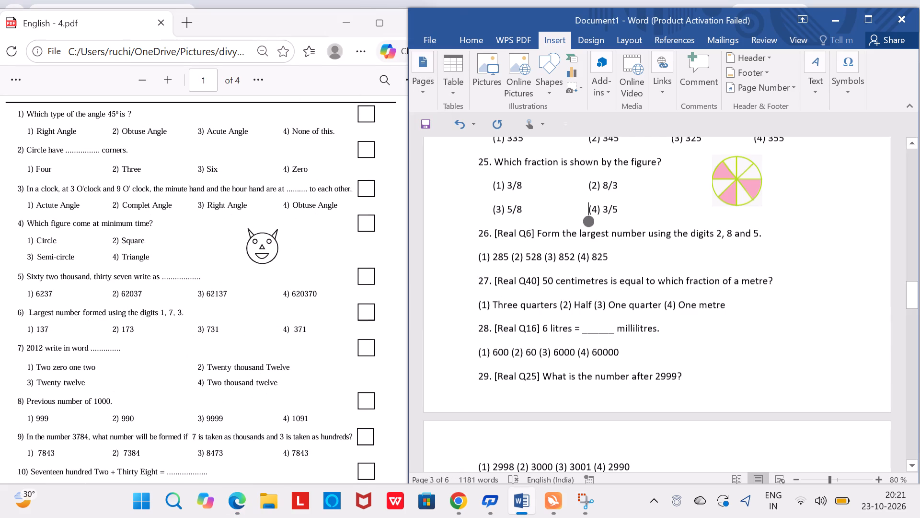
click(537, 237)
key(BackSpace)
key(BackSpace)
key(BackSpace)
key(BackSpace)
key(BackSpace)
key(BackSpace)
key(BackSpace)
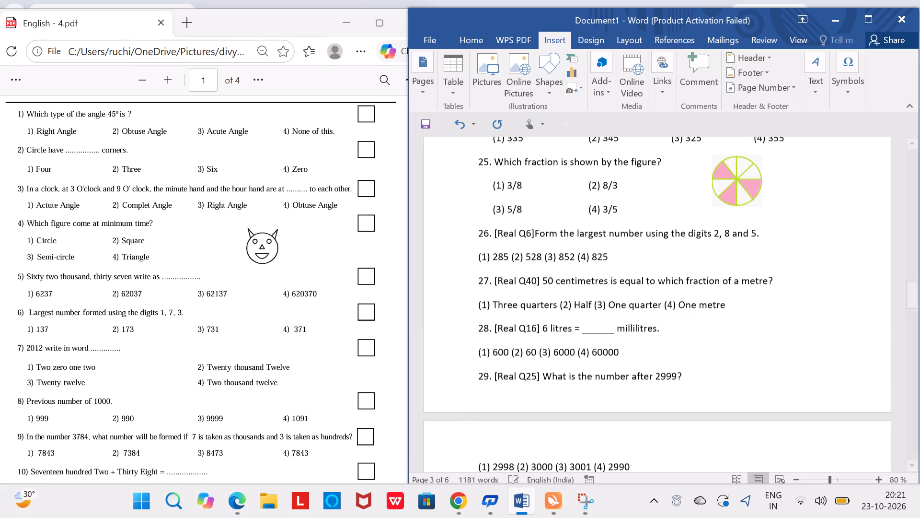
key(BackSpace)
key(BackSpace)
key(BackSpace)
Indent question 26's answer options by six spaces to match the options above.
key(Down)
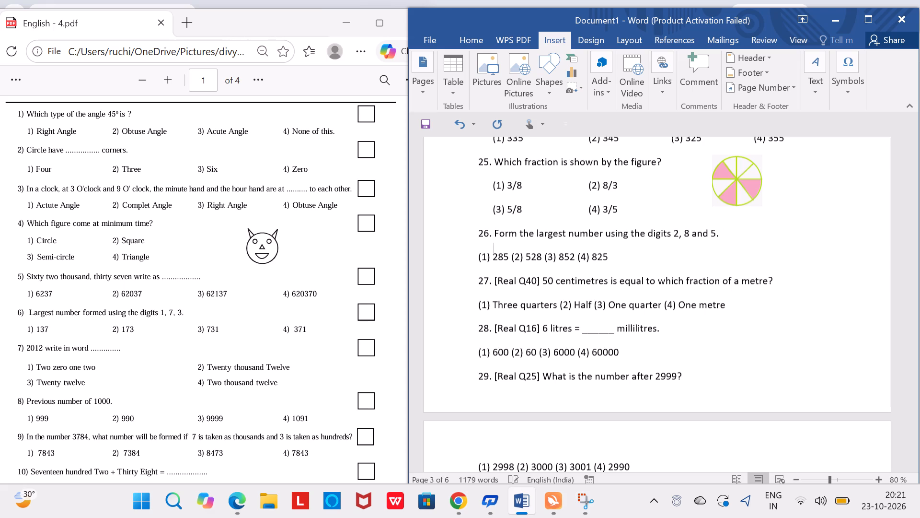
key(Left)
key(Left)
key(Left)
key(Left)
key(space)
key(space)
key(space)
key(space)
key(space)
key(space)
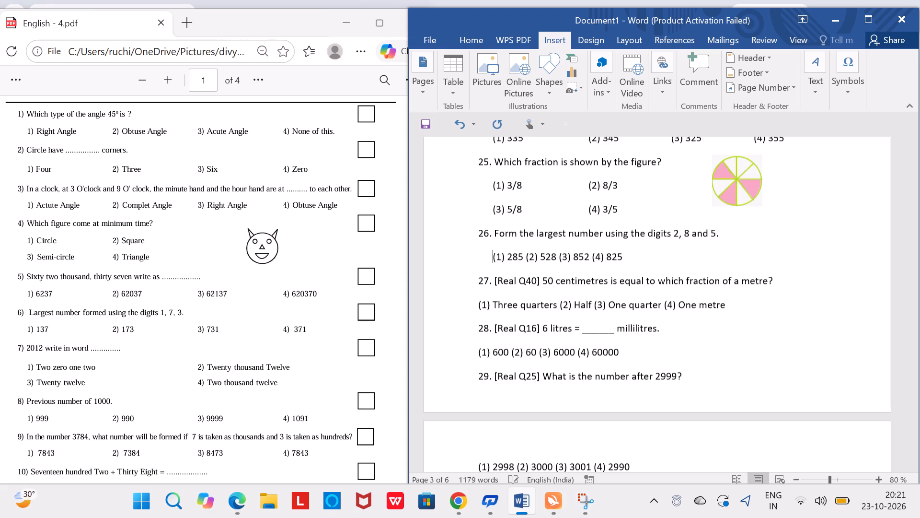
Align question 26's option (2) 528 with the second answer column.
key(Right)
key(Right)
key(Right)
key(Right)
key(Right)
key(Right)
key(Right)
key(Right)
key(Right)
key(Tab)
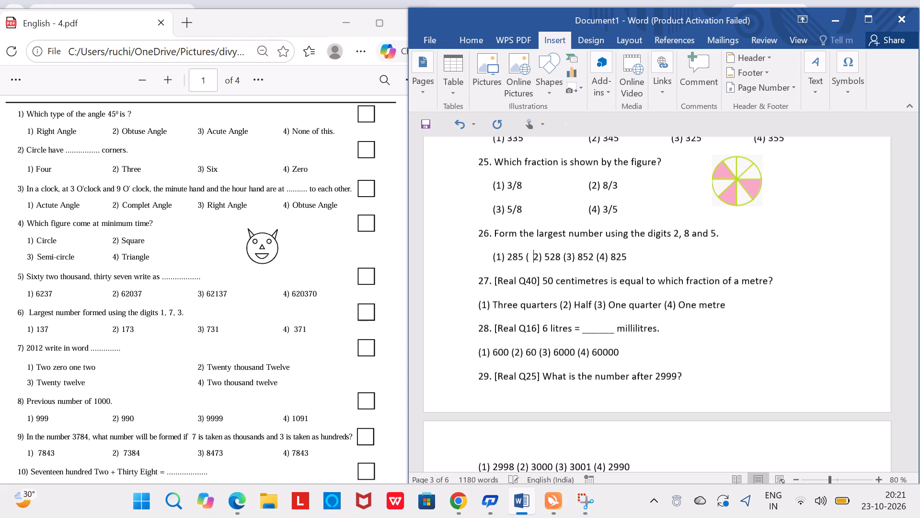
key(BackSpace)
key(Left)
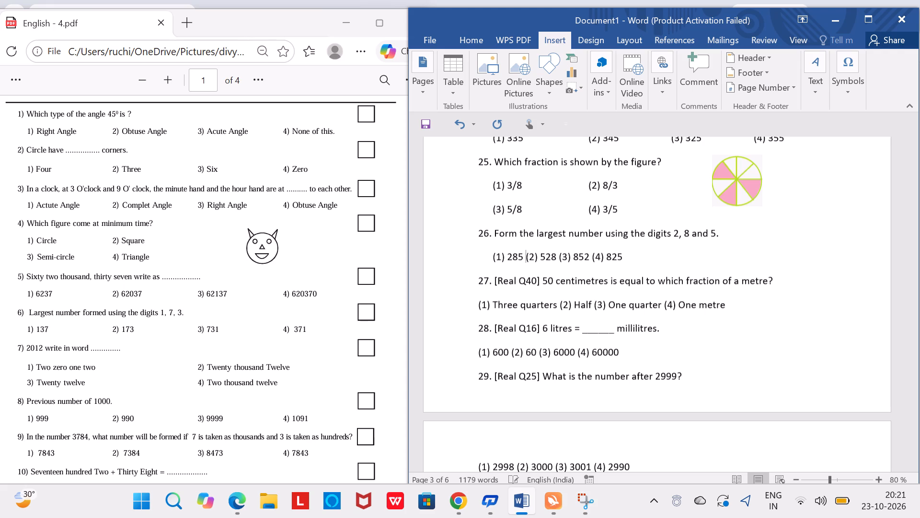
key(Tab)
key(Tab)
key(Tab)
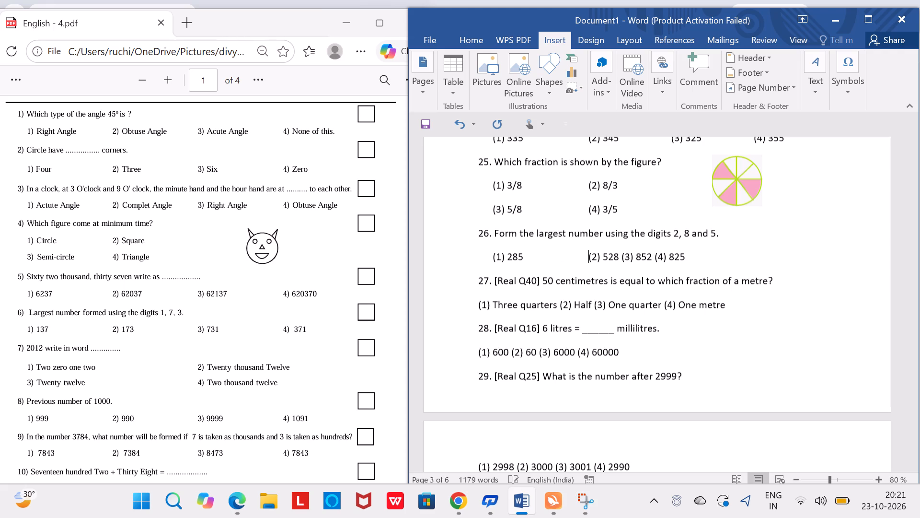
Align question 26's options (3) 852 and (4) 825 with the third and fourth answer columns.
key(Right)
key(Right)
key(Right)
key(Right)
key(Right)
key(Right)
key(Right)
key(Right)
key(Tab)
key(Tab)
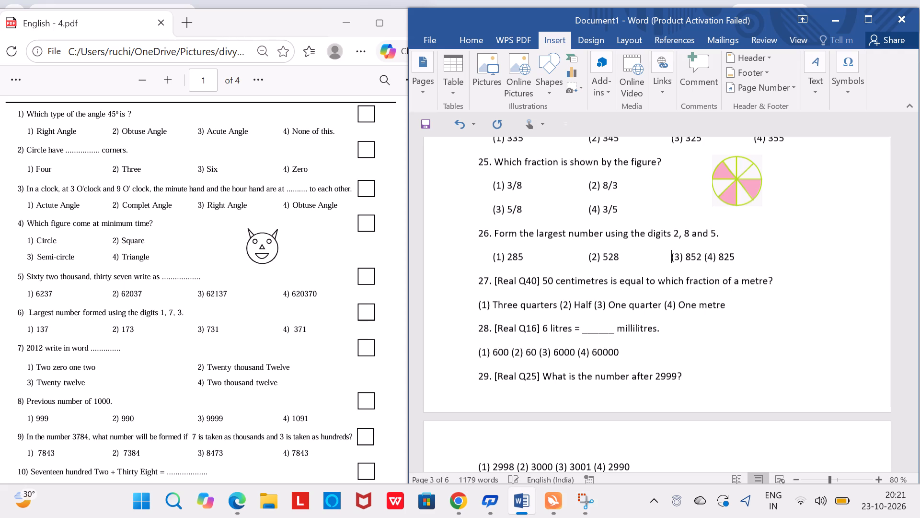
key(Right)
key(Right)
key(Right)
key(Right)
key(Right)
key(Right)
key(Right)
key(Right)
key(Tab)
key(Tab)
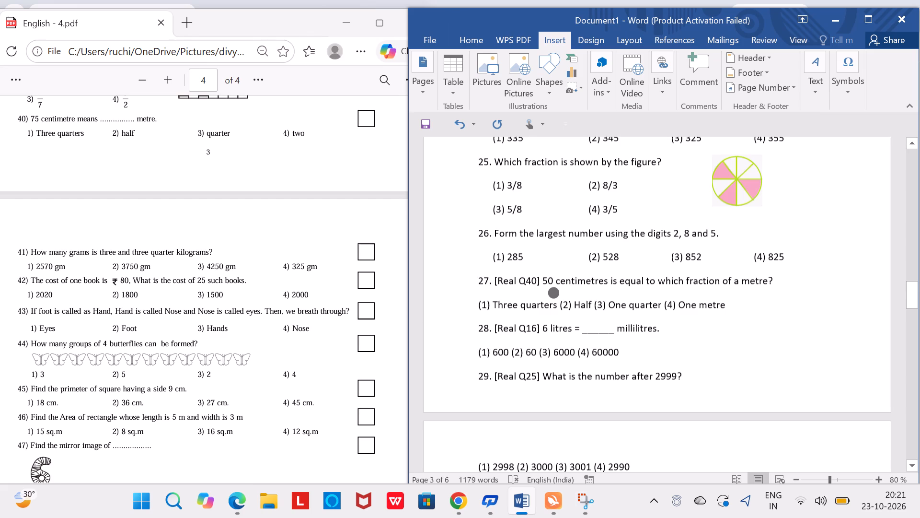
Remove the "[Real Q40]" tag from question 27.
key(Left)
key(Left)
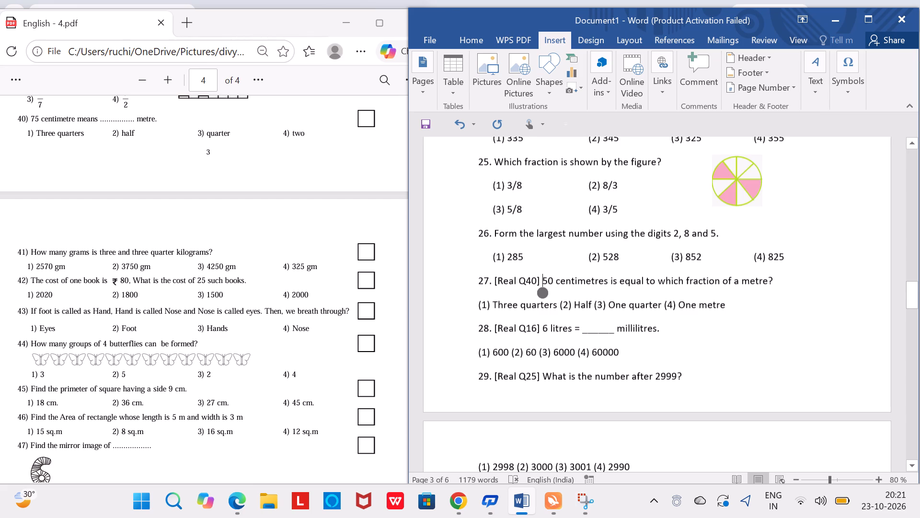
key(Left)
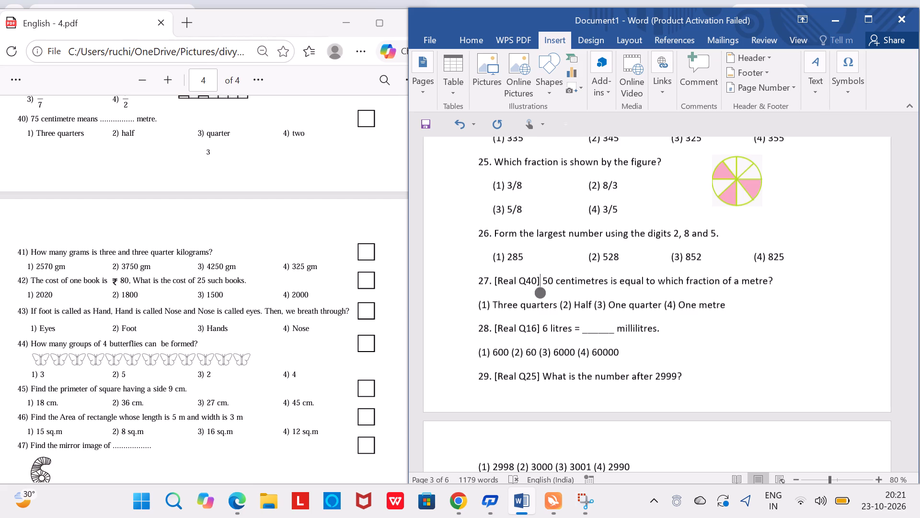
key(BackSpace)
key(BackSpace)
key(BackSpace)
key(BackSpace)
key(BackSpace)
key(BackSpace)
key(BackSpace)
key(BackSpace)
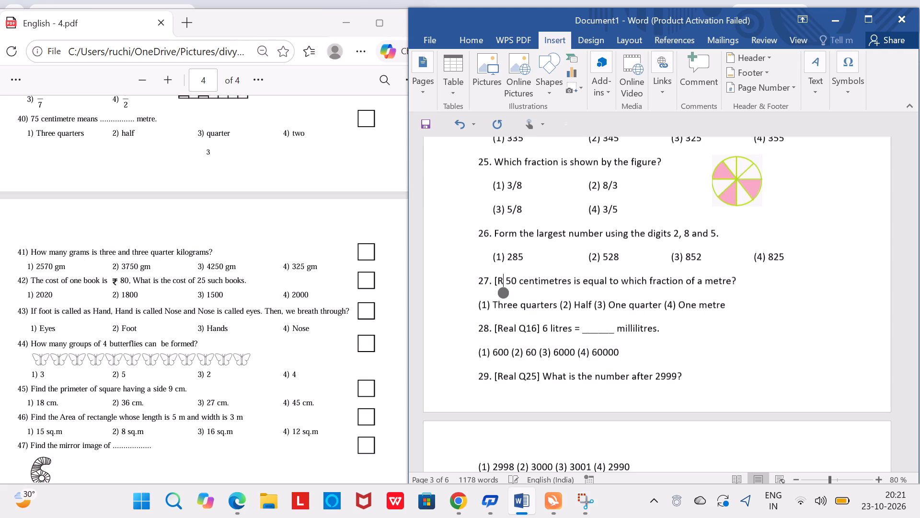
key(BackSpace)
key(BackSpace)
key(Right)
key(BackSpace)
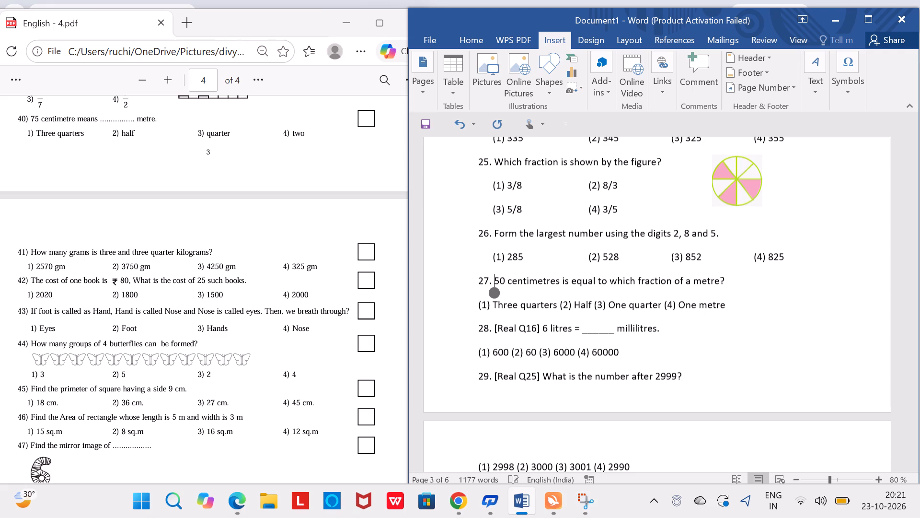
Indent question 27's answer options by six spaces to match the options above.
key(space)
key(space)
key(space)
key(space)
key(space)
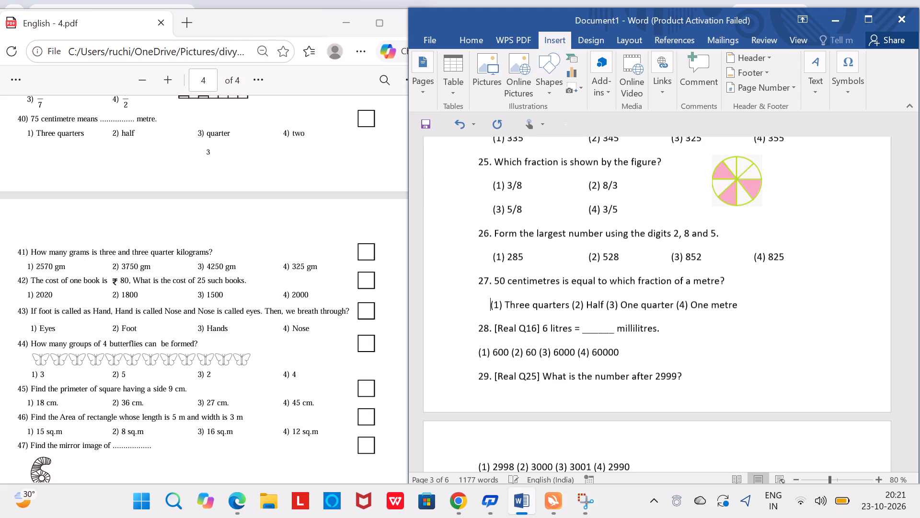
key(space)
Align question 27's option (2) Half with the second answer column.
key(Right)
key(Right)
key(Right)
key(Right)
key(Right)
key(Right)
key(Right)
key(Right)
key(Right)
key(Right)
key(Right)
key(Right)
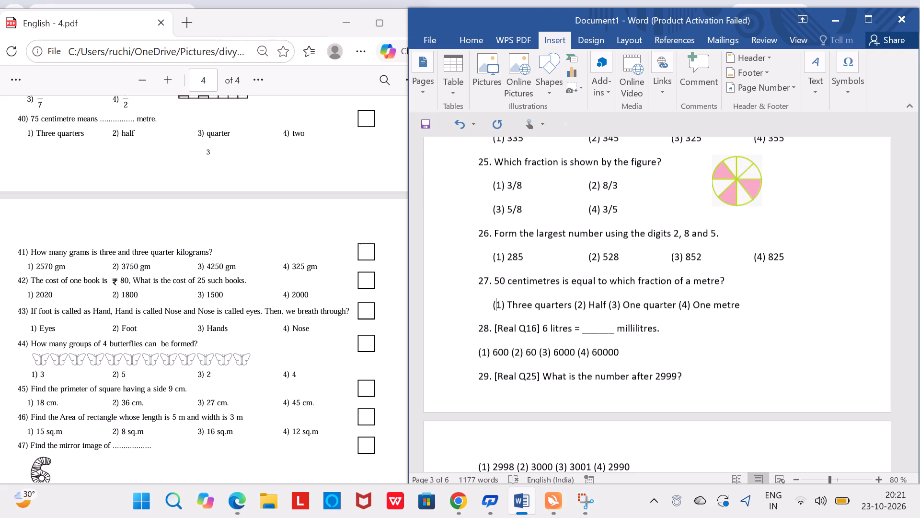
key(Right)
key(Right)
key(Right)
key(Right)
key(Right)
key(Right)
key(Right)
key(Tab)
Align question 27's options (3) One quarter and (4) One metre with the third and fourth answer columns.
key(Right)
key(Right)
key(Right)
key(Right)
key(Right)
key(Right)
key(Right)
key(Right)
key(Right)
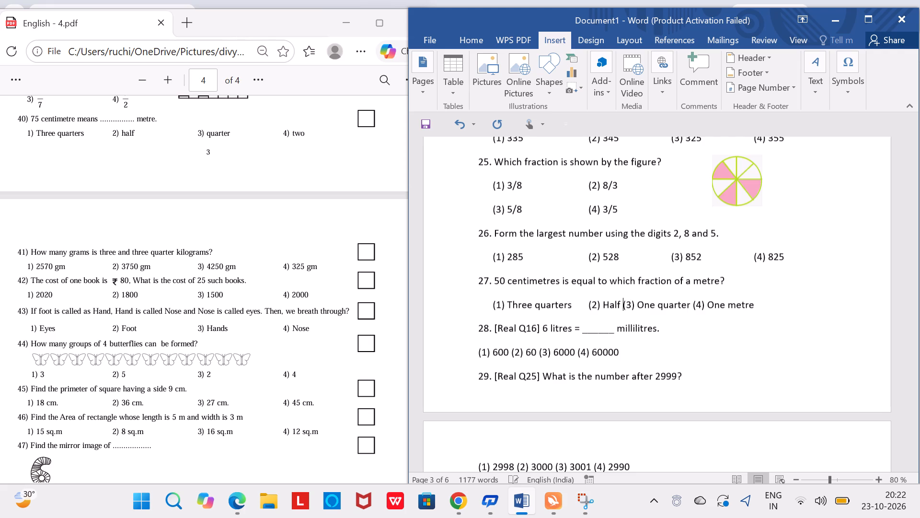
key(Tab)
key(Tab)
key(Right)
key(Right)
key(Right)
key(Right)
key(Right)
key(Right)
key(Right)
key(Right)
key(Right)
key(Right)
key(Right)
key(Right)
key(Right)
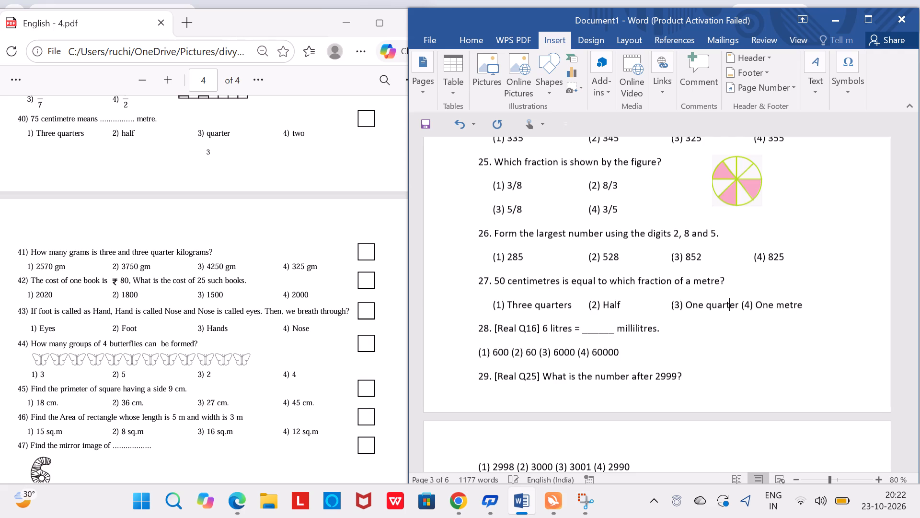
key(Right)
key(Right)
key(Right)
key(Tab)
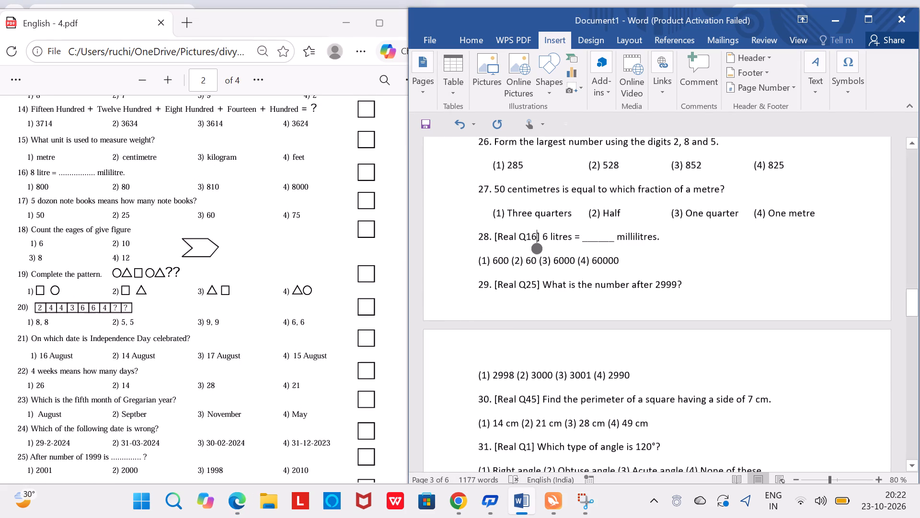
Remove the "[Real Q16]" tag from question 28.
key(Right)
key(Right)
key(BackSpace)
key(BackSpace)
key(BackSpace)
key(BackSpace)
key(BackSpace)
key(BackSpace)
key(BackSpace)
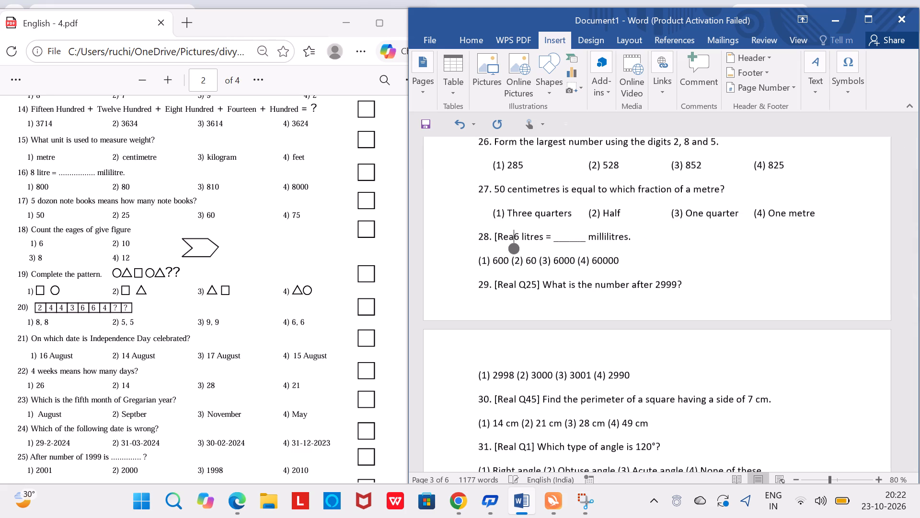
key(BackSpace)
key(BackSpace)
key(BackSpace)
key(BackSpace)
Indent question 28's answer options by six spaces to match the options above.
key(Down)
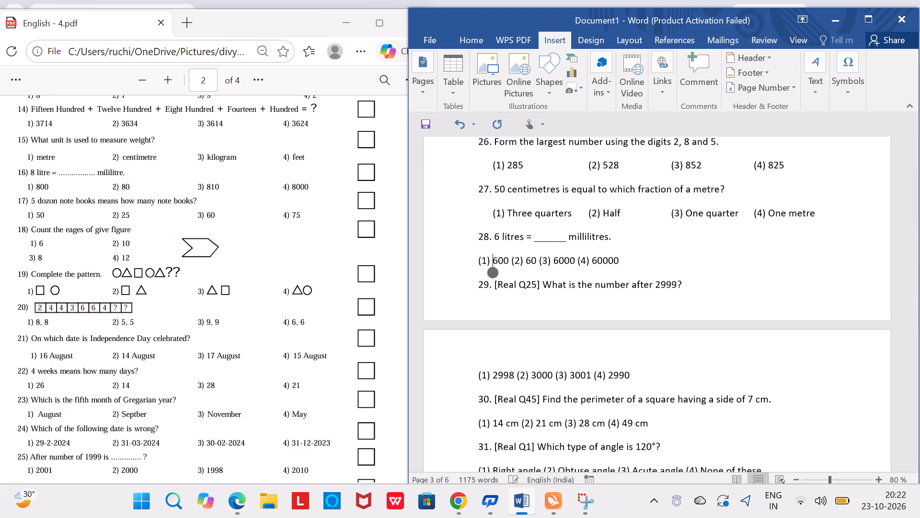
key(Left)
key(Left)
key(Left)
key(Left)
key(space)
key(space)
key(space)
key(space)
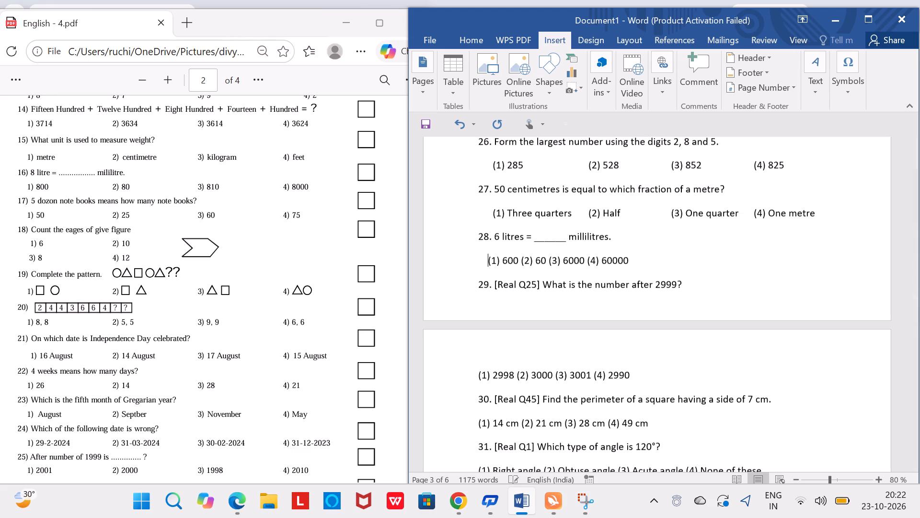
key(space)
key(space)
Align question 28's option (2) 60 with the second answer column.
key(Right)
key(Right)
key(Right)
key(Right)
key(Right)
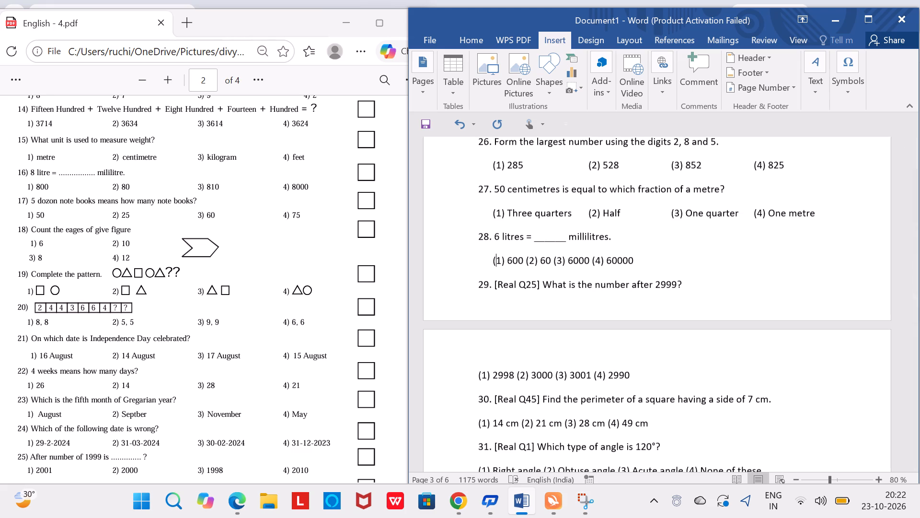
key(Right)
key(Right)
key(Right)
key(Tab)
key(Tab)
key(Tab)
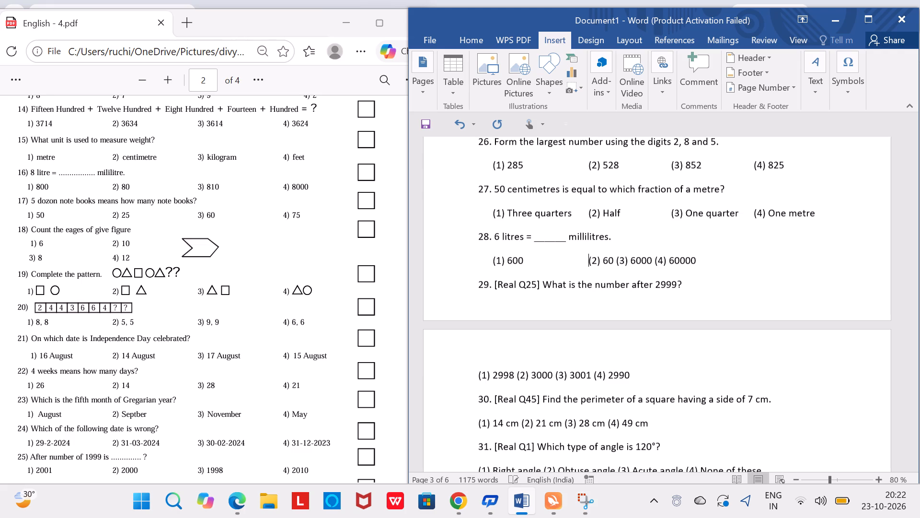
Align question 28's options (3) 6000 and (4) 60000 with the third and fourth answer columns.
key(Right)
key(Right)
key(Right)
key(Right)
key(Right)
key(Right)
key(Right)
key(Right)
key(Right)
key(Right)
key(Left)
key(Left)
key(Left)
key(Tab)
key(Tab)
key(Right)
key(Right)
key(Right)
key(Right)
key(Right)
key(Right)
key(Right)
key(Right)
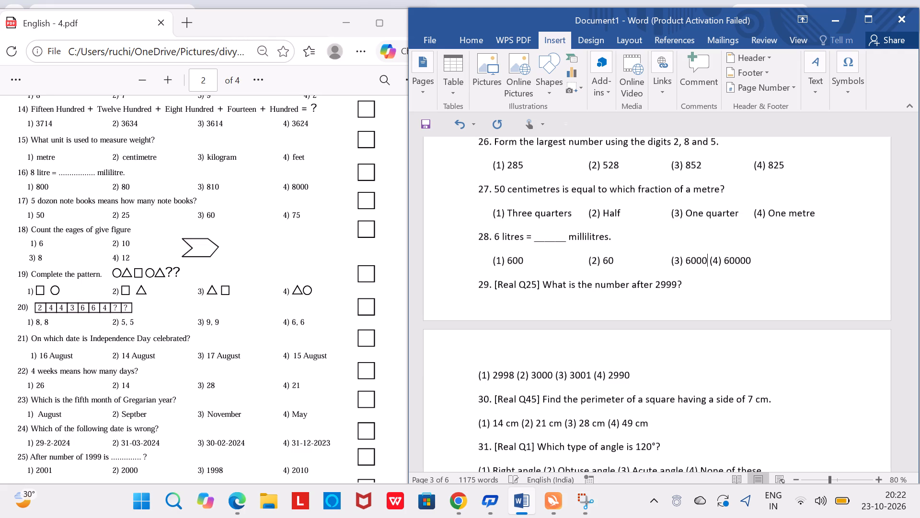
key(Right)
key(Tab)
key(Tab)
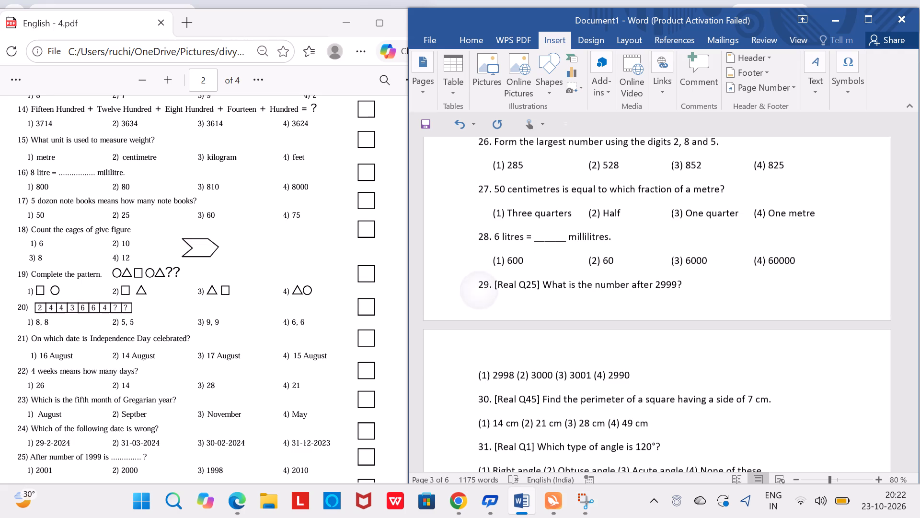
Insert a blank line before question 29 to move it onto the next page with its options.
key(Return)
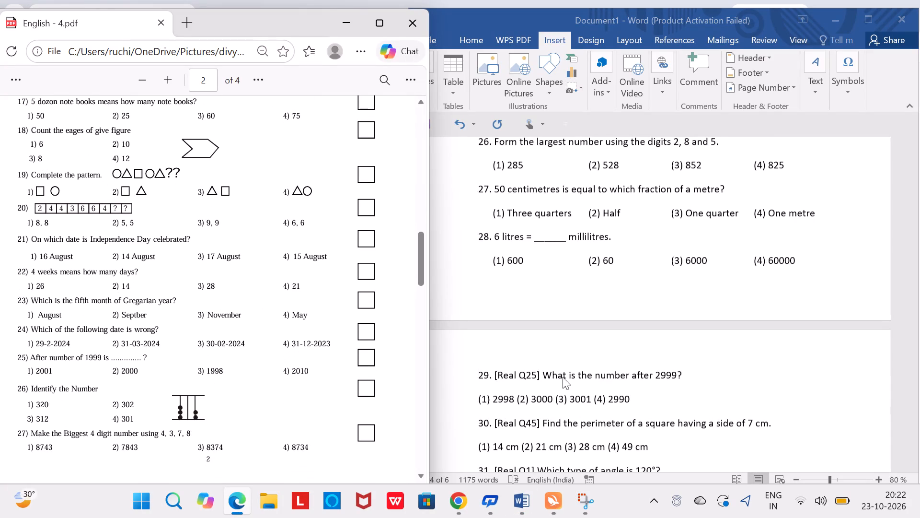
Remove the "[Real Q25]" tag from question 29.
click(542, 375)
click(542, 375)
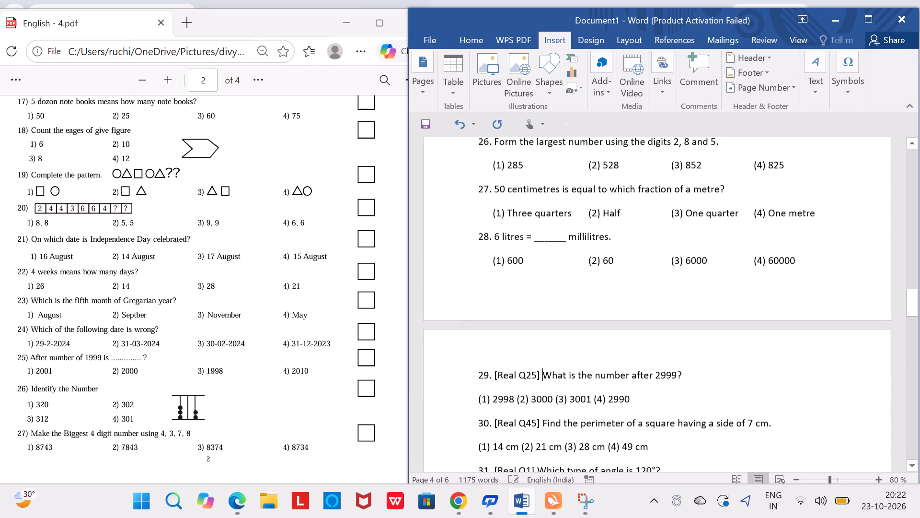
key(BackSpace)
key(BackSpace)
key(BackSpace)
key(BackSpace)
key(BackSpace)
key(BackSpace)
key(BackSpace)
key(BackSpace)
key(BackSpace)
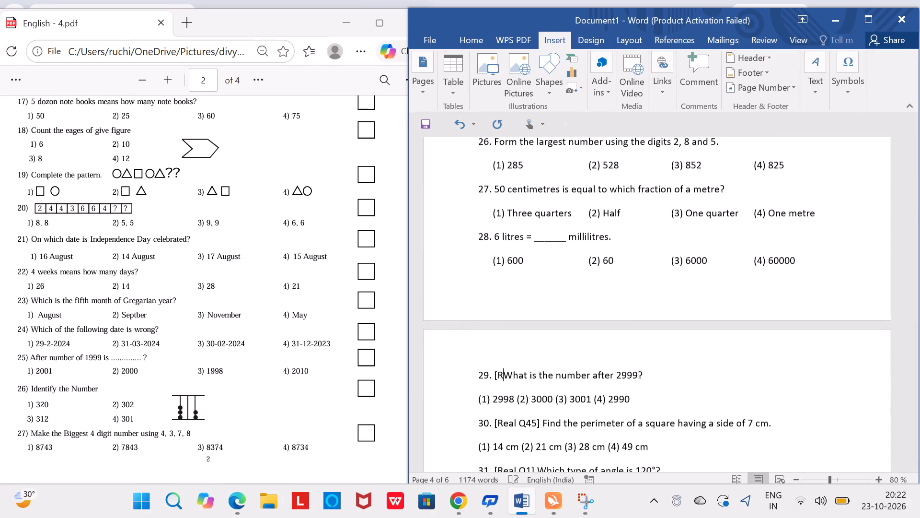
key(BackSpace)
key(BackSpace)
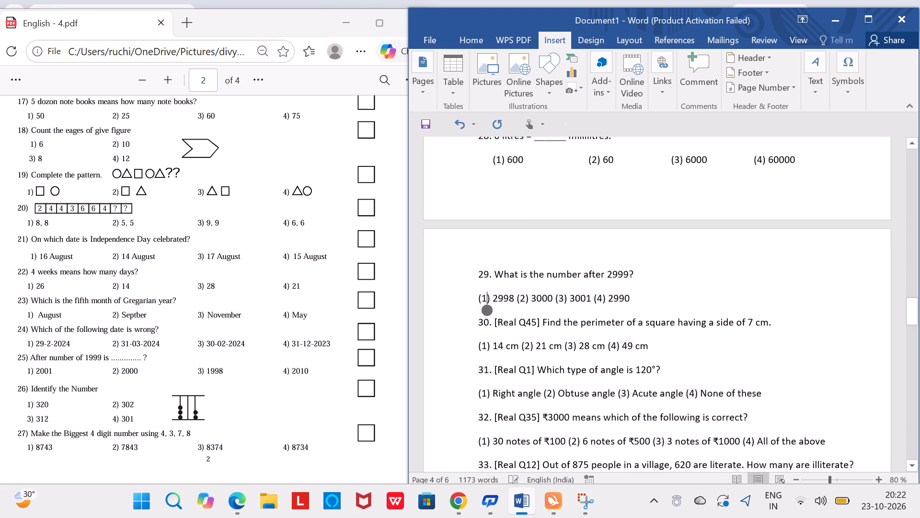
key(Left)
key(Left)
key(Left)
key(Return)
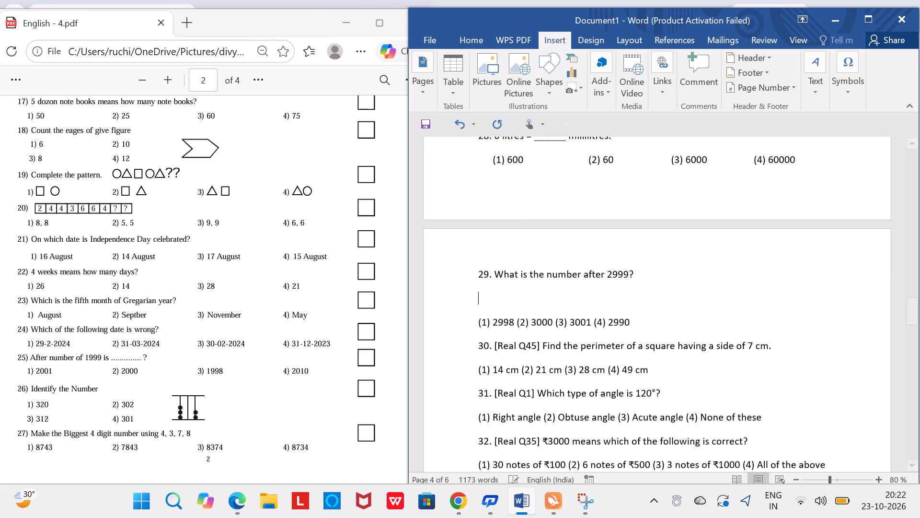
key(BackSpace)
Indent question 29's answer options by six spaces to match the options above.
key(Down)
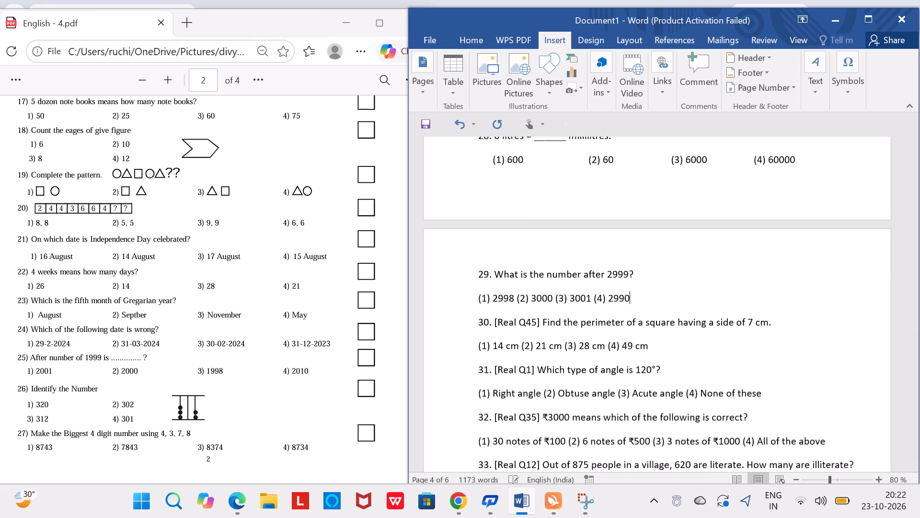
key(Left)
key(Left)
key(Left)
key(Left)
key(Left)
key(Left)
key(Left)
key(Left)
key(Left)
key(Left)
key(Left)
key(Left)
key(Left)
key(Left)
key(Left)
key(Left)
key(Left)
key(Left)
key(Left)
key(Left)
key(Left)
key(Left)
key(Left)
key(Left)
key(Left)
key(Left)
key(Left)
key(Left)
key(Left)
key(space)
key(space)
key(space)
key(space)
key(space)
key(space)
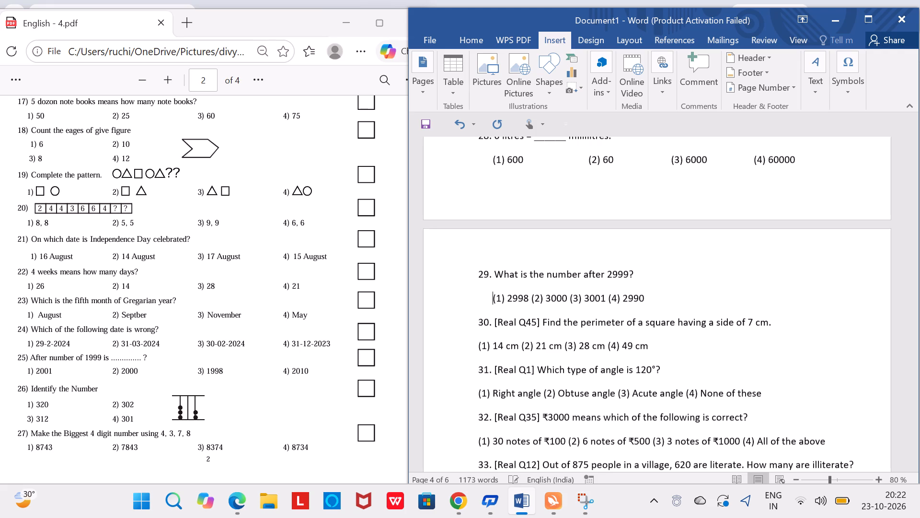
Align question 29's option (2) 3000 with the second answer column used in question 28.
key(Right)
key(Right)
key(Right)
key(Right)
key(Right)
key(Right)
key(Right)
key(Right)
key(Right)
key(Tab)
key(Tab)
key(Tab)
Align question 29's option (3) 3001 with the third answer column.
key(Right)
key(Right)
key(Right)
key(Right)
key(Right)
key(Right)
key(Right)
key(Right)
key(Right)
key(Right)
key(Right)
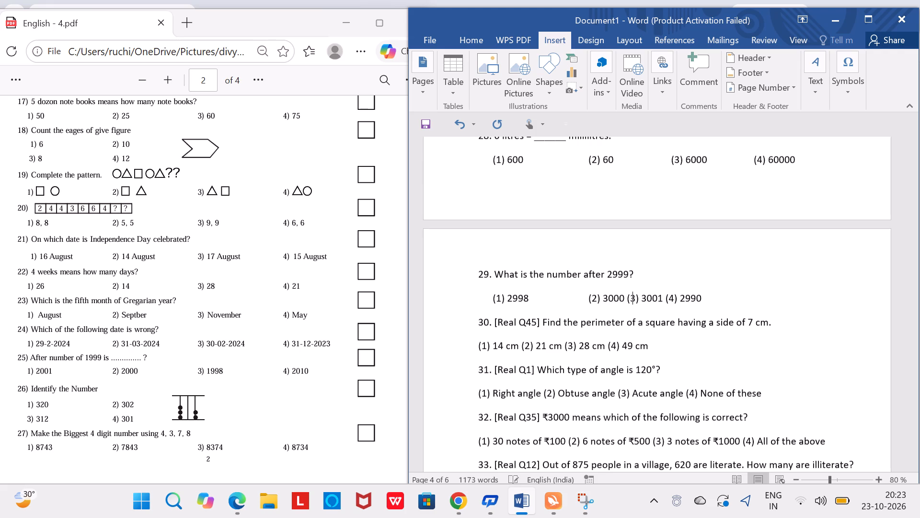
key(Left)
key(Left)
key(Tab)
key(Tab)
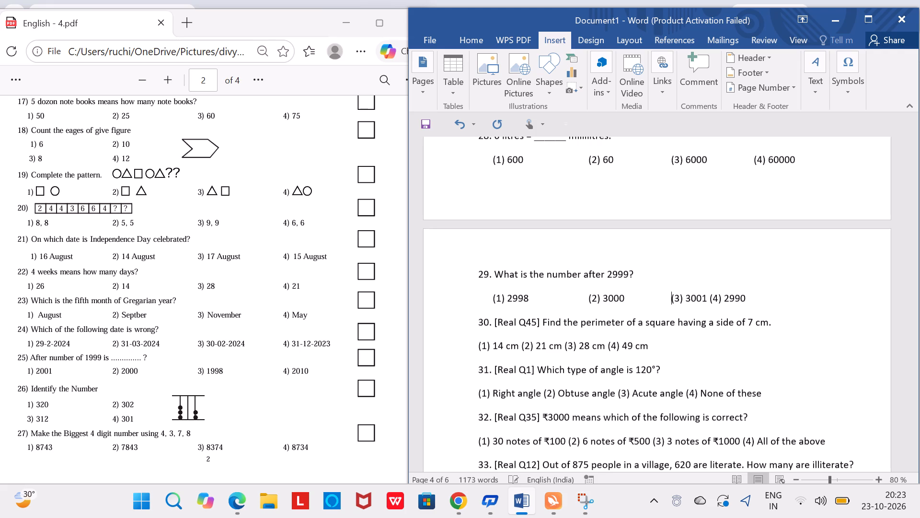
Align question 29's option (4) 2990 with the fourth answer column.
key(Right)
key(Right)
key(Right)
key(Right)
key(Right)
key(Right)
key(Right)
key(Right)
key(Right)
key(Tab)
key(Tab)
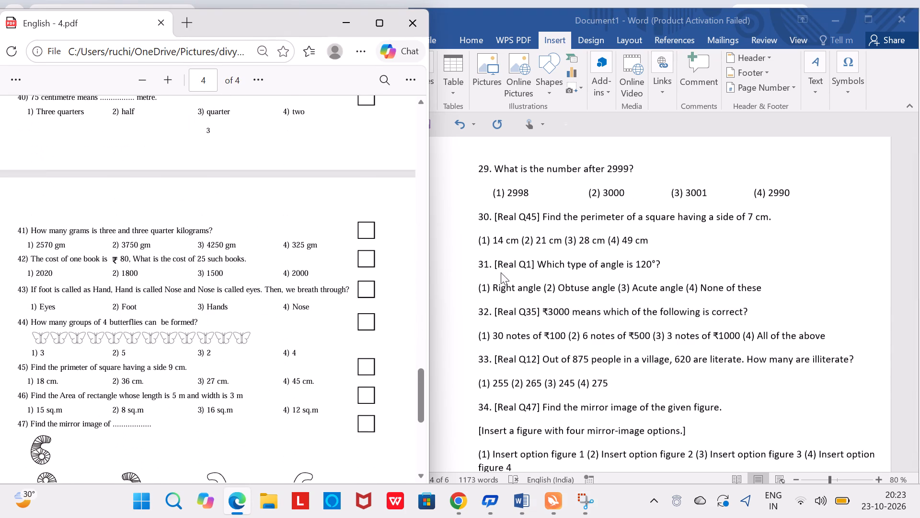
Remove the "[Real Q45]" tag from question 30 about the perimeter of a square.
click(544, 218)
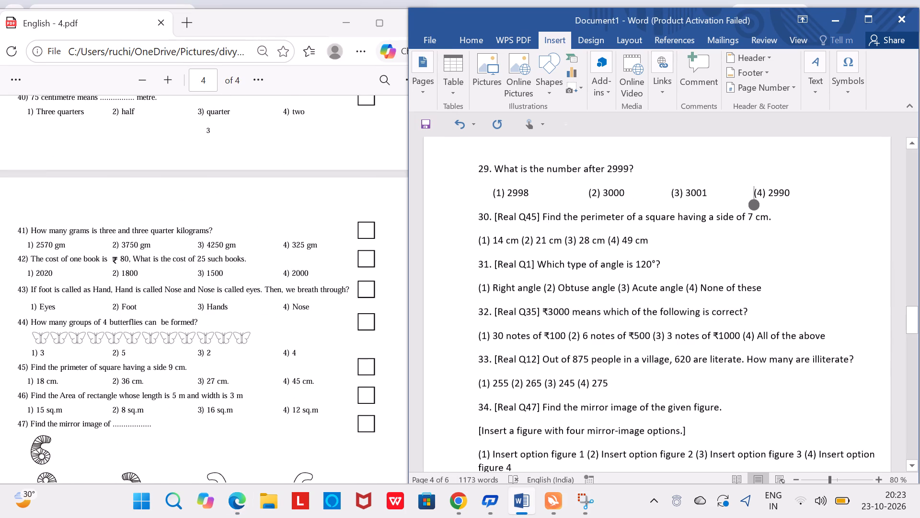
click(545, 217)
key(Left)
key(BackSpace)
key(BackSpace)
key(BackSpace)
key(BackSpace)
key(BackSpace)
key(BackSpace)
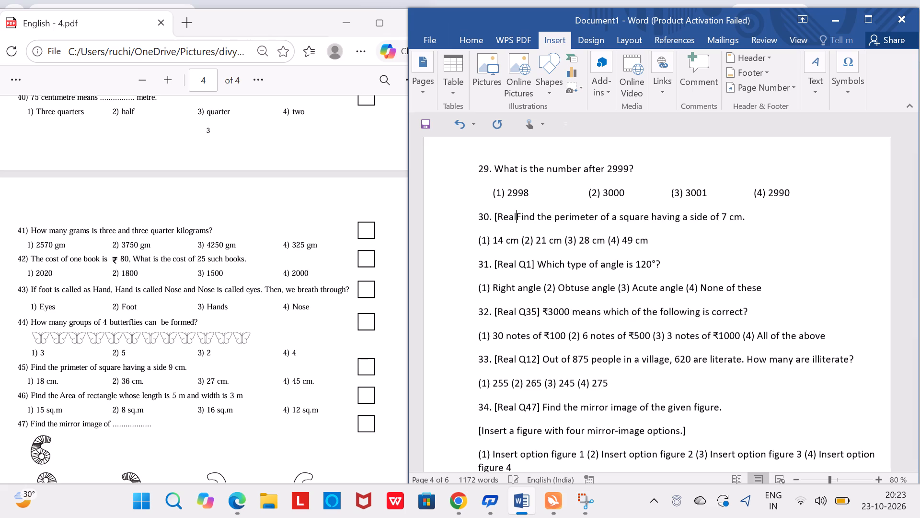
key(BackSpace)
key(BackSpace)
key(BackSpace)
key(BackSpace)
key(BackSpace)
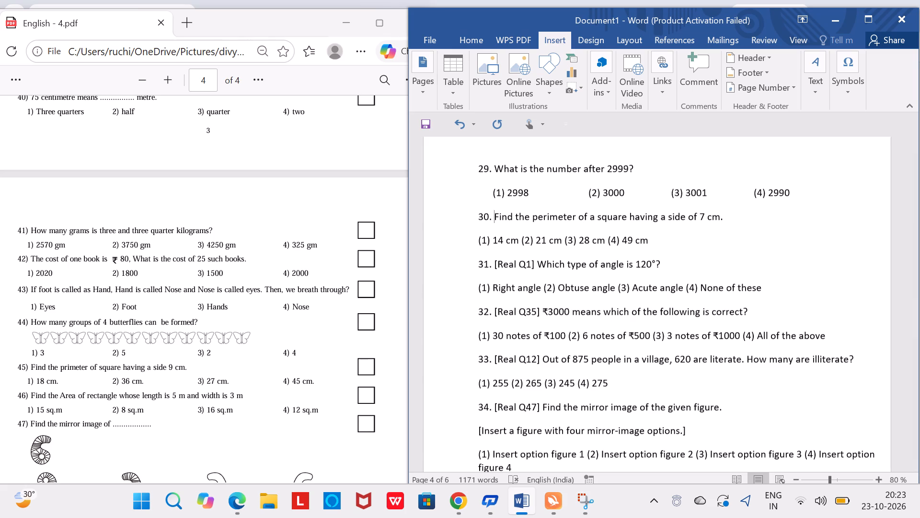
Indent question 30's answer options by six spaces to match the options above.
key(Left)
key(space)
key(space)
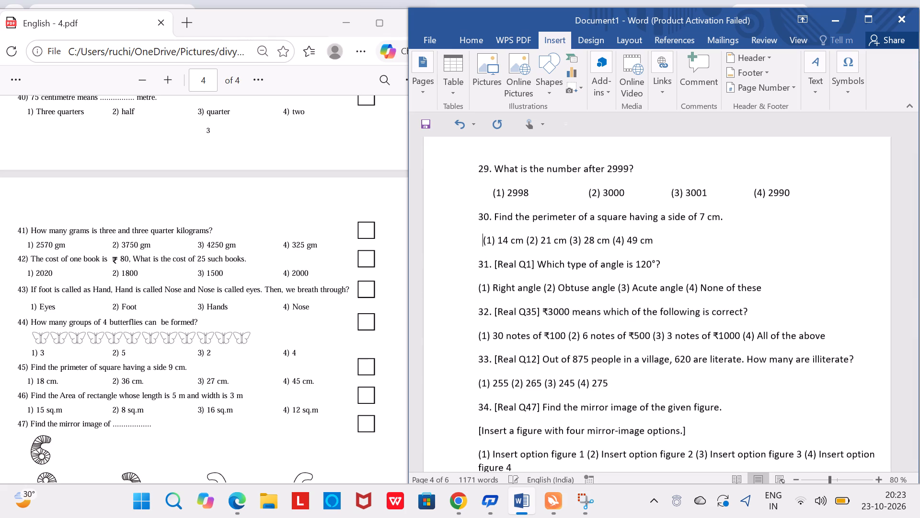
key(space)
key(space)
key(space)
key(space)
Align question 30's option (2) 21 cm with the second answer column.
key(Right)
key(Right)
key(Right)
key(Right)
key(Right)
key(Right)
key(Right)
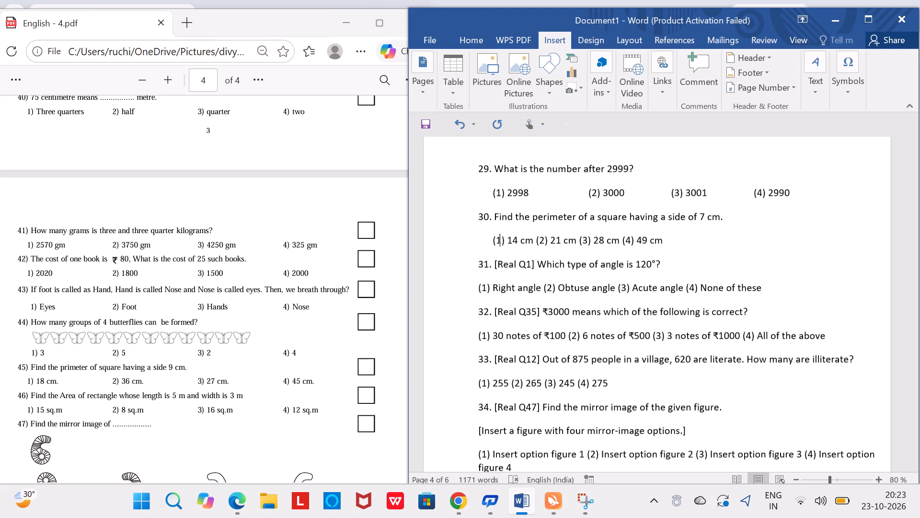
key(Right)
key(Right)
key(Right)
key(Tab)
key(Tab)
Align question 30's option (3) 28 cm with the third answer column.
key(Right)
key(Right)
key(Right)
key(Right)
key(Right)
key(Right)
key(Right)
key(Right)
key(Right)
key(Right)
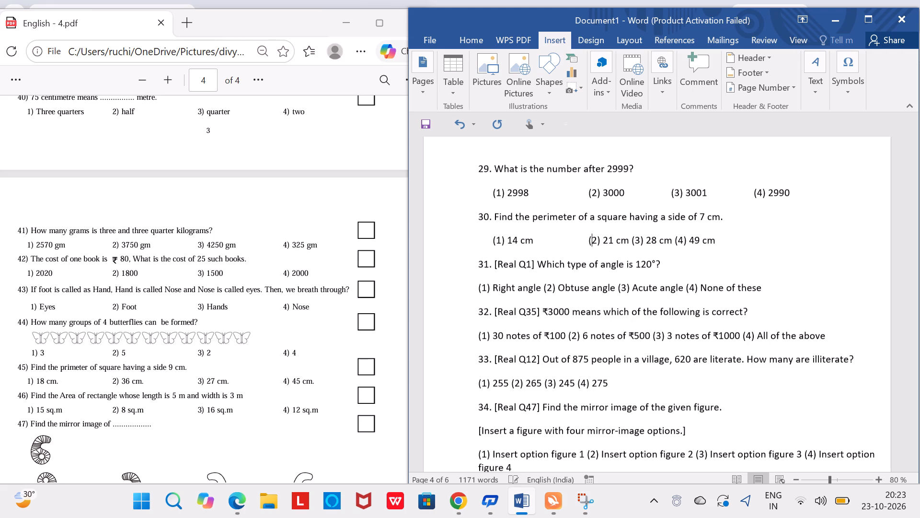
key(Tab)
key(Tab)
Align question 30's option (4) 49 cm with the fourth answer column.
key(Right)
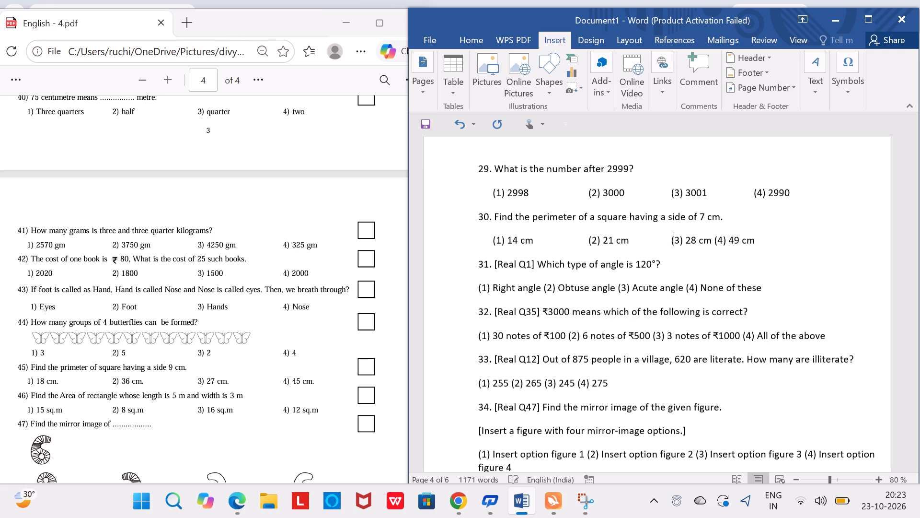
key(Right)
key(Right)
key(Right)
key(Right)
key(Right)
key(Right)
key(Right)
key(Right)
key(Right)
key(Tab)
key(Tab)
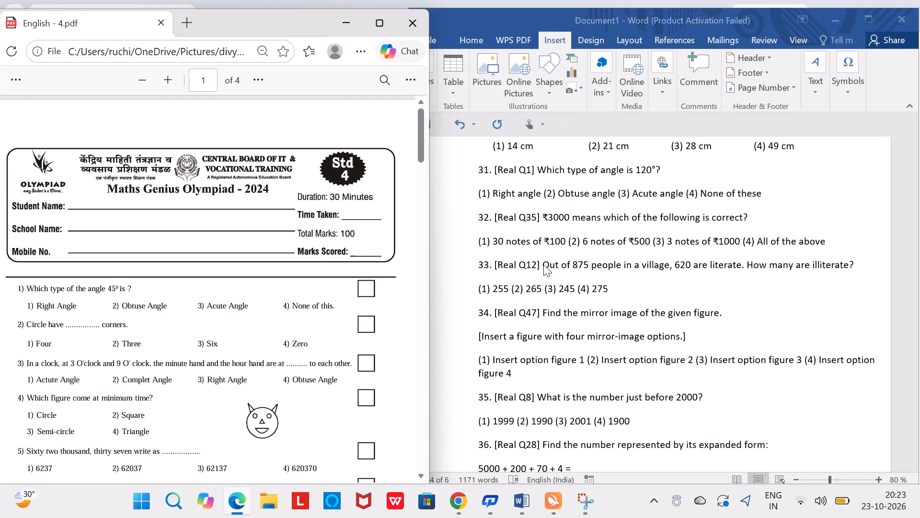
Remove the "[Real Q1]" tag from question 31 about the type of angle.
click(535, 170)
click(536, 170)
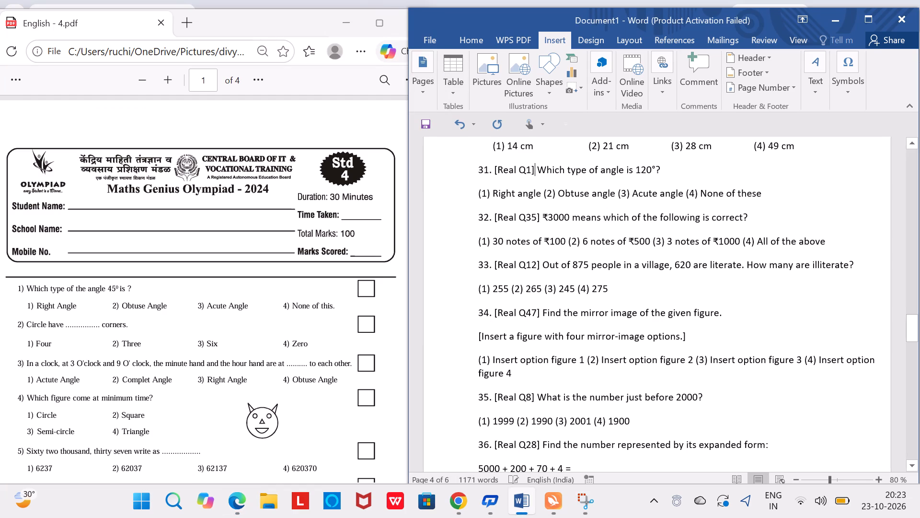
key(Right)
key(BackSpace)
key(BackSpace)
key(BackSpace)
key(BackSpace)
key(BackSpace)
key(BackSpace)
key(BackSpace)
key(BackSpace)
key(BackSpace)
key(BackSpace)
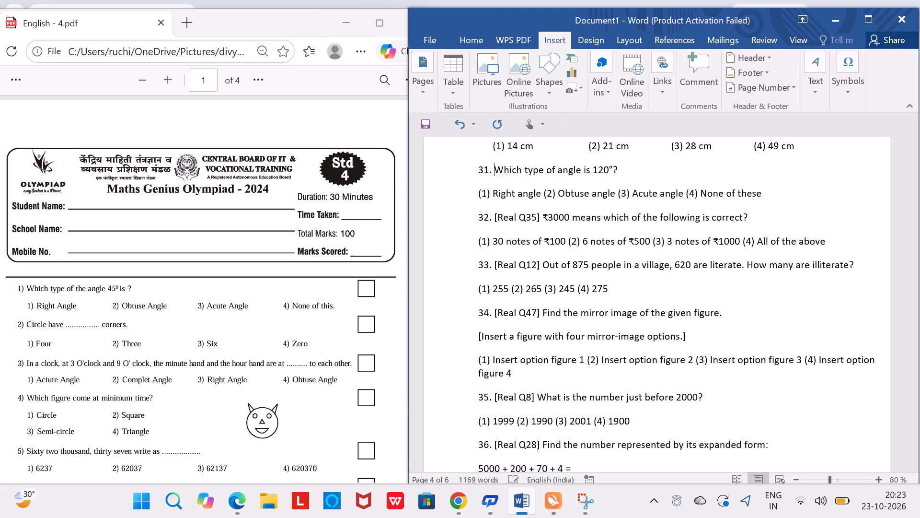
Indent question 31's answer options by six spaces to match the options above.
key(space)
key(space)
key(space)
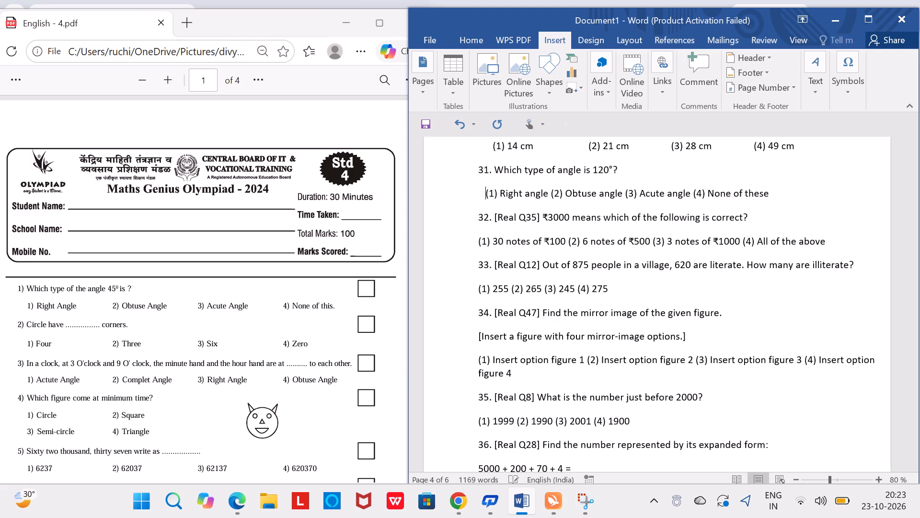
key(space)
key(space)
key(space)
Align question 31's option (2) Obtuse angle with the second answer column.
key(Right)
key(Right)
key(Right)
key(Right)
key(Right)
key(Right)
key(Right)
key(Right)
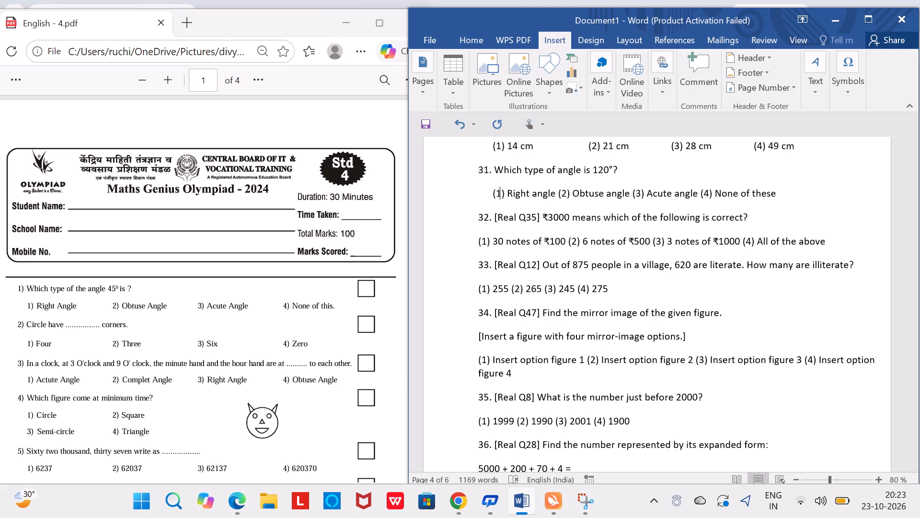
key(Right)
key(Right)
key(Right)
key(Right)
key(Right)
key(Right)
key(Right)
key(Right)
key(Tab)
key(Tab)
Align question 31's option (3) Acute angle with the third answer column.
key(Right)
key(Right)
key(Right)
key(Right)
key(Right)
key(Right)
key(Right)
key(Right)
key(Right)
key(Right)
key(Right)
key(Right)
key(Right)
key(Right)
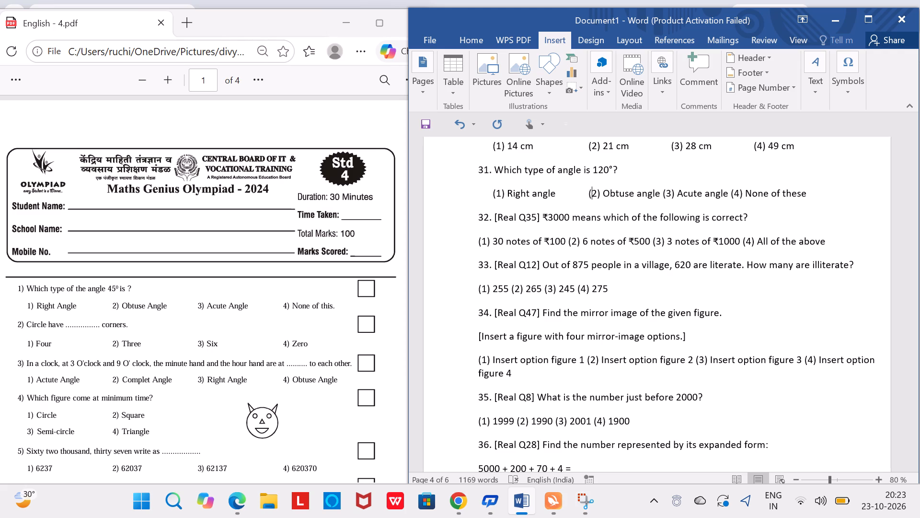
key(Right)
key(Right)
key(Right)
key(Tab)
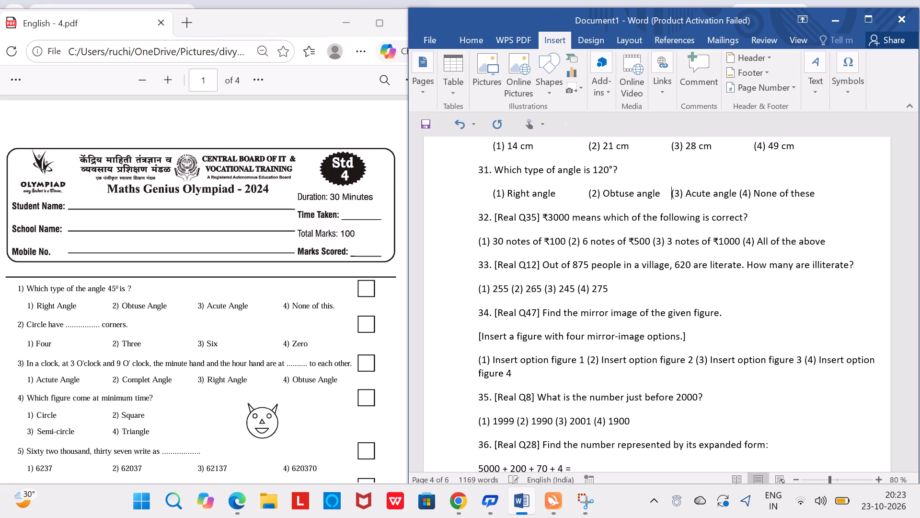
Align question 31's option (4) None of these with the fourth answer column.
key(Right)
key(Right)
key(Right)
key(Right)
key(Right)
key(Right)
key(Right)
key(Right)
key(Right)
key(Right)
key(Right)
key(Right)
key(Right)
key(Right)
key(Right)
key(Right)
key(Tab)
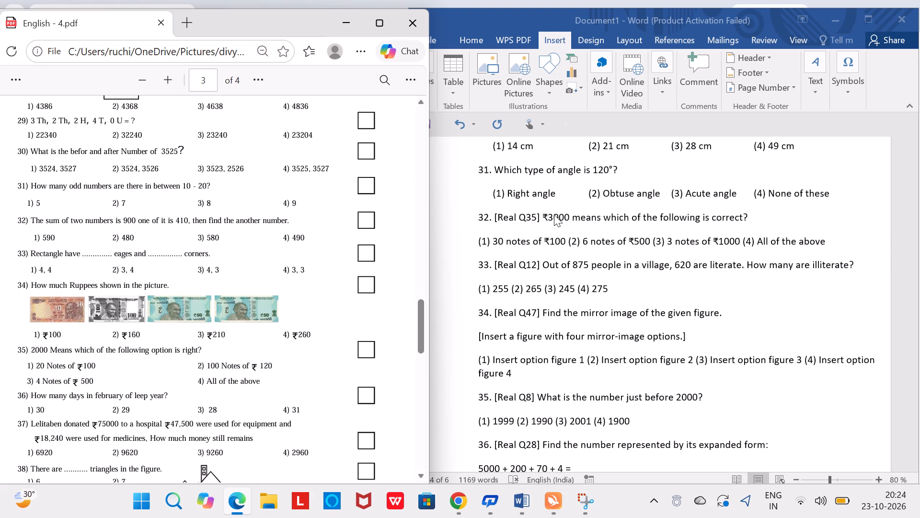
Remove the "[Real Q35]" tag from question 32 about ₹3000.
click(542, 215)
key(BackSpace)
key(BackSpace)
key(BackSpace)
key(BackSpace)
key(BackSpace)
key(BackSpace)
key(BackSpace)
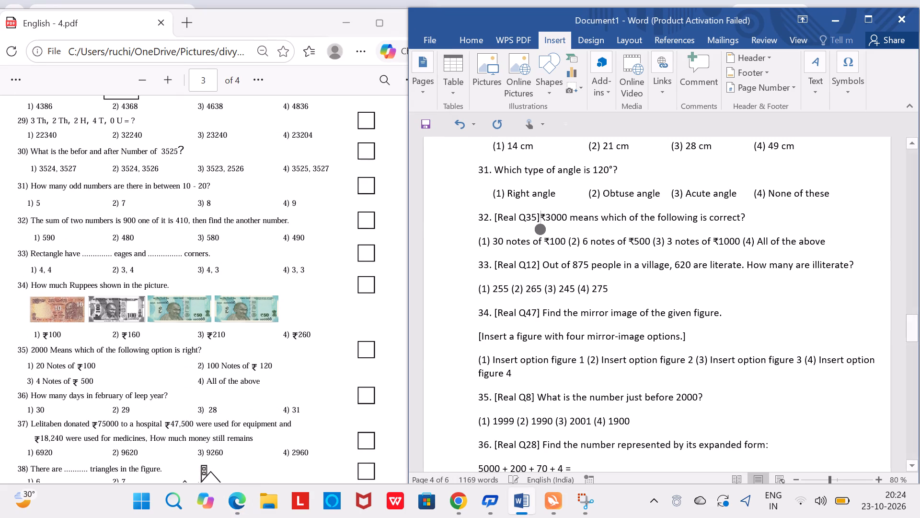
key(BackSpace)
key(BackSpace)
key(BackSpace)
key(BackSpace)
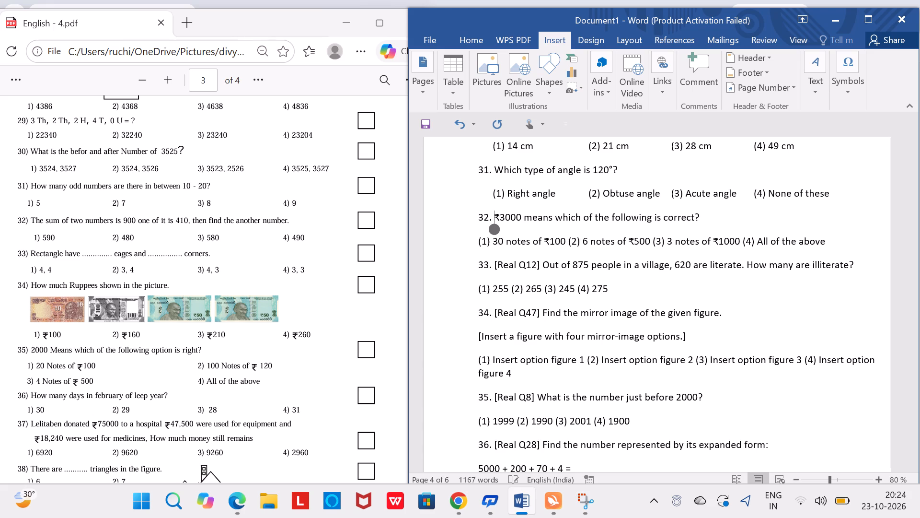
Indent question 32's answer options by six spaces to match the options above.
key(Down)
key(Left)
key(Left)
key(Left)
key(Left)
key(Left)
key(Down)
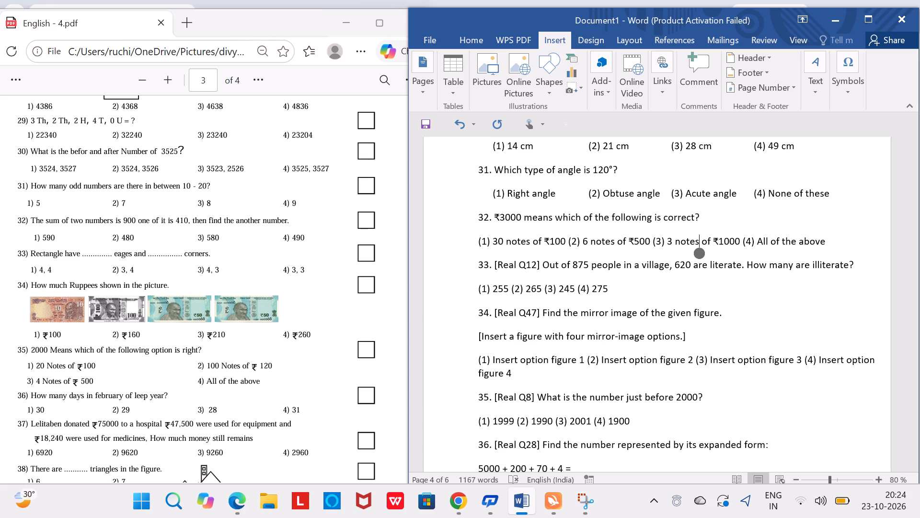
key(Left)
key(Left)
key(Left)
key(Left)
key(Left)
key(Left)
key(Left)
key(Left)
key(Left)
key(Left)
key(Left)
key(Left)
key(Left)
key(Left)
key(Left)
key(Left)
key(Left)
key(Left)
key(Left)
key(Left)
key(Left)
key(Left)
key(Left)
key(Left)
key(Left)
key(Left)
key(Left)
key(Left)
key(Left)
key(Left)
key(Left)
key(Left)
key(Left)
key(Left)
key(Left)
key(Left)
key(Left)
key(Left)
key(Left)
key(Left)
key(Left)
key(Left)
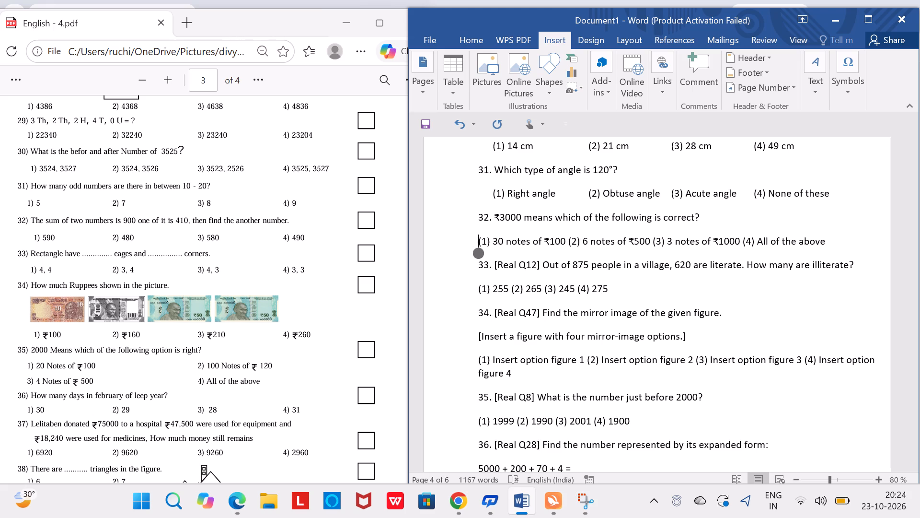
key(space)
key(space)
key(space)
key(space)
key(space)
key(space)
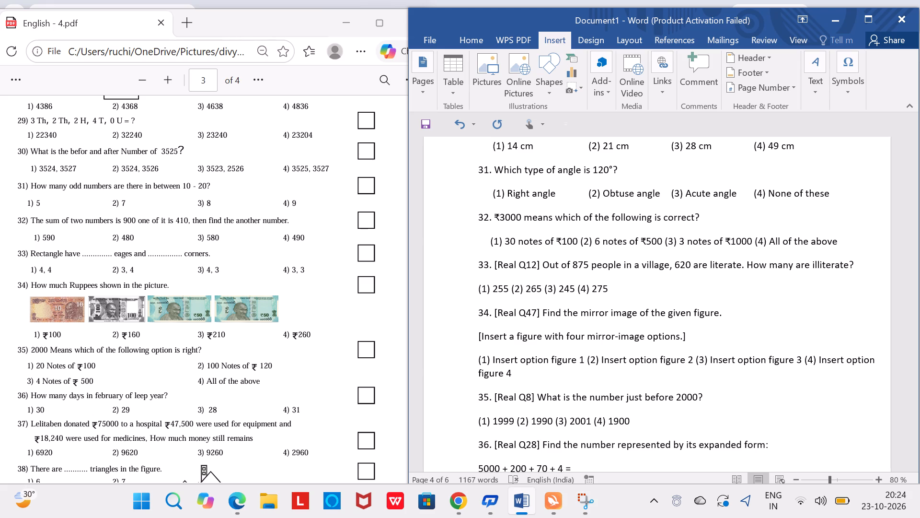
Space question 32's option (2) 6 notes of ₹500 across to align with the third answer column of question 31.
key(Right)
key(Right)
key(Right)
key(Right)
key(Right)
key(Right)
key(Right)
key(Right)
key(Right)
key(Right)
key(Right)
key(Right)
key(Right)
key(Right)
key(Right)
key(Right)
key(Right)
key(Right)
key(Right)
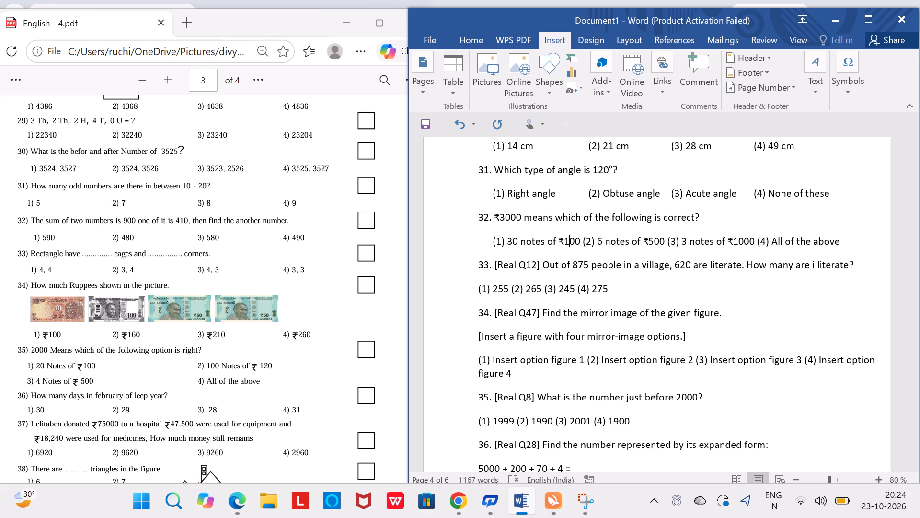
key(Right)
key(Right)
key(Tab)
key(Tab)
key(Tab)
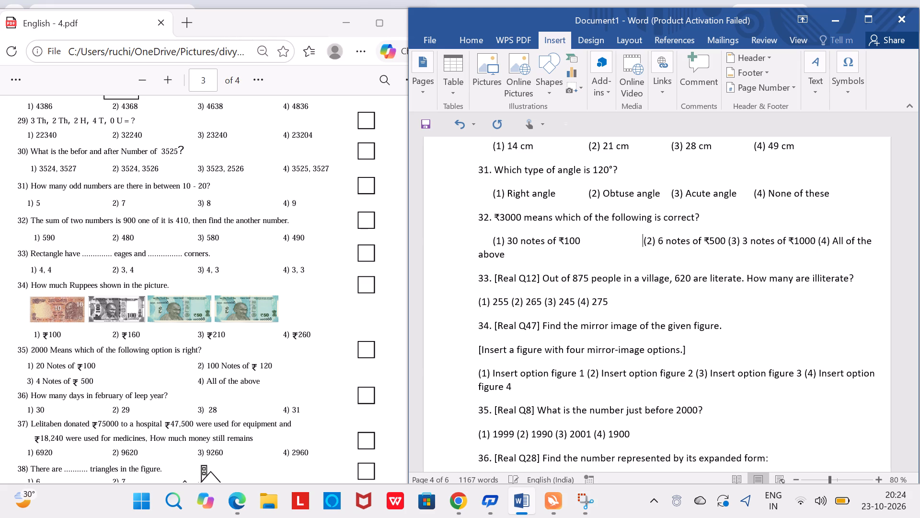
key(Tab)
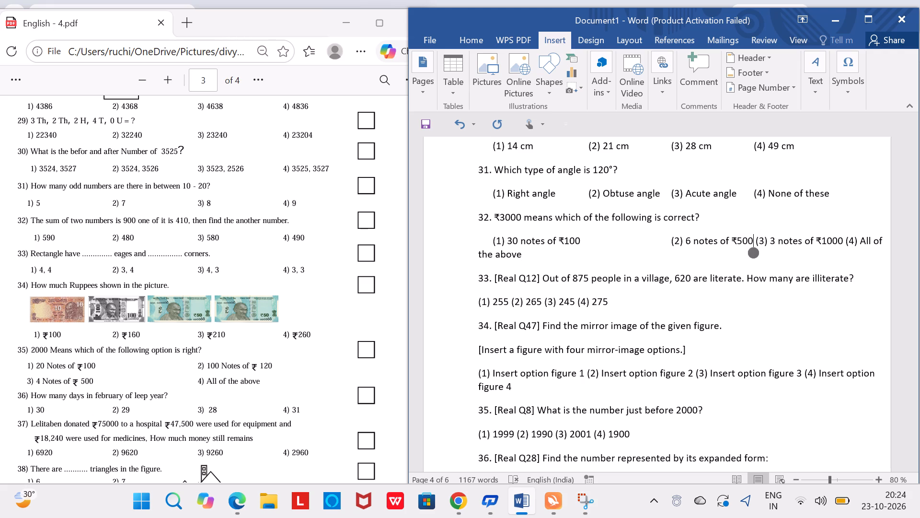
Move question 32's options (3) and (4) onto a new line, indented to line up under option (1).
key(Return)
key(space)
key(space)
key(space)
key(space)
key(space)
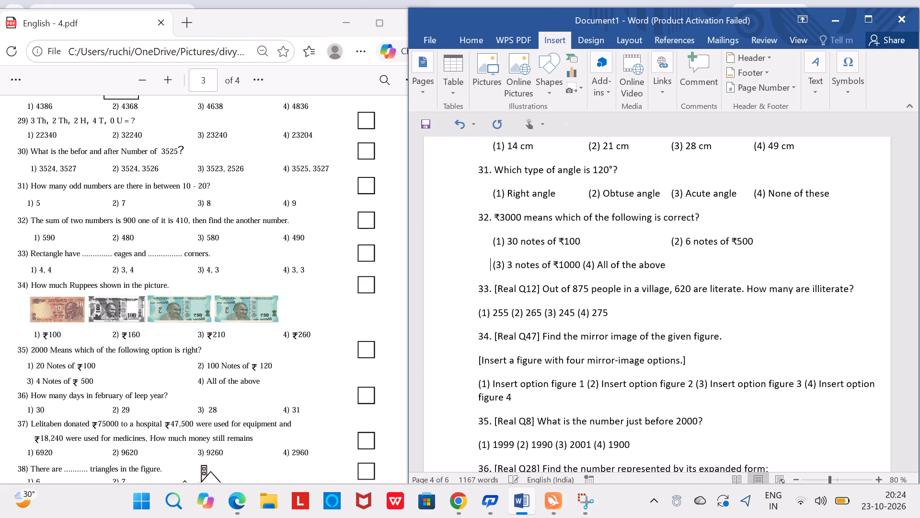
Align question 32's option (4) All of the above beneath option (2) 6 notes of ₹500.
key(Right)
key(Right)
key(Right)
key(Right)
key(Right)
key(Right)
key(Right)
key(Right)
key(Right)
key(Right)
key(Right)
key(Right)
key(Right)
key(Right)
key(Right)
key(Right)
key(Right)
key(Right)
key(Right)
key(Right)
key(Right)
key(Tab)
key(Tab)
key(Tab)
key(Tab)
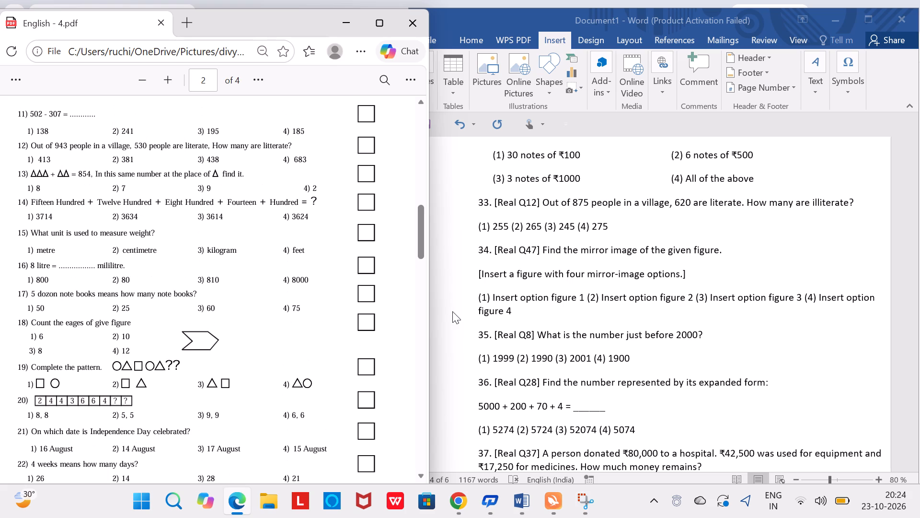
Remove the "[Real Q12]" tag from question 33 about the illiterate people in a village.
click(542, 203)
click(542, 203)
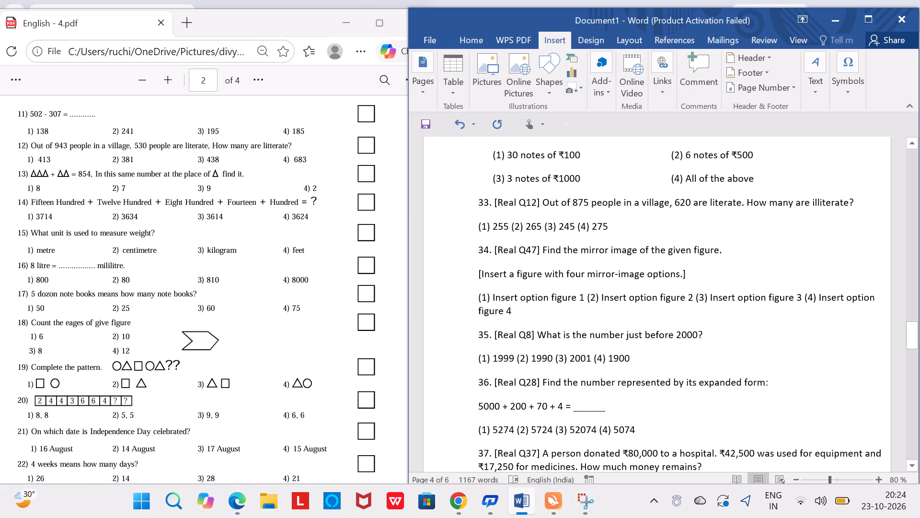
key(BackSpace)
key(BackSpace)
key(BackSpace)
key(BackSpace)
key(BackSpace)
key(BackSpace)
key(BackSpace)
key(BackSpace)
key(BackSpace)
key(BackSpace)
key(BackSpace)
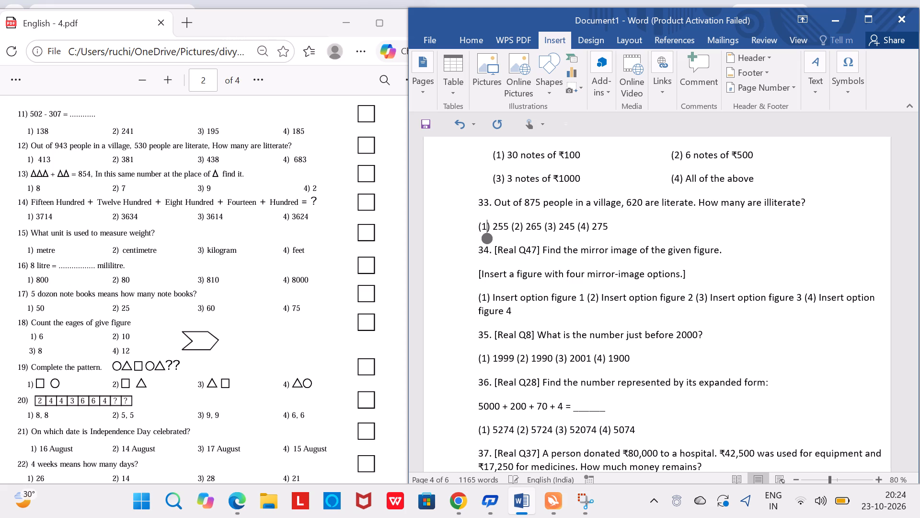
Indent question 33's answer line with six spaces so option (1) 255 lines up under question 32's option (3).
key(Left)
key(Left)
key(space)
key(space)
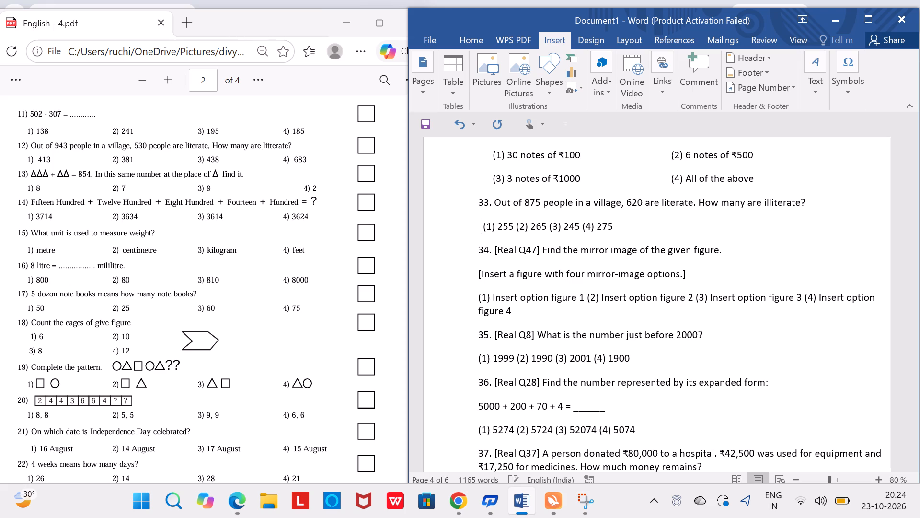
key(space)
key(space)
key(space)
key(space)
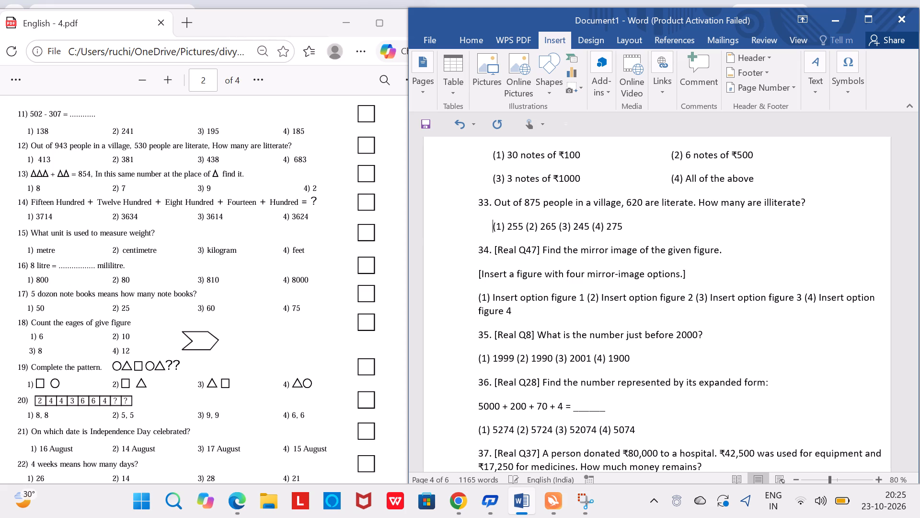
Space question 33's option (2) 265 across to align with the second answer column of question 31.
key(Right)
key(Right)
key(Right)
key(Right)
key(Right)
key(Right)
key(Right)
key(Right)
key(Tab)
key(Tab)
key(Tab)
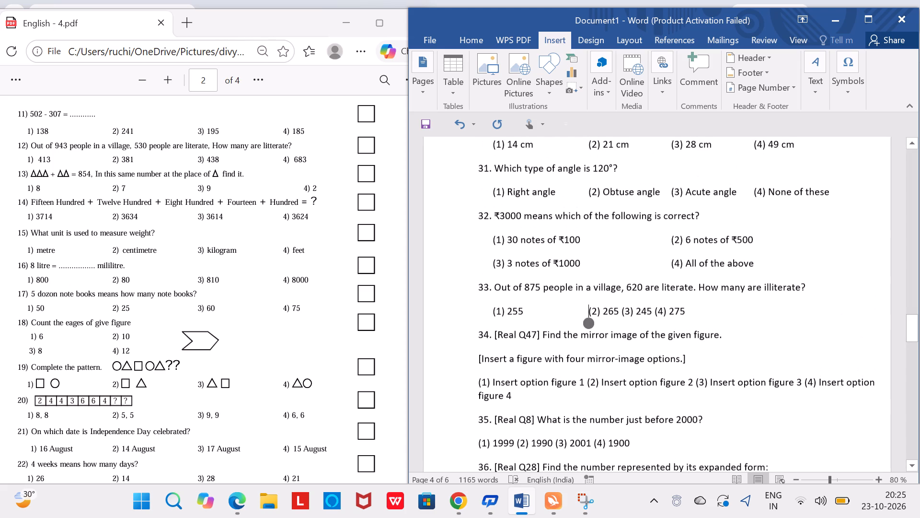
Space question 33's option (3) 245 across to align with the third answer column.
key(Right)
key(Right)
key(Right)
key(Right)
key(Right)
key(Right)
key(Right)
key(Right)
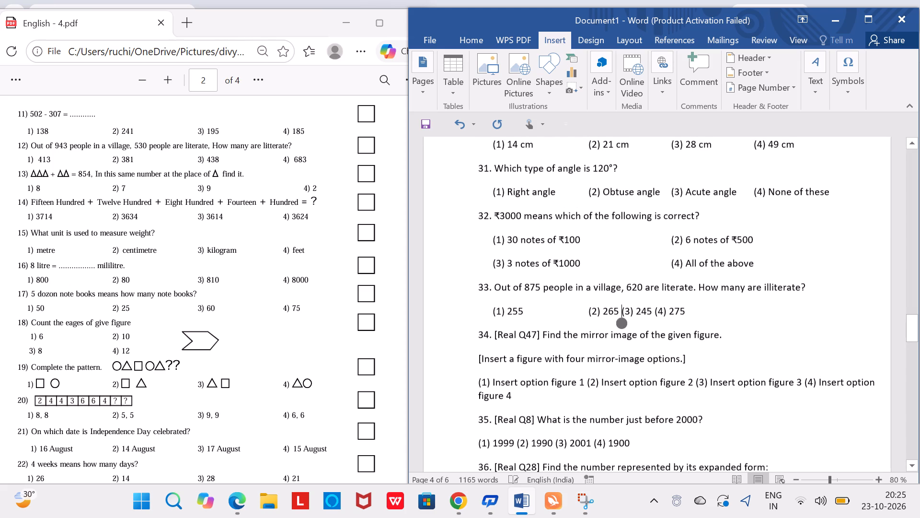
key(Tab)
key(Tab)
Space question 33's option (4) 275 across to align with the fourth answer column of question 31.
key(Right)
key(Right)
key(Right)
key(Right)
key(Right)
key(Right)
key(Right)
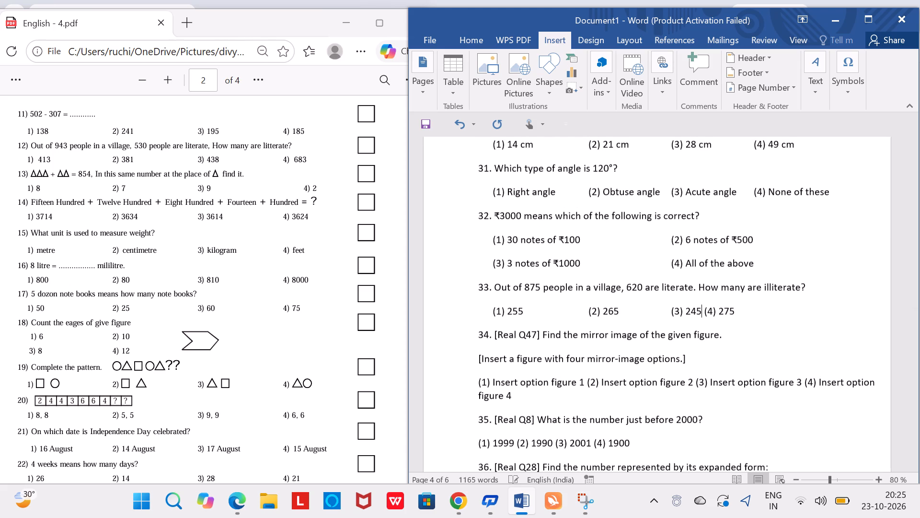
key(Right)
key(Tab)
key(Tab)
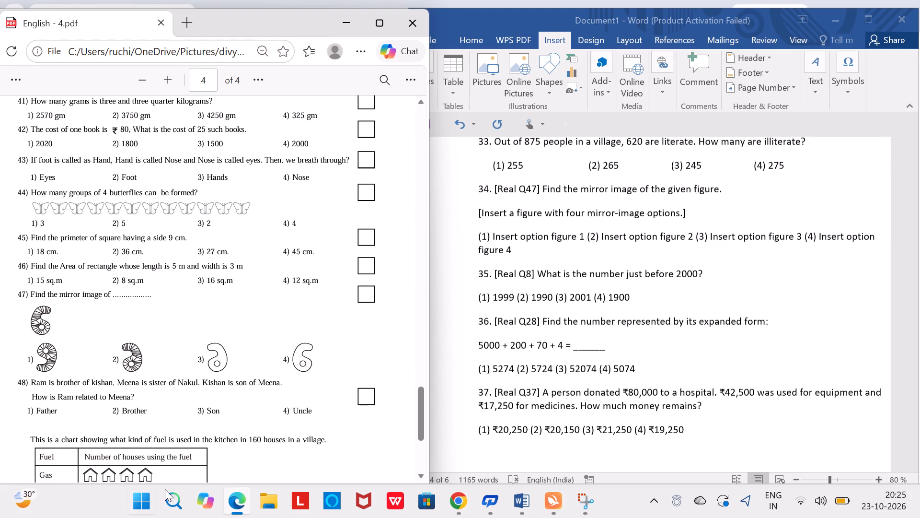
Capture the patterned 6 under question 47 of the reference PDF with Snipping Tool and copy it.
click(130, 512)
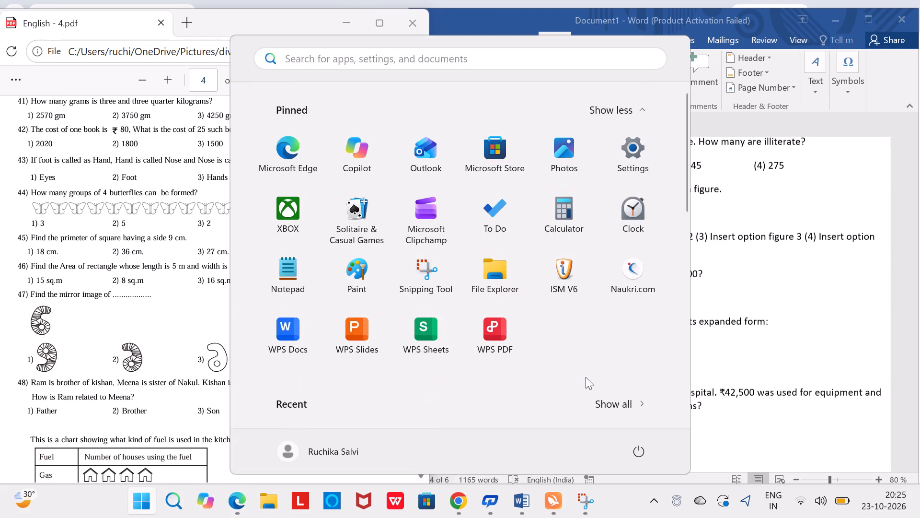
click(424, 286)
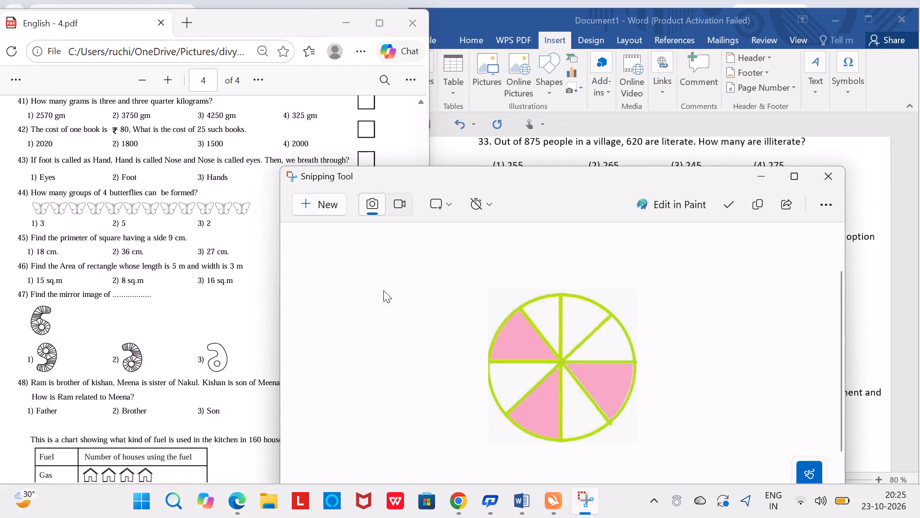
click(301, 201)
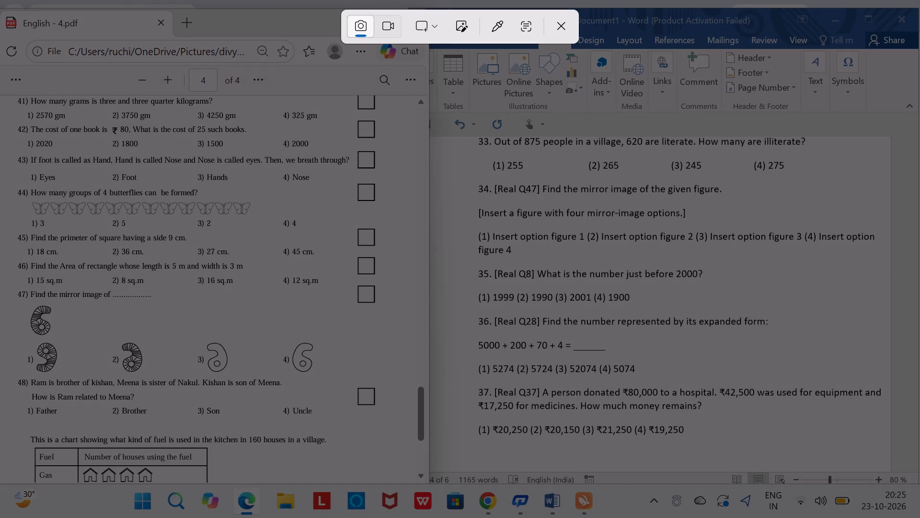
drag(27, 302, 55, 337)
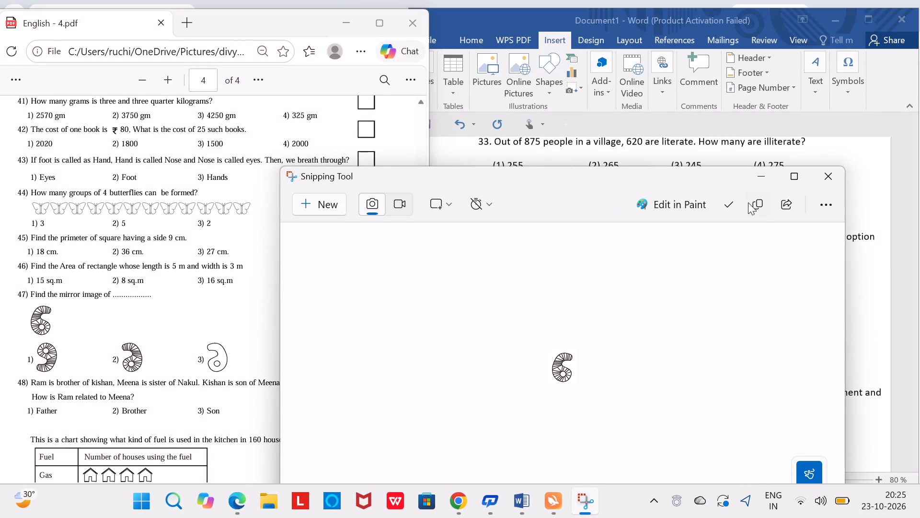
click(748, 204)
click(760, 186)
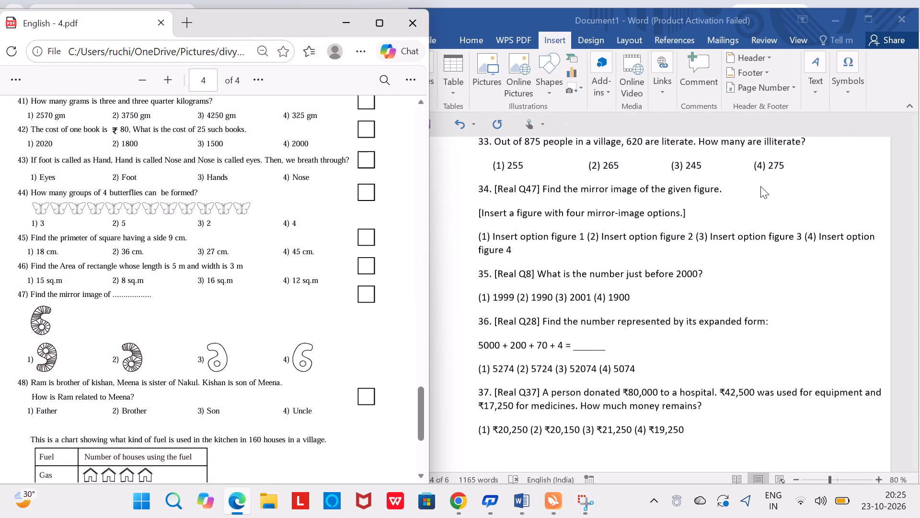
Back in Word, remove the "[Real Q47]" tag from question 34, keeping the "34. " numbering before the mirror-image question.
click(545, 190)
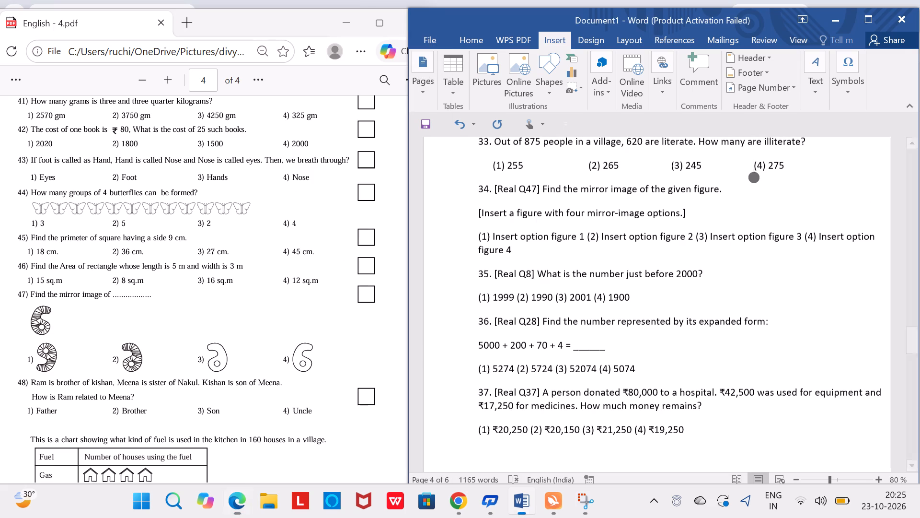
click(541, 189)
key(BackSpace)
key(BackSpace)
key(BackSpace)
key(BackSpace)
key(BackSpace)
key(BackSpace)
key(BackSpace)
key(BackSpace)
key(BackSpace)
key(BackSpace)
key(BackSpace)
key(BackSpace)
key(BackSpace)
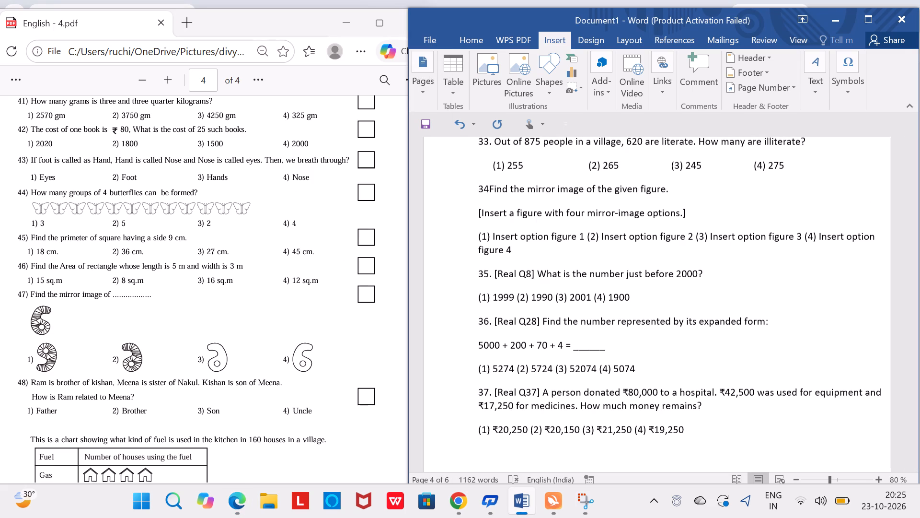
text(.)
key(space)
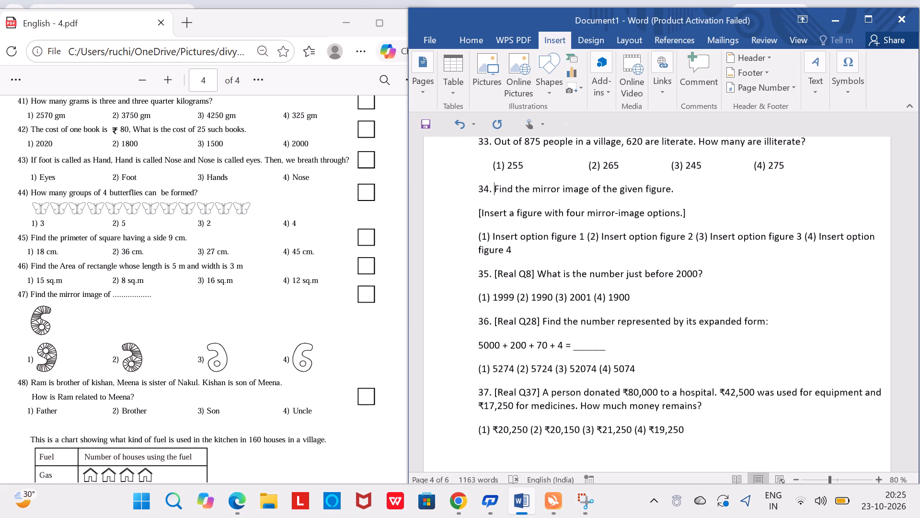
Delete the placeholder line "[Insert a figure with four mirror-image options.]" below question 34.
key(BackSpace)
key(BackSpace)
key(BackSpace)
key(BackSpace)
key(BackSpace)
key(BackSpace)
key(BackSpace)
key(BackSpace)
key(BackSpace)
key(BackSpace)
key(BackSpace)
key(BackSpace)
key(BackSpace)
key(BackSpace)
key(BackSpace)
key(BackSpace)
key(BackSpace)
key(BackSpace)
key(BackSpace)
key(BackSpace)
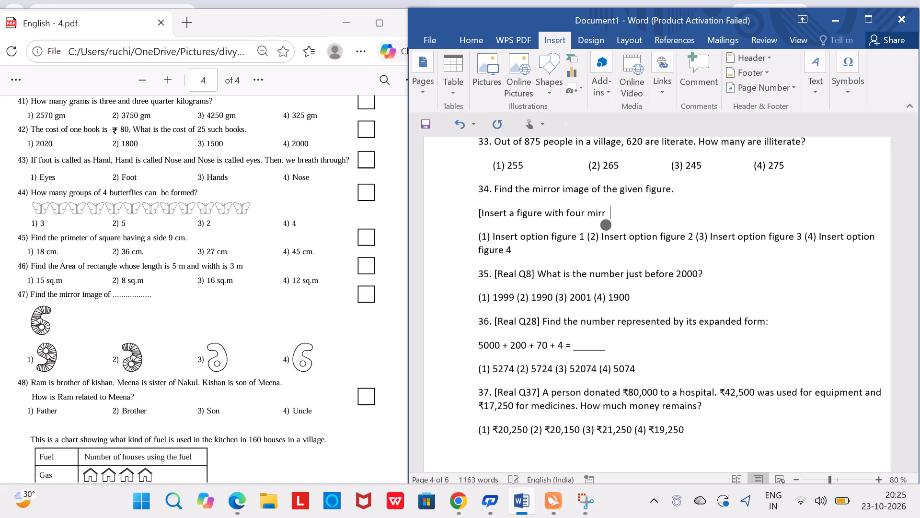
key(BackSpace)
key(BackSpace)
key(BackSpace)
key(BackSpace)
key(BackSpace)
key(BackSpace)
key(BackSpace)
key(BackSpace)
key(BackSpace)
key(BackSpace)
key(BackSpace)
key(BackSpace)
key(BackSpace)
key(BackSpace)
key(BackSpace)
key(BackSpace)
key(BackSpace)
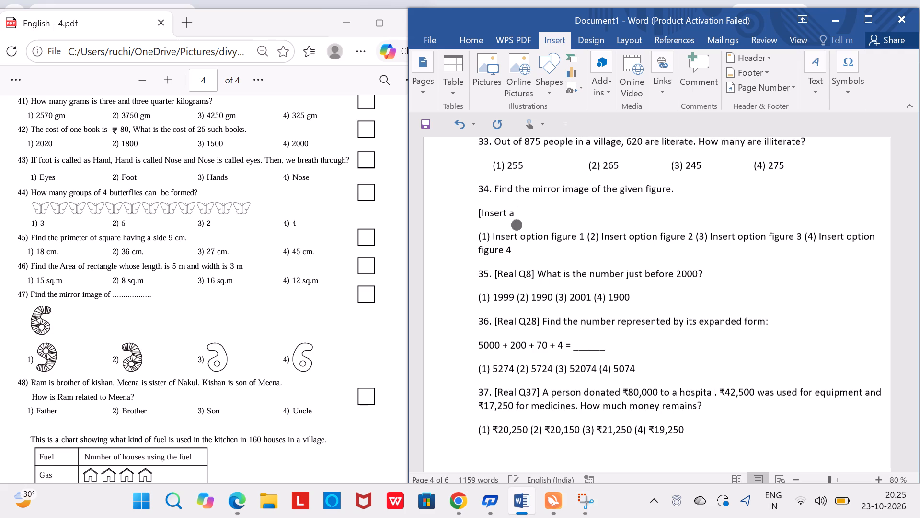
key(BackSpace)
key(BackSpace)
key(BackSpace)
key(BackSpace)
key(BackSpace)
key(BackSpace)
key(BackSpace)
key(BackSpace)
key(BackSpace)
key(BackSpace)
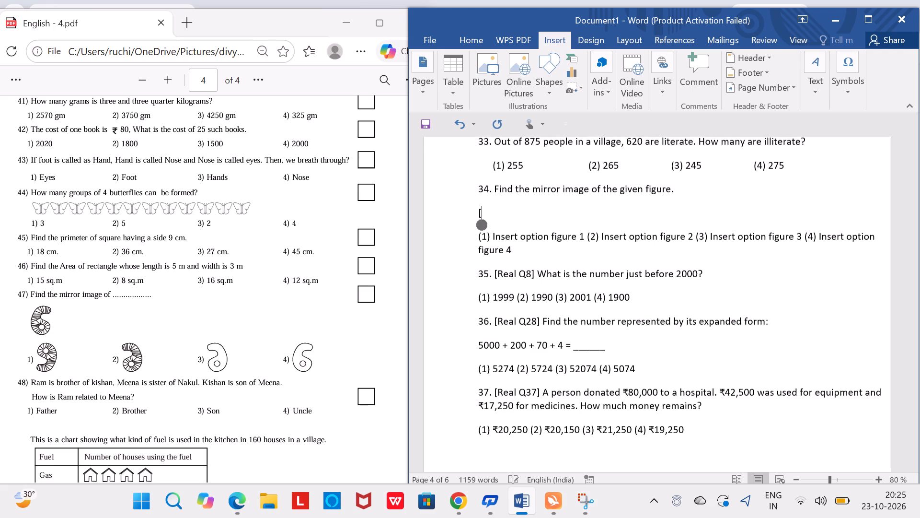
key(BackSpace)
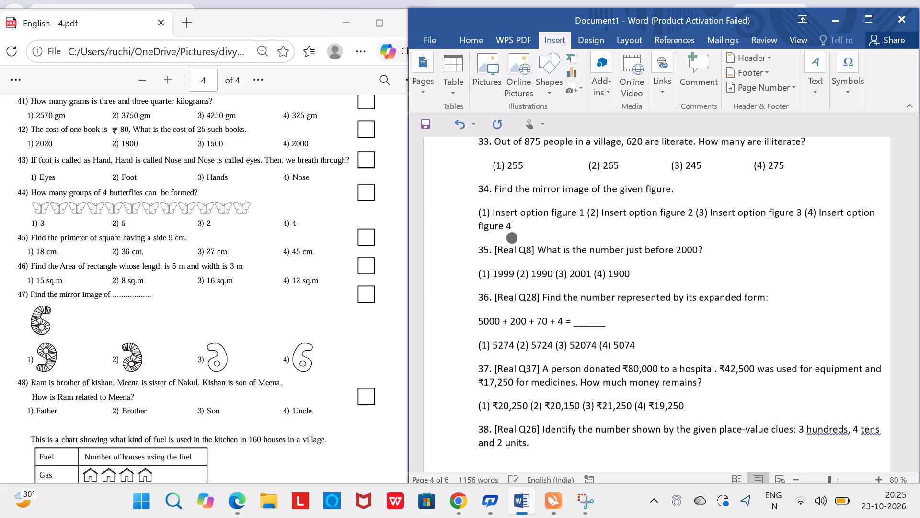
Delete the placeholder text "Insert option figure 1" from question 34's option (1), keeping the option number.
key(Up)
key(Down)
key(Up)
key(Right)
key(Right)
key(Right)
key(Right)
key(Right)
key(Right)
key(Right)
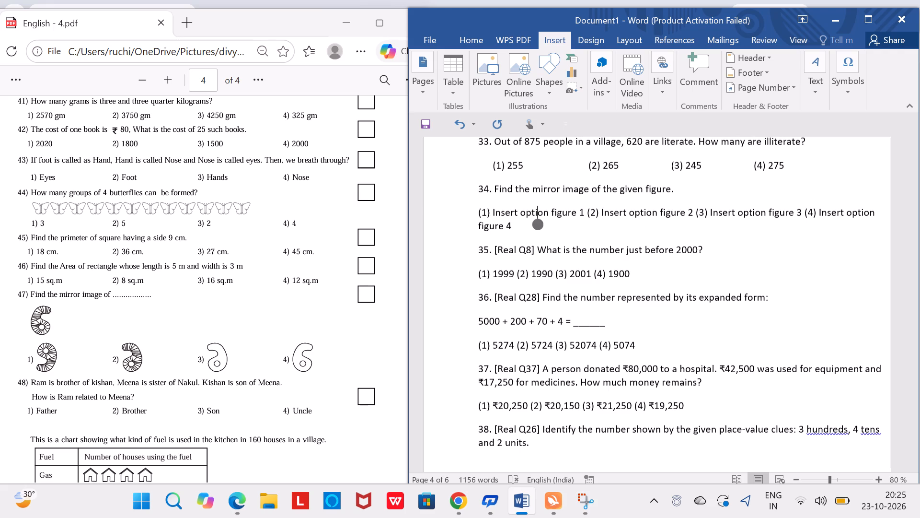
key(Right)
key(Right)
key(Right)
key(Right)
key(Right)
key(Right)
key(Right)
key(Right)
key(Right)
key(Right)
key(Right)
key(BackSpace)
key(BackSpace)
key(BackSpace)
key(BackSpace)
key(BackSpace)
key(BackSpace)
key(BackSpace)
key(BackSpace)
key(BackSpace)
key(BackSpace)
key(BackSpace)
key(BackSpace)
key(BackSpace)
key(BackSpace)
key(BackSpace)
key(BackSpace)
key(BackSpace)
key(BackSpace)
key(BackSpace)
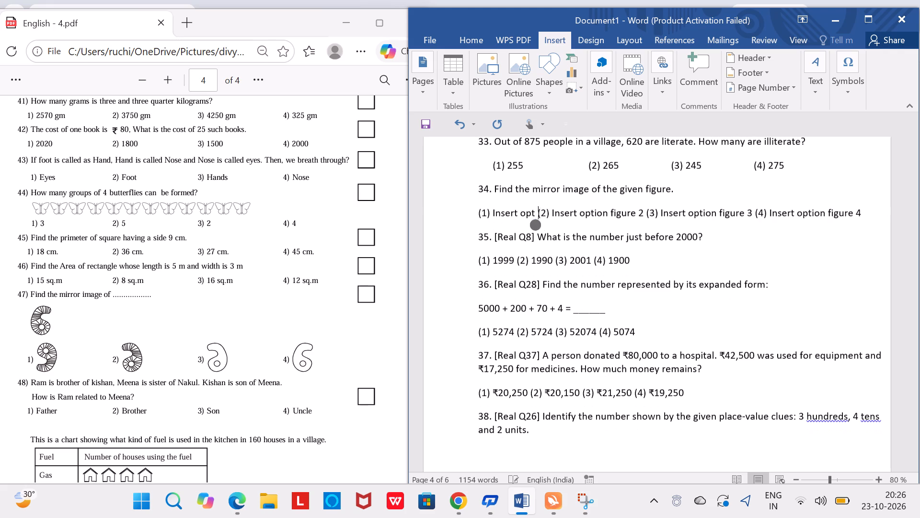
key(BackSpace)
key(BackSpace)
key(BackSpace)
key(BackSpace)
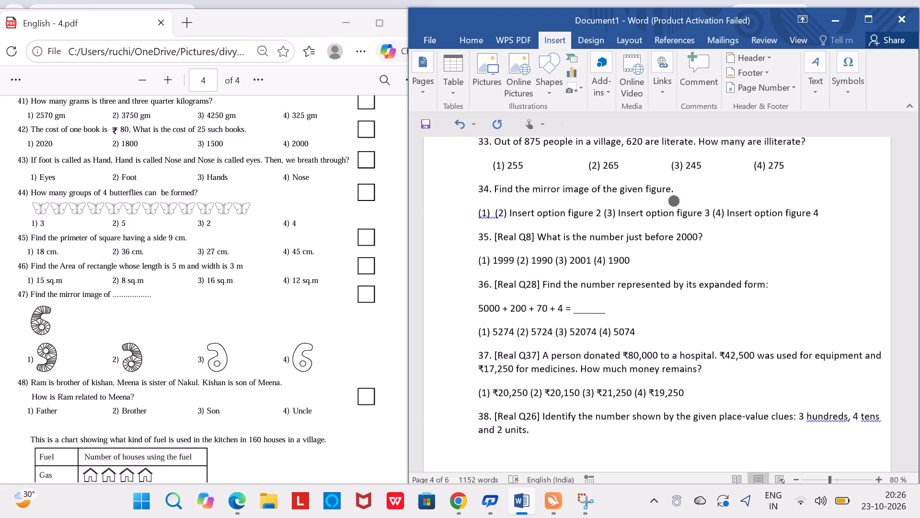
Paste the captured patterned 6 after question 34's text and give it tight text wrapping.
key(ctrl+v)
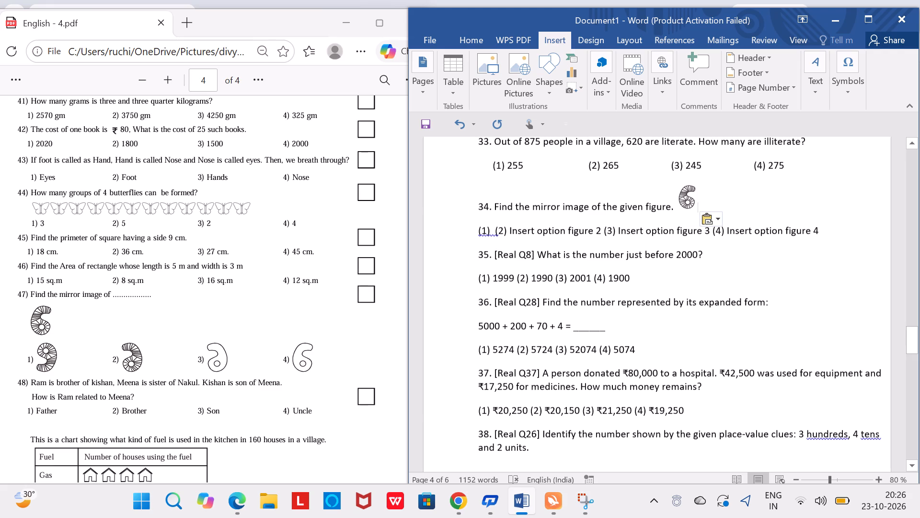
click(684, 198)
click(722, 193)
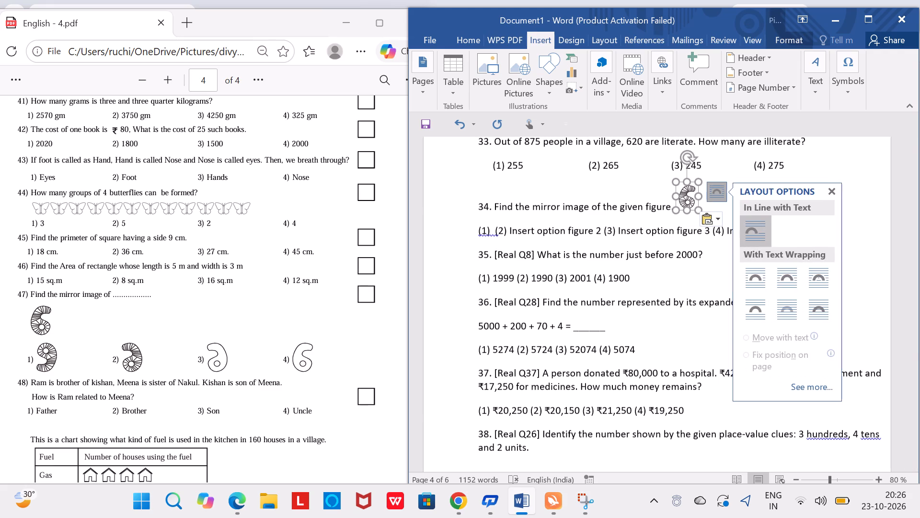
click(787, 276)
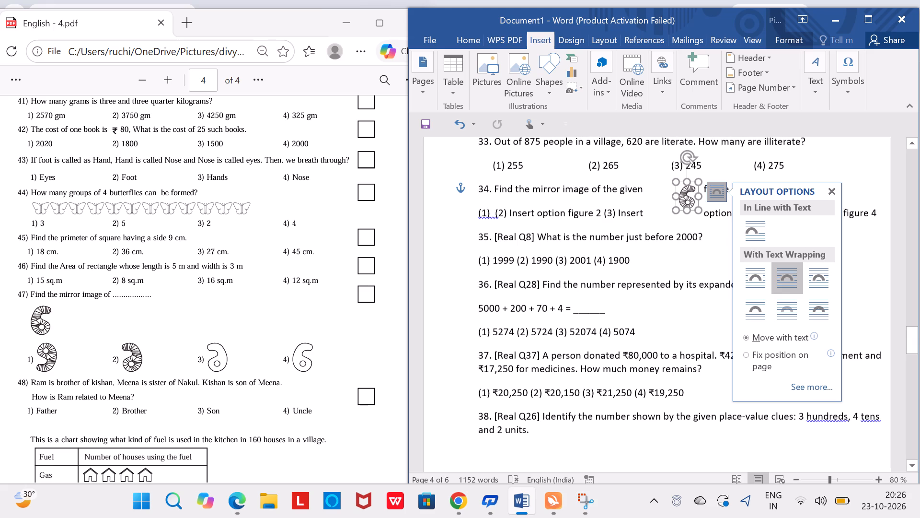
Position the patterned 6 just past the end of question 34's sentence and enlarge it slightly.
drag(681, 197, 691, 202)
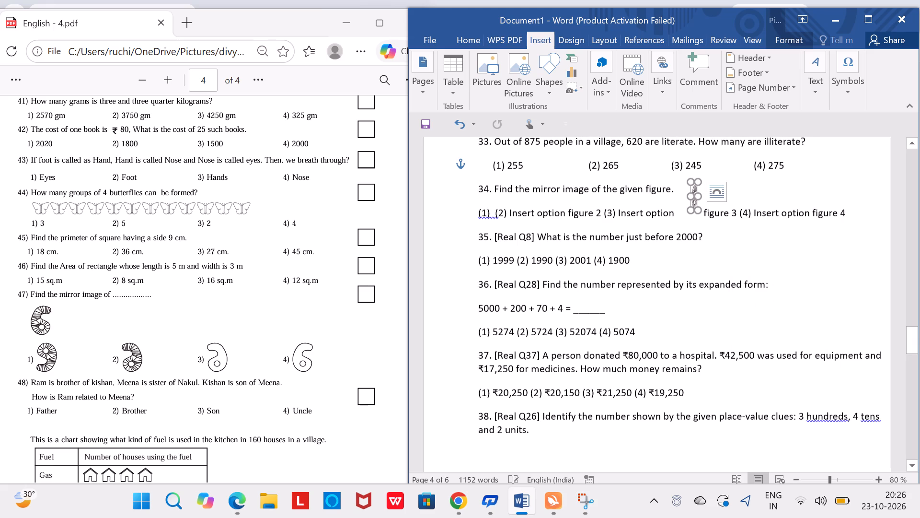
key(ctrl+z)
drag(685, 194, 691, 204)
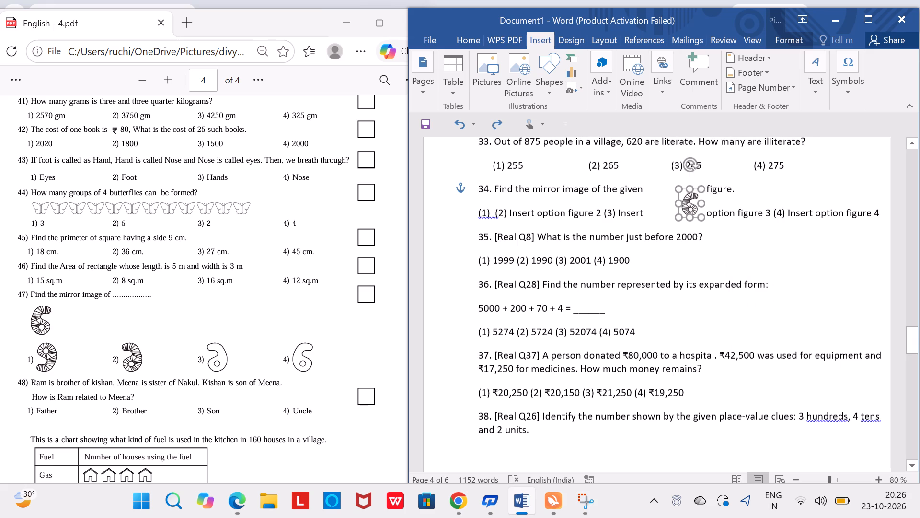
drag(691, 204, 690, 200)
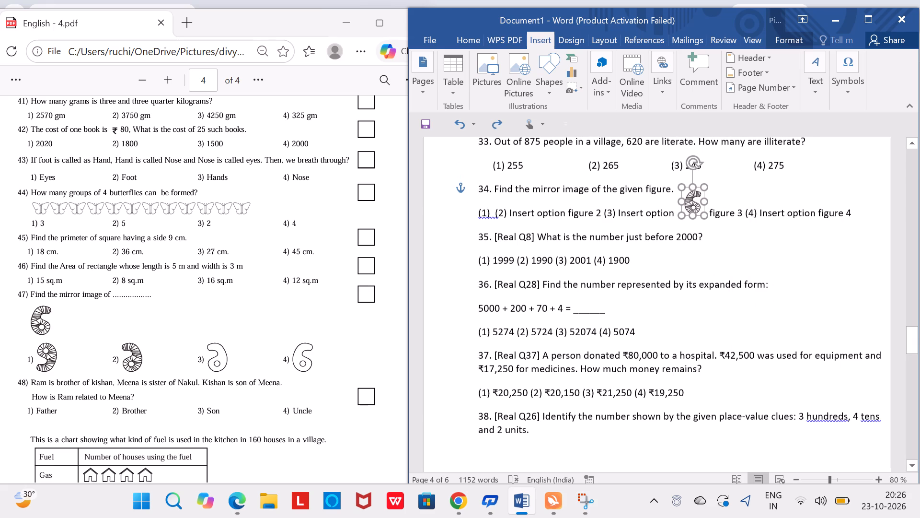
drag(690, 200, 695, 201)
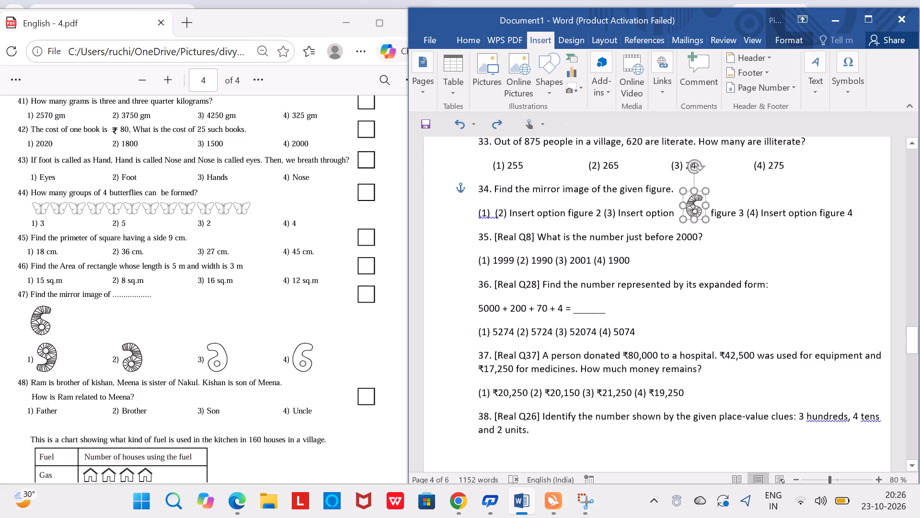
drag(695, 201, 704, 198)
drag(713, 213, 713, 213)
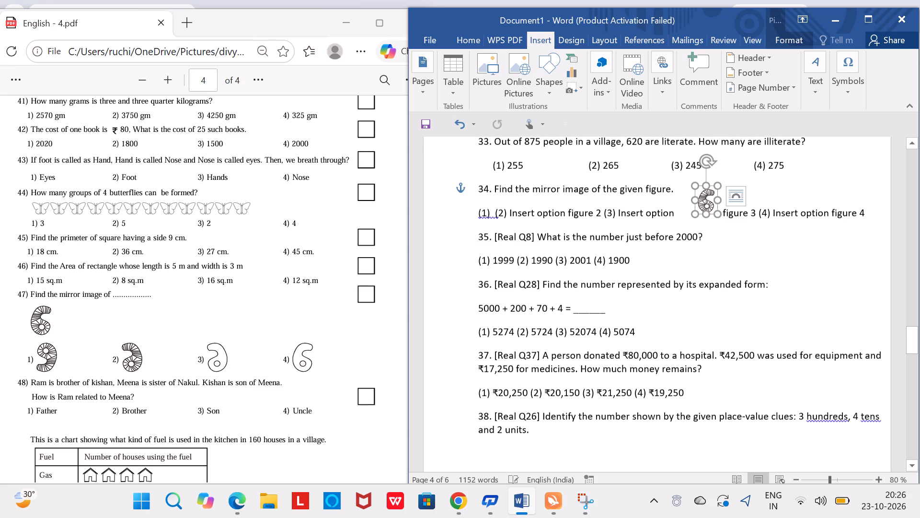
drag(713, 213, 725, 222)
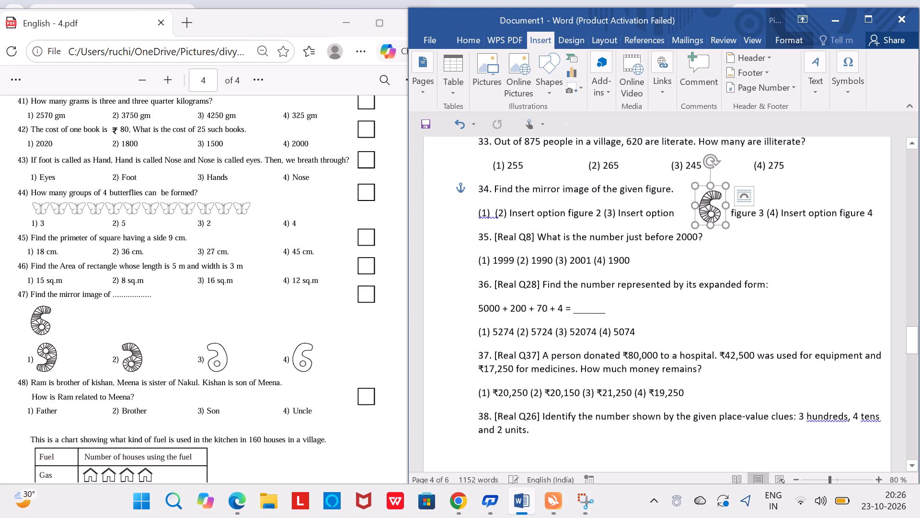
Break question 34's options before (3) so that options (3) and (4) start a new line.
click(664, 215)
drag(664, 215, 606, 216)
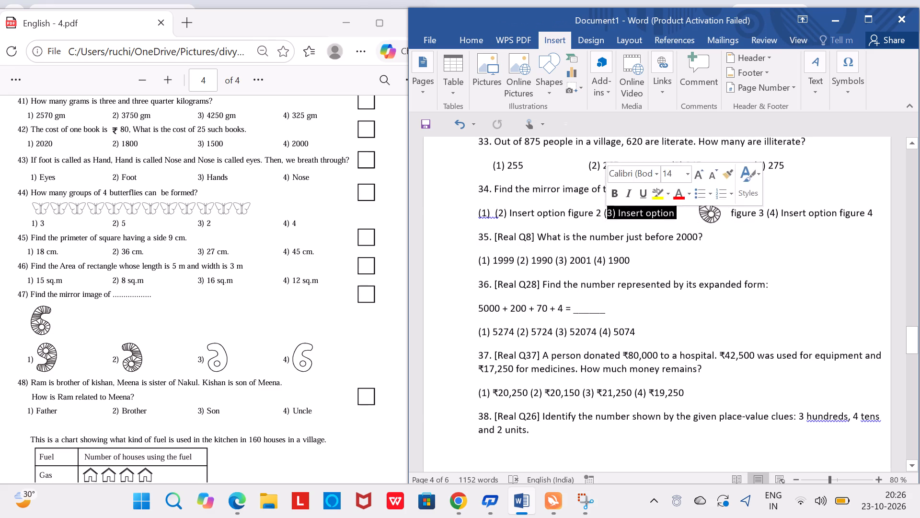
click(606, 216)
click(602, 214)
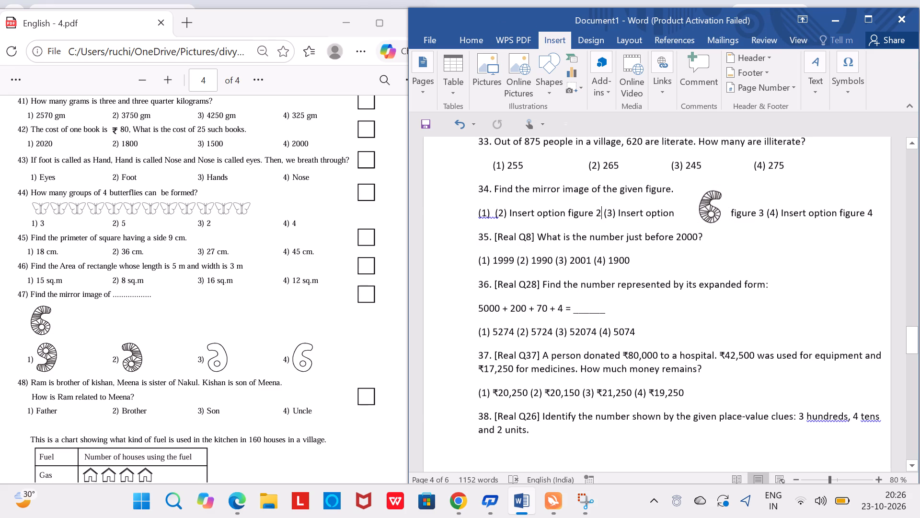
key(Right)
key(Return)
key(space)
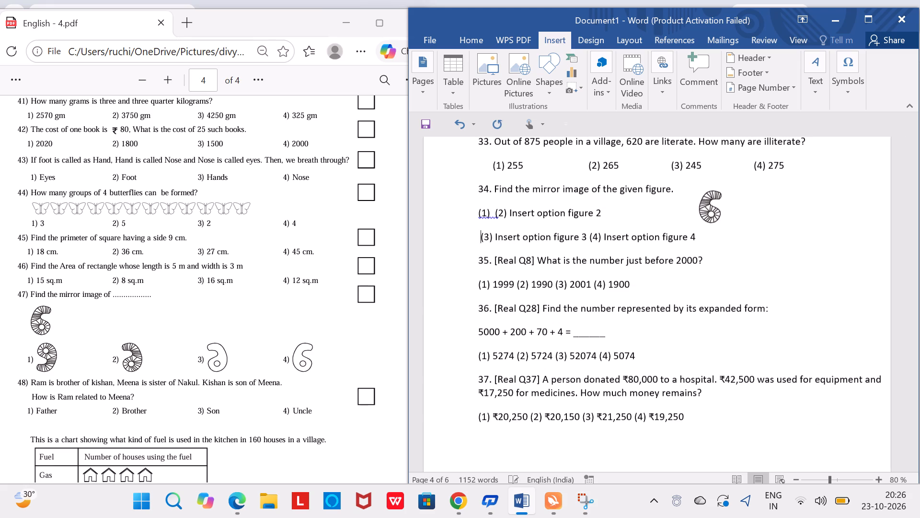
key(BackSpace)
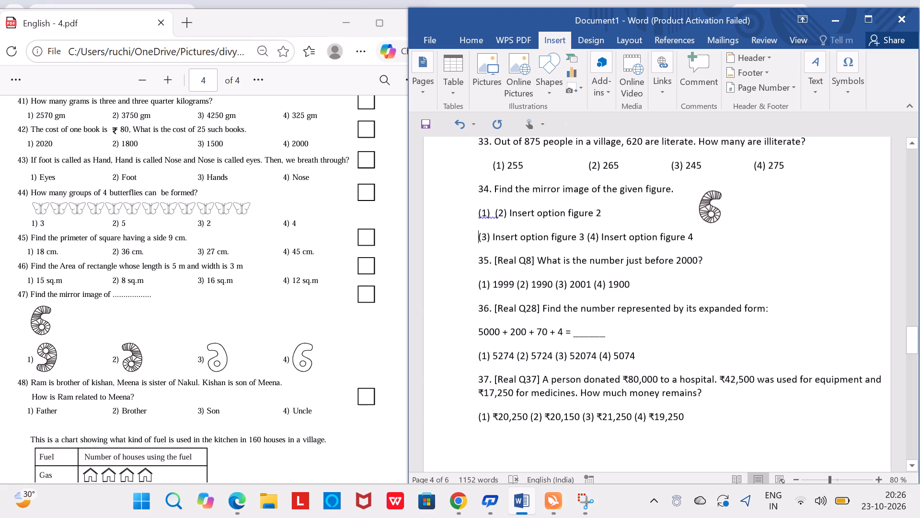
Indent question 34's option line starting with (1) by six spaces.
click(477, 214)
key(space)
key(space)
key(space)
key(space)
key(space)
key(space)
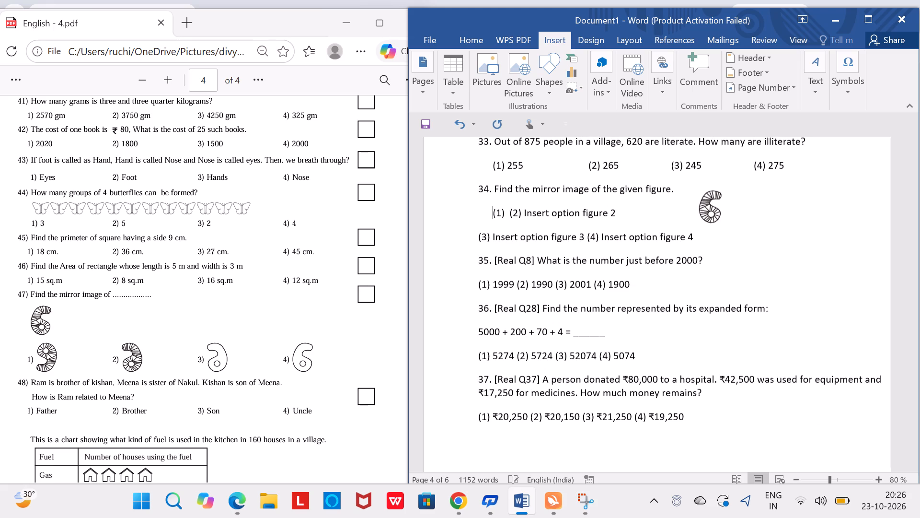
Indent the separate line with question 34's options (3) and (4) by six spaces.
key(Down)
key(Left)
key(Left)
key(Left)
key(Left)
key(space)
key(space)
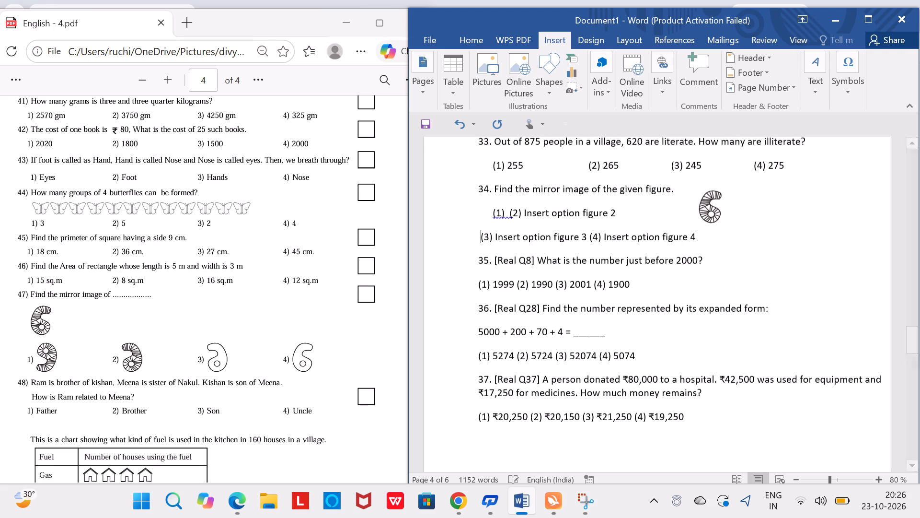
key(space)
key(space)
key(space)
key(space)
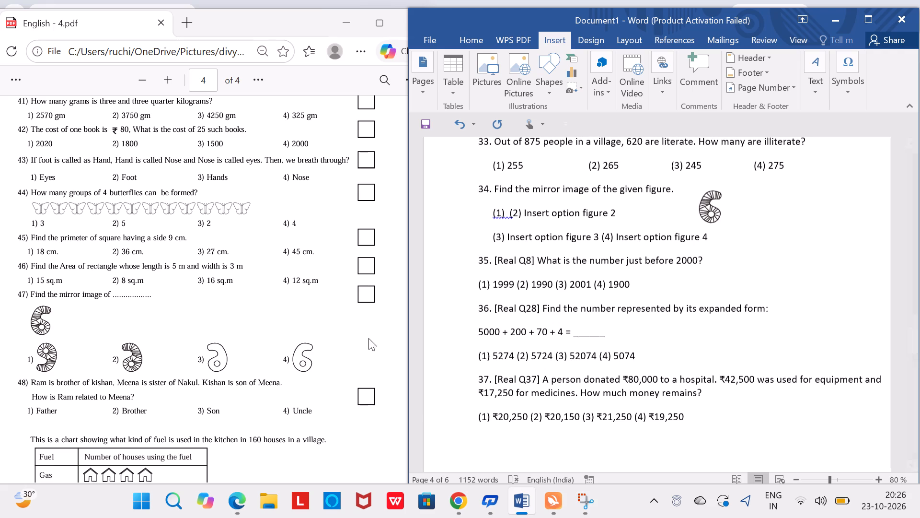
Capture option 2's patterned mirrored 6 under question 47 of the reference PDF with Snipping Tool, and return to Word.
click(579, 494)
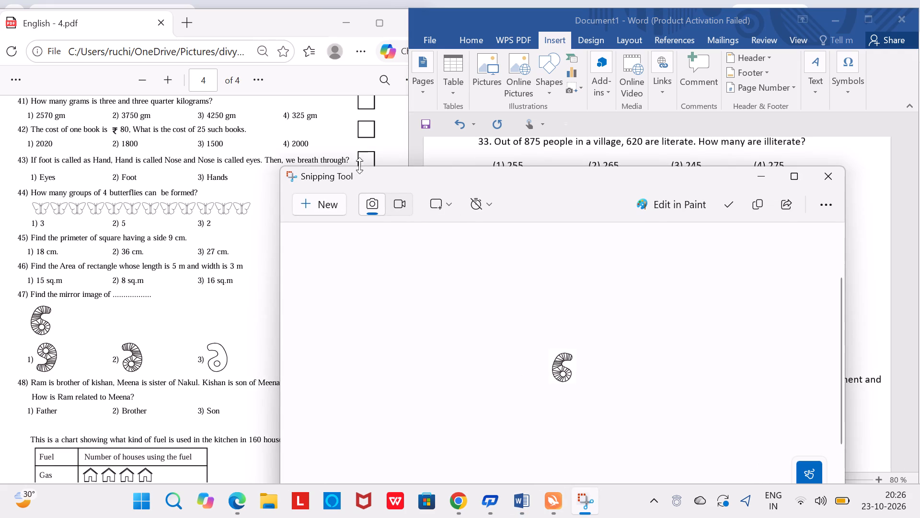
click(311, 200)
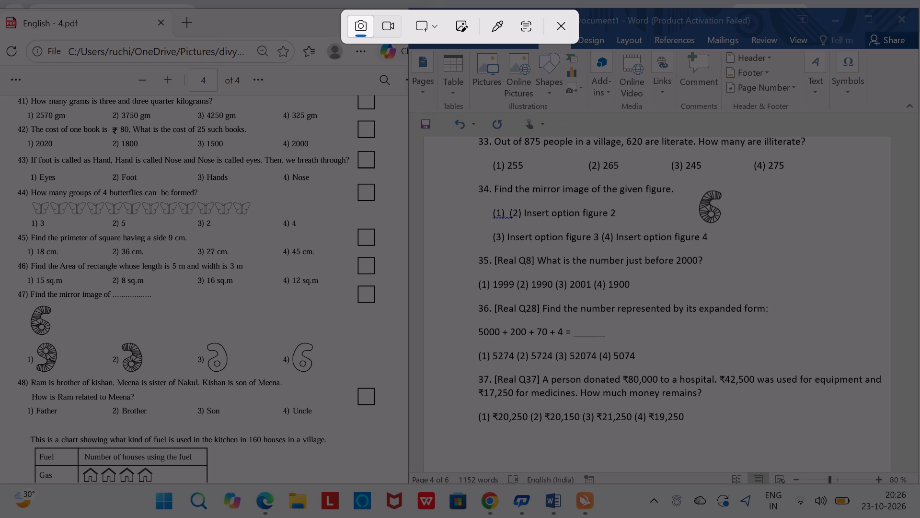
drag(119, 340, 141, 375)
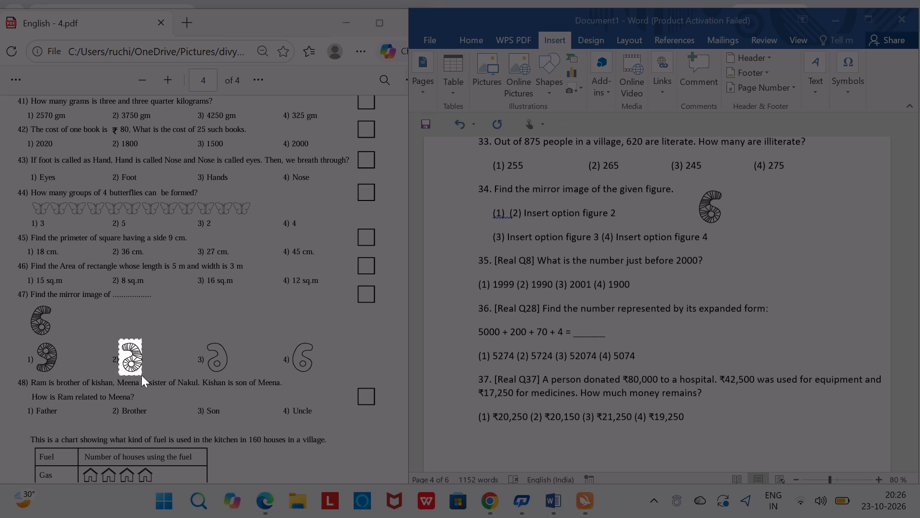
drag(141, 375, 147, 374)
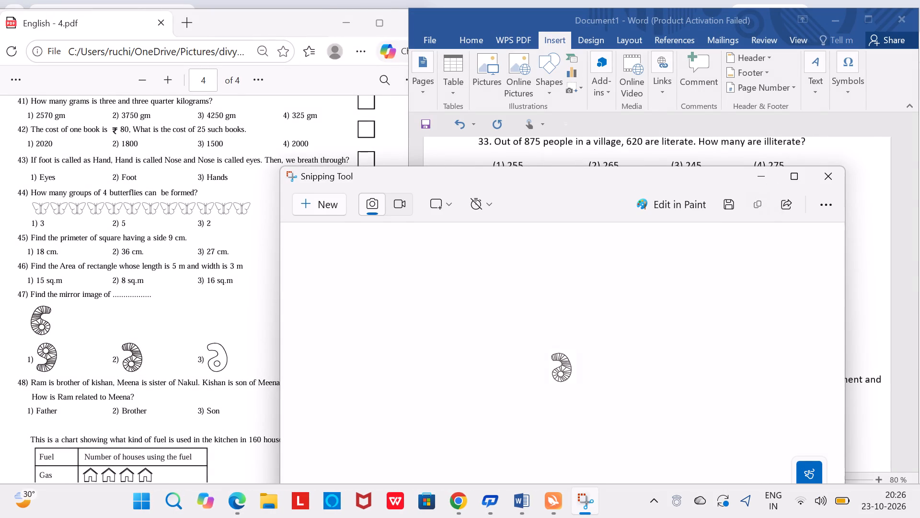
click(776, 179)
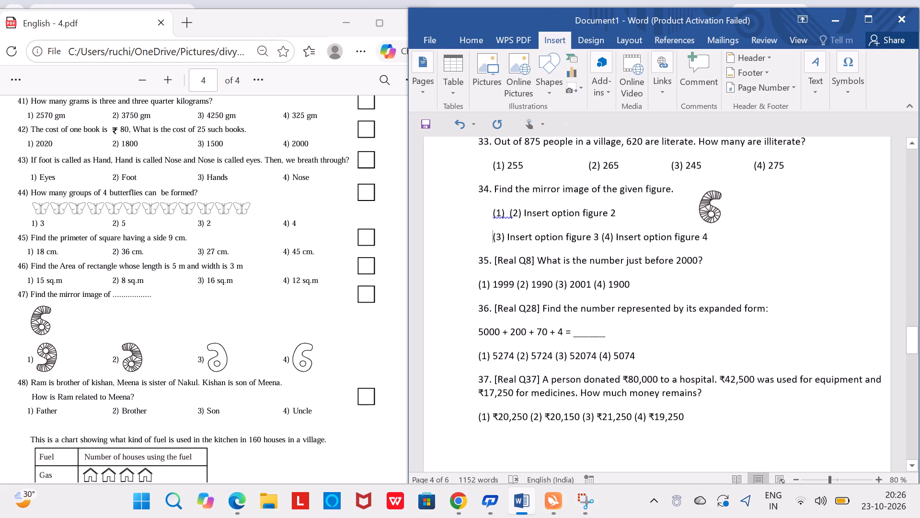
Paste the captured mirrored 6 directly after the option number (3) in question 34.
key(Right)
key(Right)
key(Right)
key(Right)
key(ctrl+v)
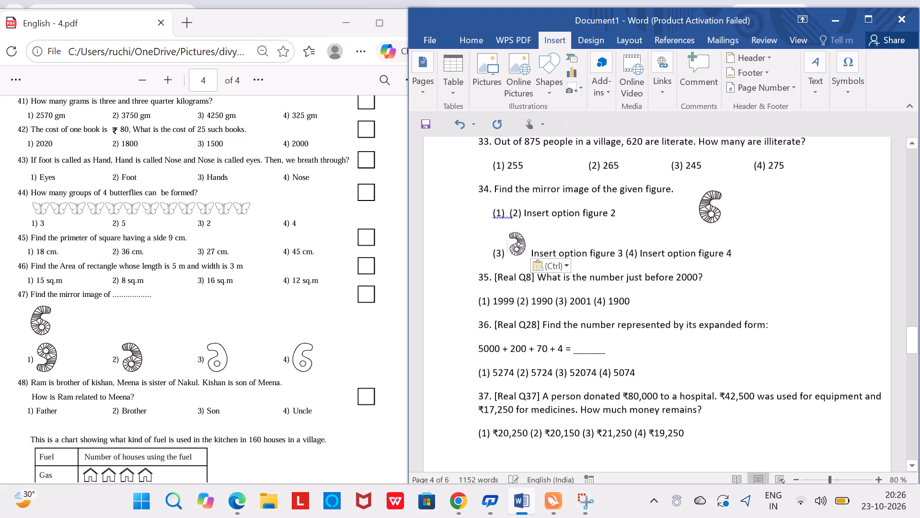
Delete the placeholder text "Insert option figure 3" from question 34's option (3), keeping the pasted figure.
click(621, 257)
key(Right)
key(BackSpace)
key(BackSpace)
key(BackSpace)
key(BackSpace)
key(BackSpace)
key(BackSpace)
key(BackSpace)
key(BackSpace)
key(BackSpace)
key(BackSpace)
key(BackSpace)
key(BackSpace)
key(BackSpace)
key(BackSpace)
key(BackSpace)
key(BackSpace)
key(BackSpace)
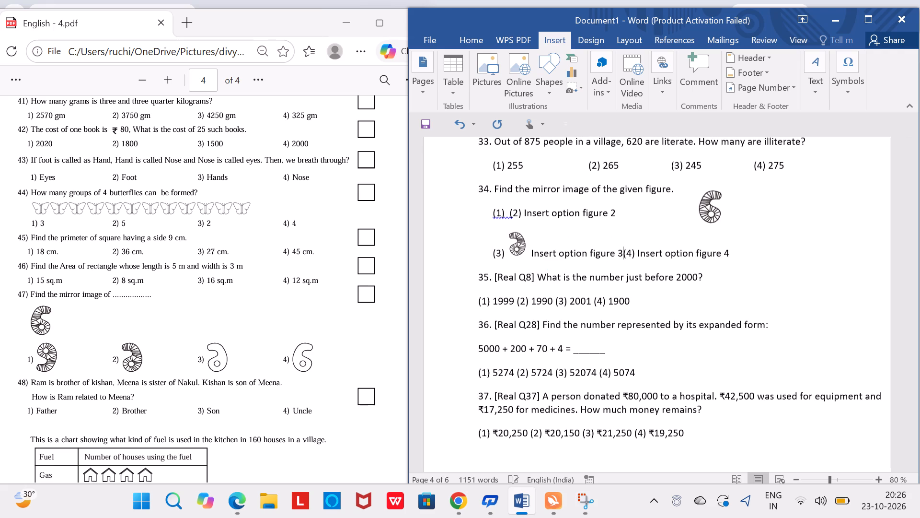
key(BackSpace)
key(BackSpace)
key(BackSpace)
key(BackSpace)
key(BackSpace)
key(BackSpace)
key(BackSpace)
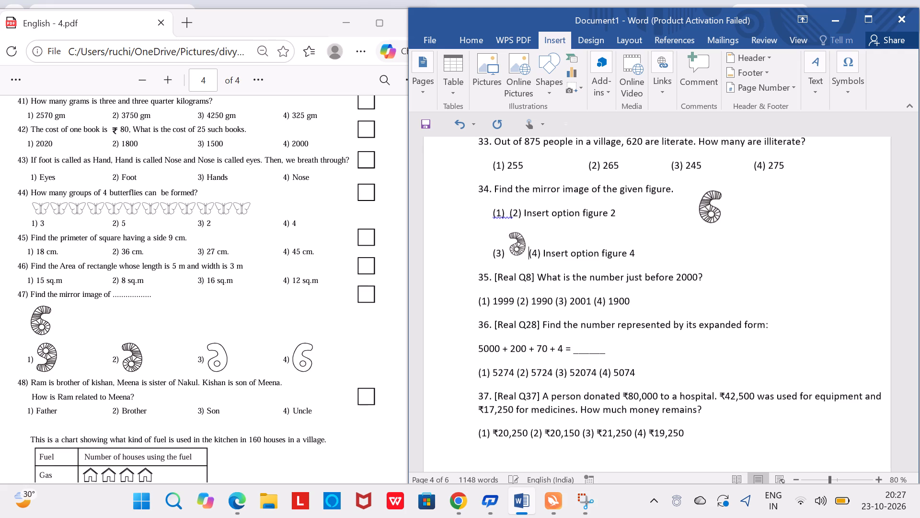
Add twelve spaces after option (3)'s figure to separate it from option (4) in question 34.
key(space)
key(space)
key(space)
key(space)
key(space)
key(space)
key(space)
key(space)
key(space)
key(space)
key(space)
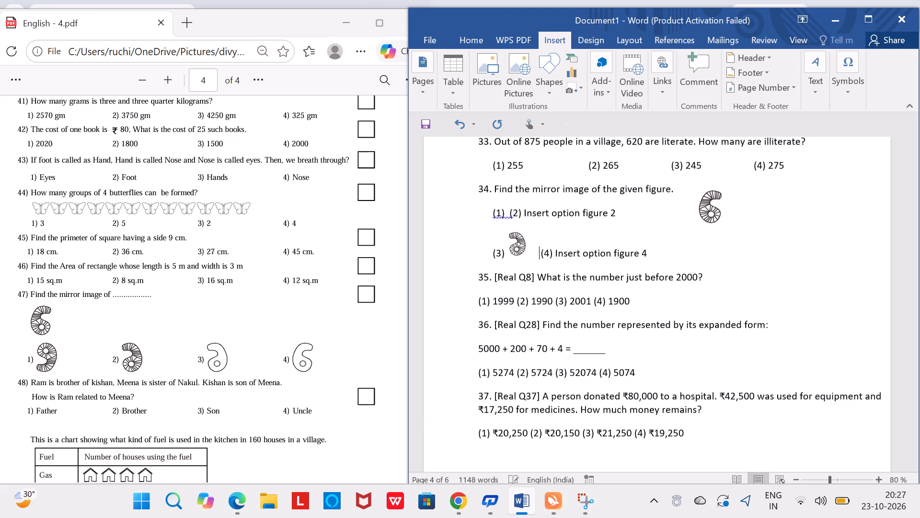
key(space)
Give the mirrored 6 tight text wrapping and place it between option numbers (3) and (4) of question 34.
click(511, 234)
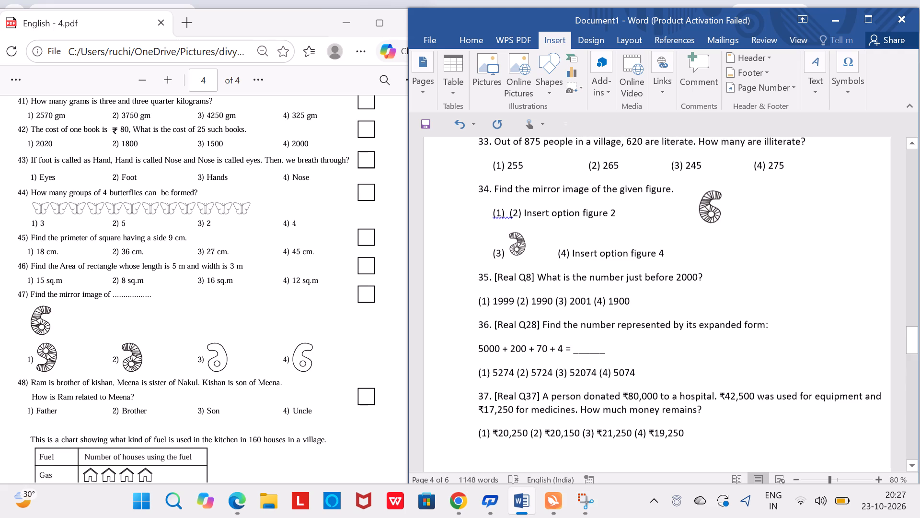
click(540, 237)
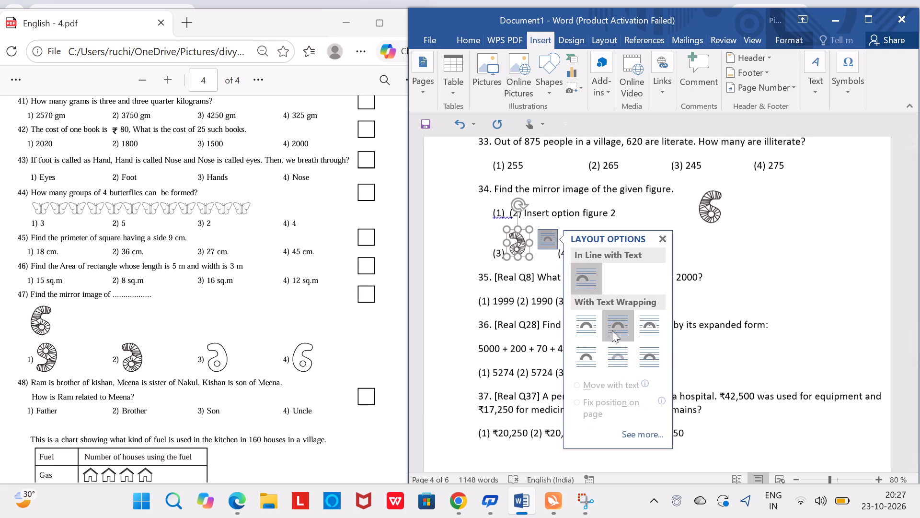
click(612, 330)
drag(521, 247, 530, 248)
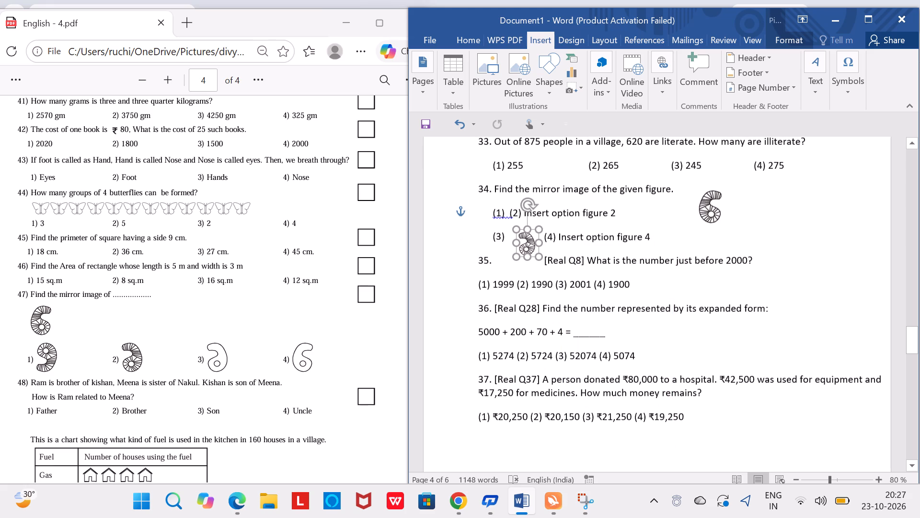
drag(530, 248, 528, 246)
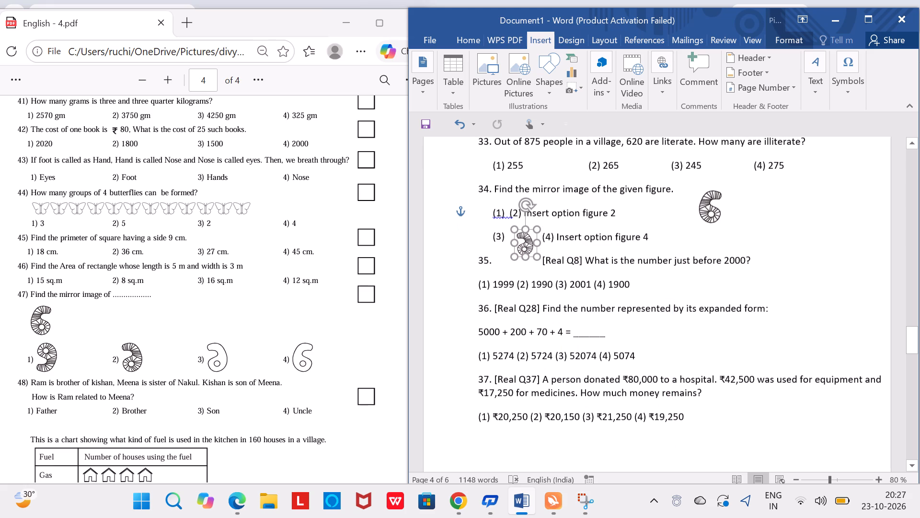
drag(528, 246, 528, 244)
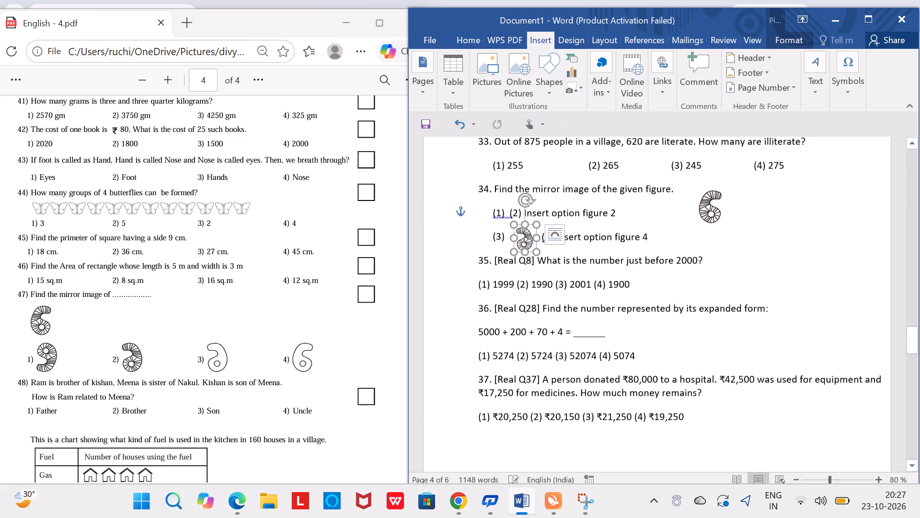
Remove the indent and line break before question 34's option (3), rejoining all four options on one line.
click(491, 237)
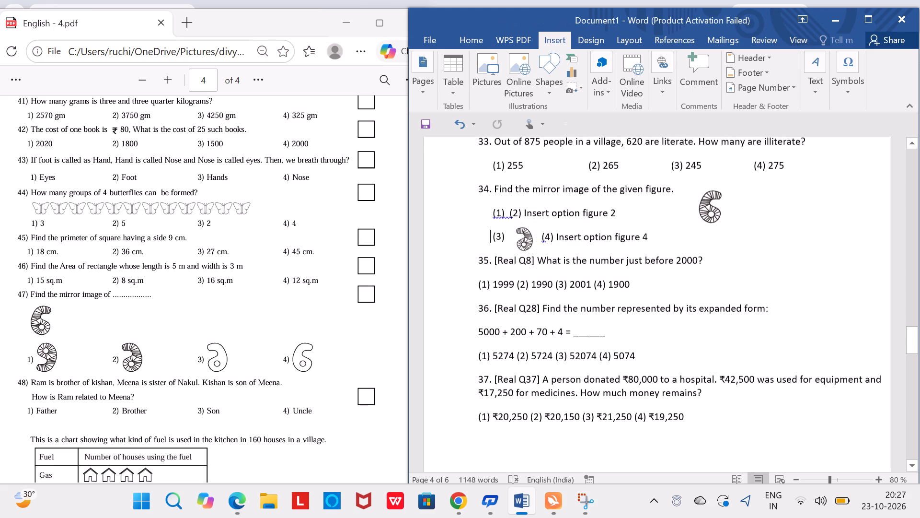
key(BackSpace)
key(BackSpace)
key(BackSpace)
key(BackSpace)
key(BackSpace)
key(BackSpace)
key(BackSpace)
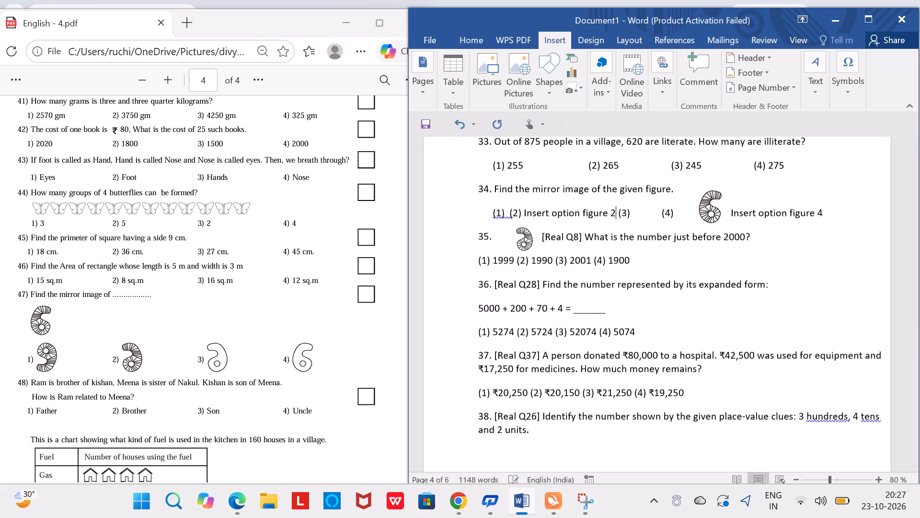
Delete the placeholder text "Insert option figure 2" from question 34's option (2), keeping the option number.
key(BackSpace)
key(BackSpace)
key(BackSpace)
key(BackSpace)
key(BackSpace)
key(BackSpace)
key(BackSpace)
key(BackSpace)
key(BackSpace)
key(BackSpace)
key(BackSpace)
key(BackSpace)
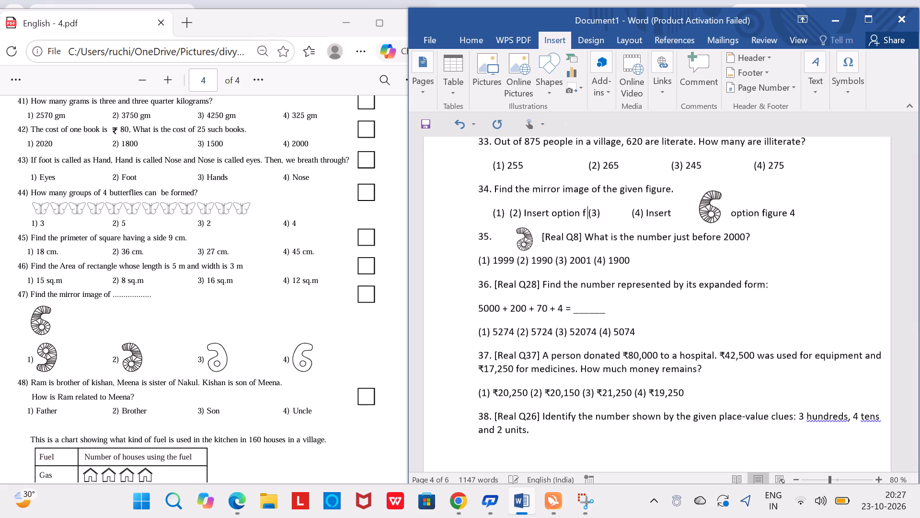
key(BackSpace)
key(BackSpace)
key(BackSpace)
key(BackSpace)
key(BackSpace)
key(BackSpace)
key(BackSpace)
key(BackSpace)
key(BackSpace)
key(BackSpace)
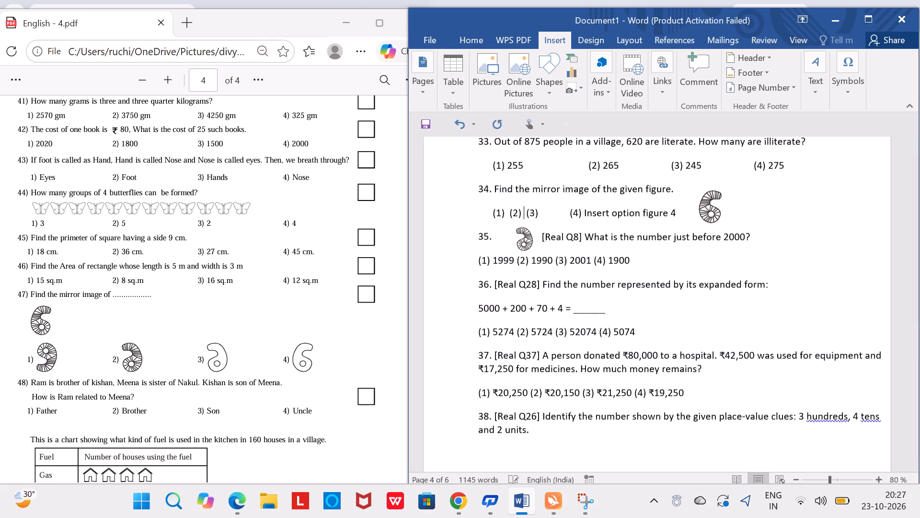
Insert three tab spaces before option (2) of question 34 to line it up with question 33's second option.
key(Left)
key(Left)
key(Left)
key(Left)
key(Left)
key(Tab)
key(Tab)
key(Tab)
Insert three tab spaces before option (3) of question 34 to line it up with question 33's third option.
key(Right)
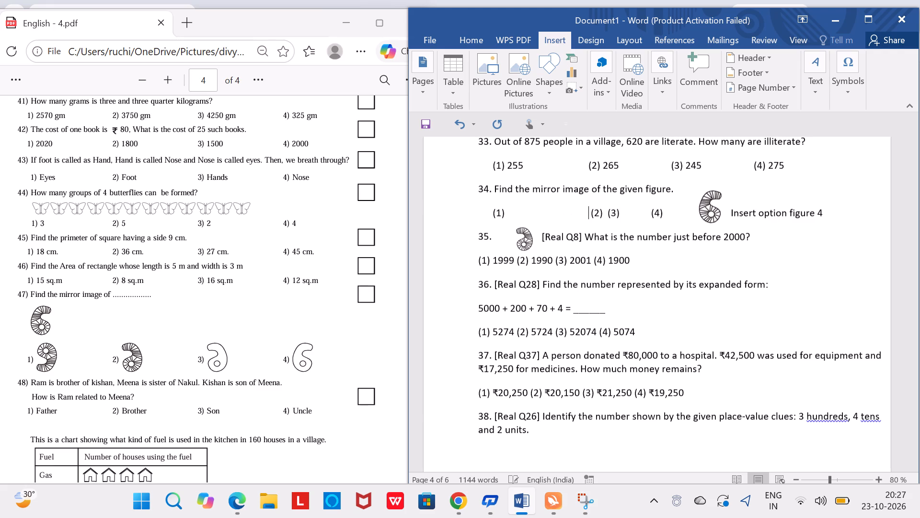
key(Right)
key(Right)
key(Right)
key(Right)
key(Right)
key(Tab)
key(Tab)
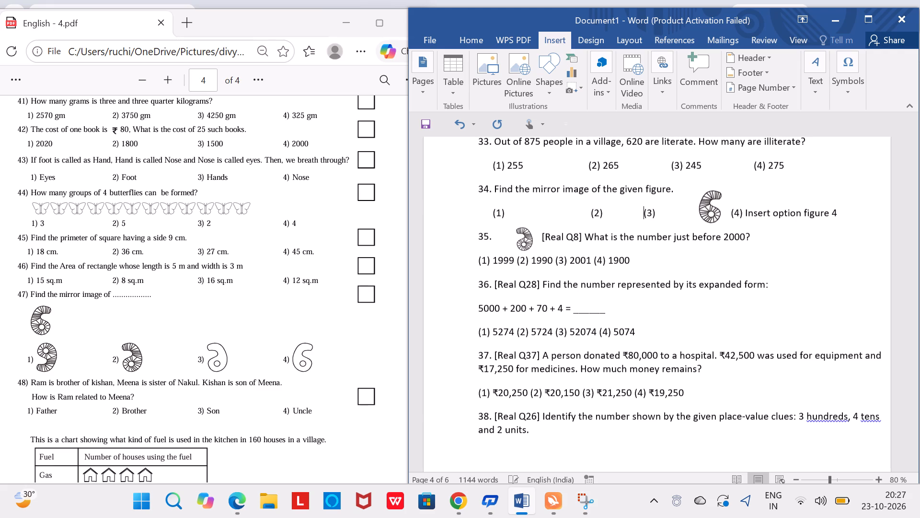
key(Tab)
key(Right)
key(Right)
key(Right)
key(Right)
key(Right)
key(Right)
Add two blank lines after question 34's text and place the patterned 6 figure in that gap, above option (1).
click(683, 196)
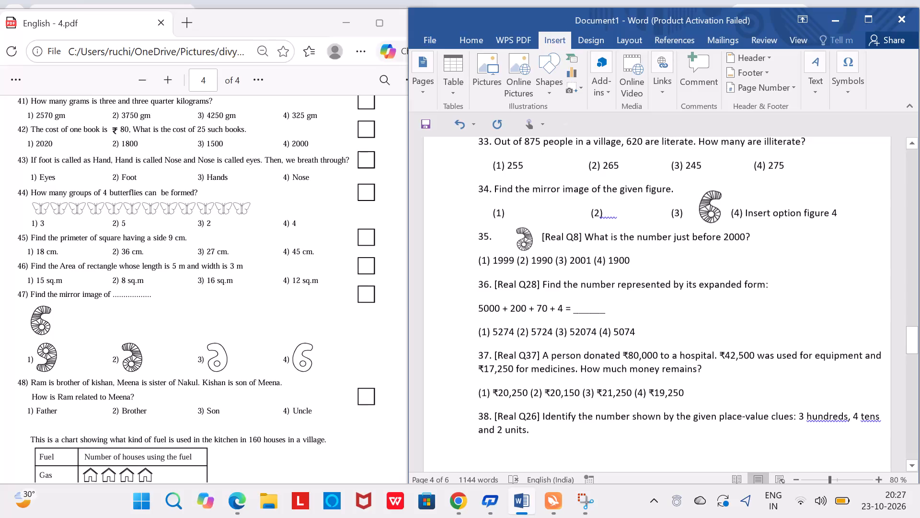
key(Return)
key(Return)
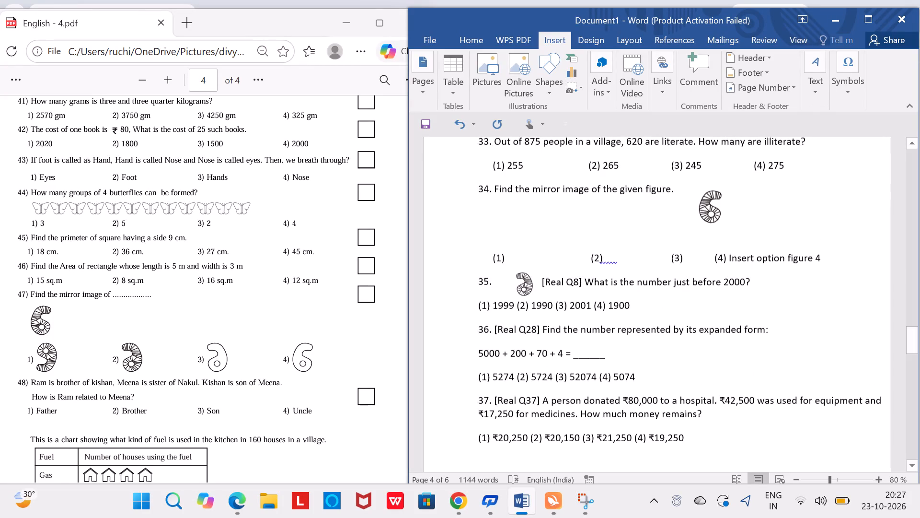
drag(714, 199, 517, 216)
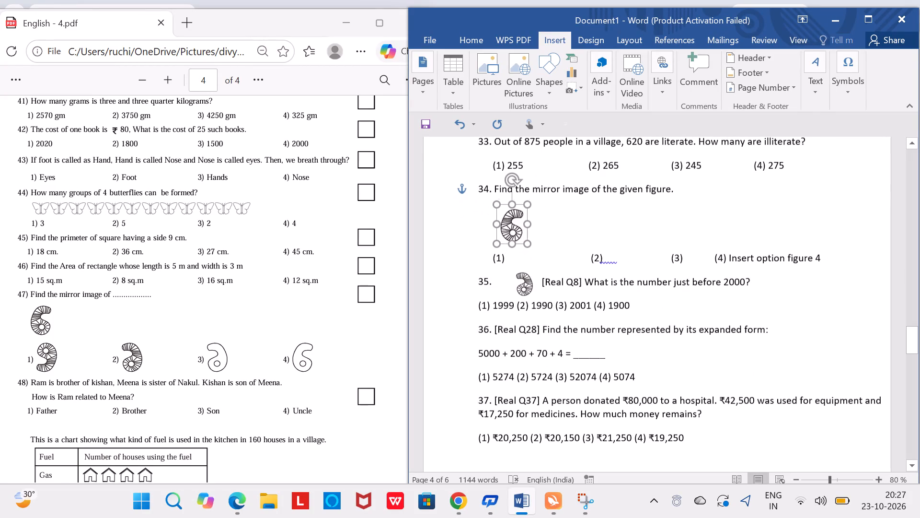
drag(517, 216, 518, 206)
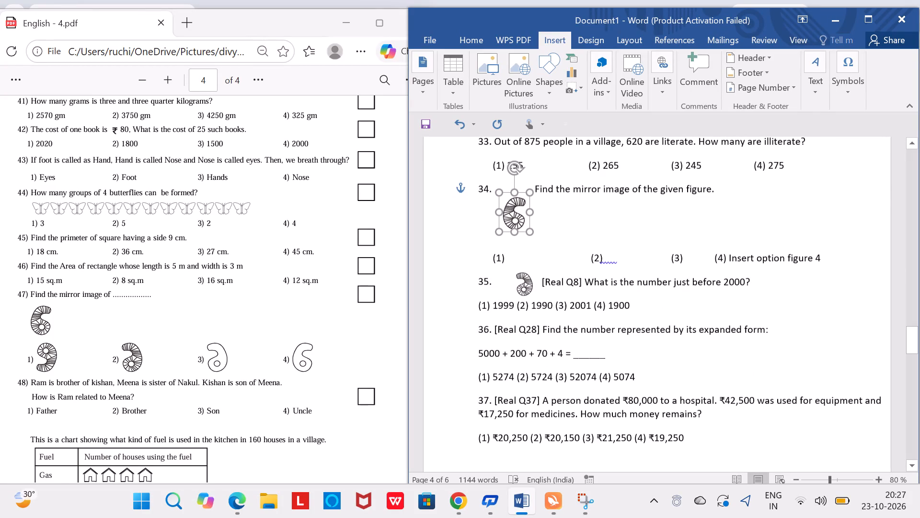
drag(518, 206, 518, 209)
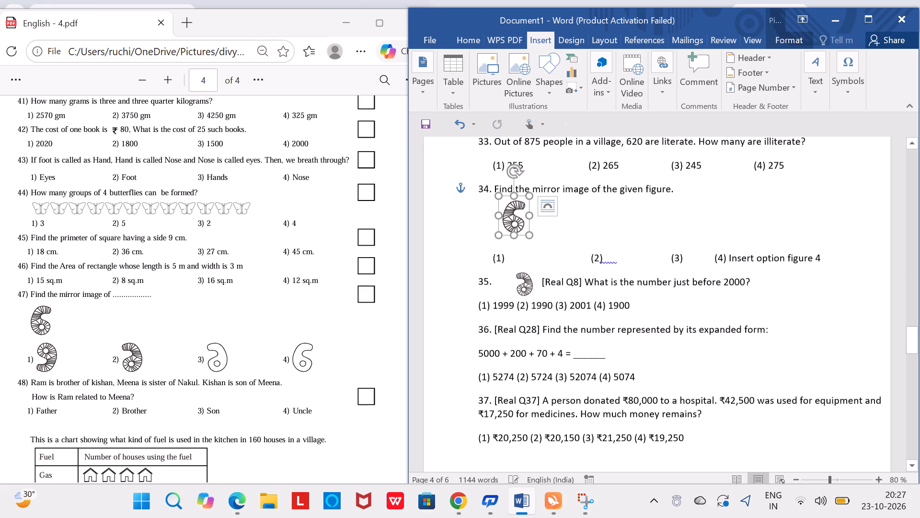
Move the patterned mirrored 6 figure beside option (1) of question 34 and enlarge it slightly.
drag(527, 282, 533, 263)
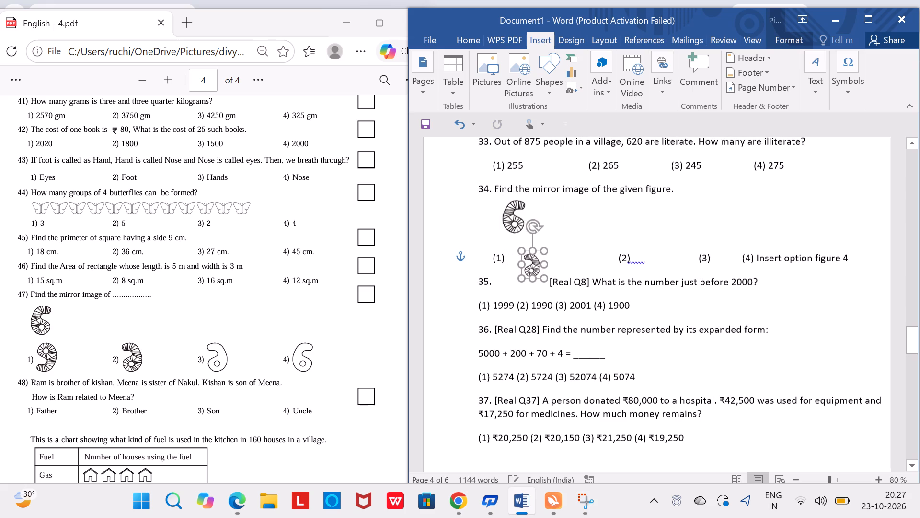
drag(533, 263, 529, 257)
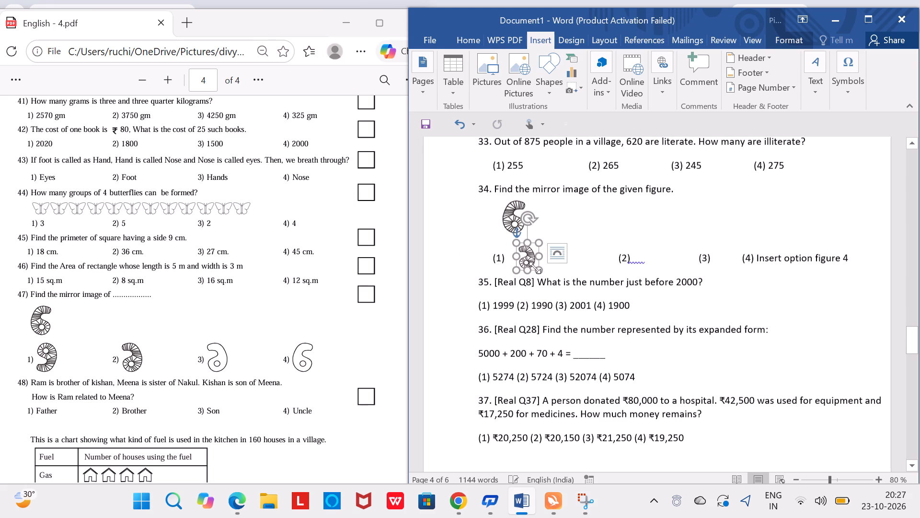
drag(537, 268, 543, 274)
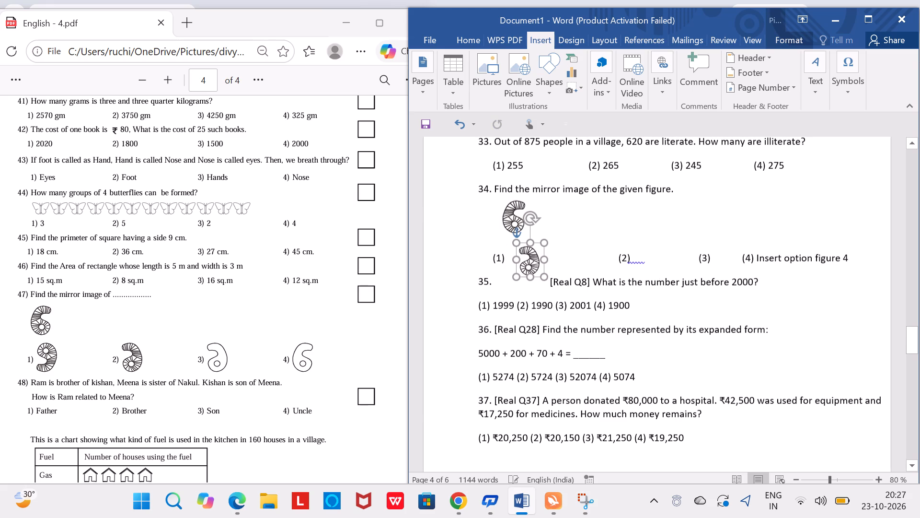
drag(543, 274, 541, 274)
Shrink question 34's patterned 6 figure slightly, keeping it beneath the question text.
click(510, 226)
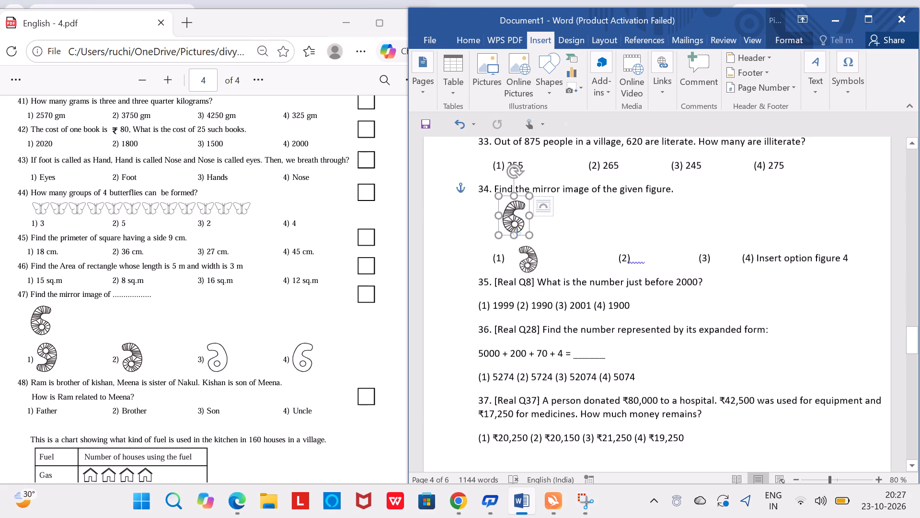
drag(531, 235, 529, 229)
drag(529, 229, 526, 228)
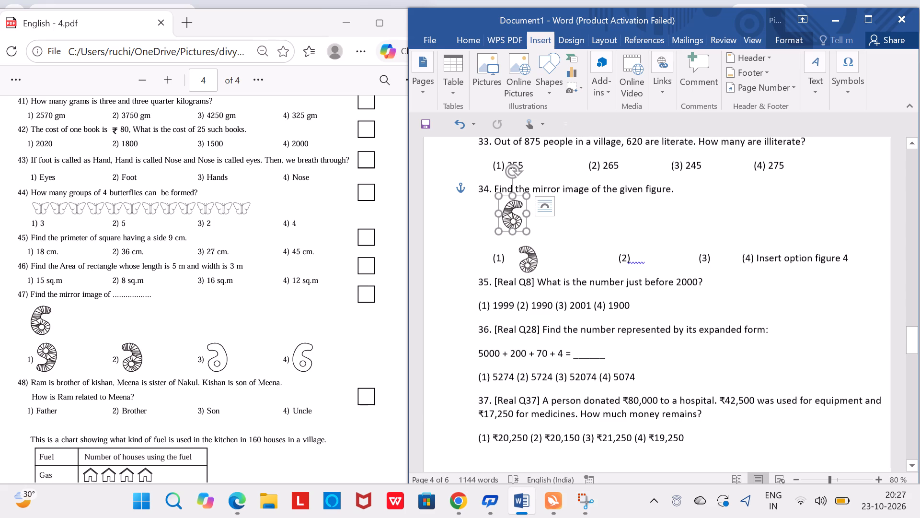
Enlarge option (1)'s figure in question 34 to about 1.52 cm high by 1.24 cm wide.
click(530, 254)
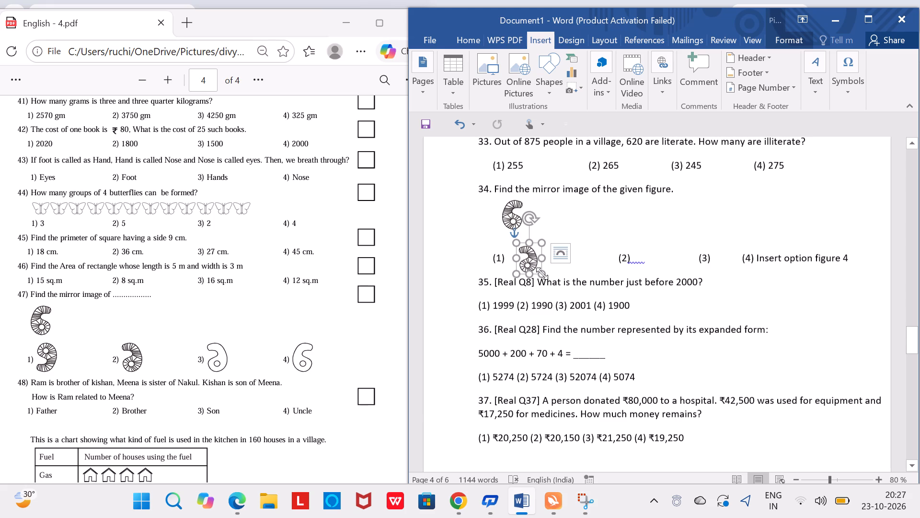
click(540, 274)
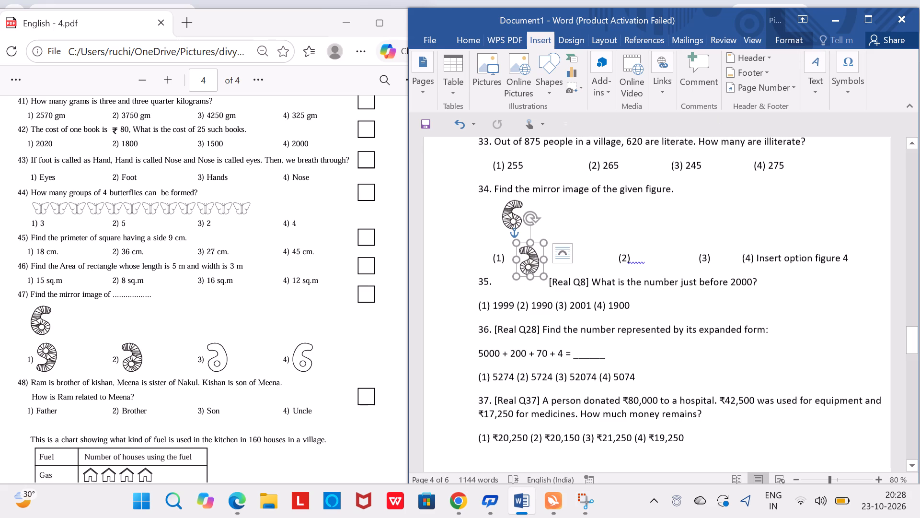
Copy option (1)'s figure in question 34, and flip the original vertically so it matches the PDF's first option.
key(ctrl+c)
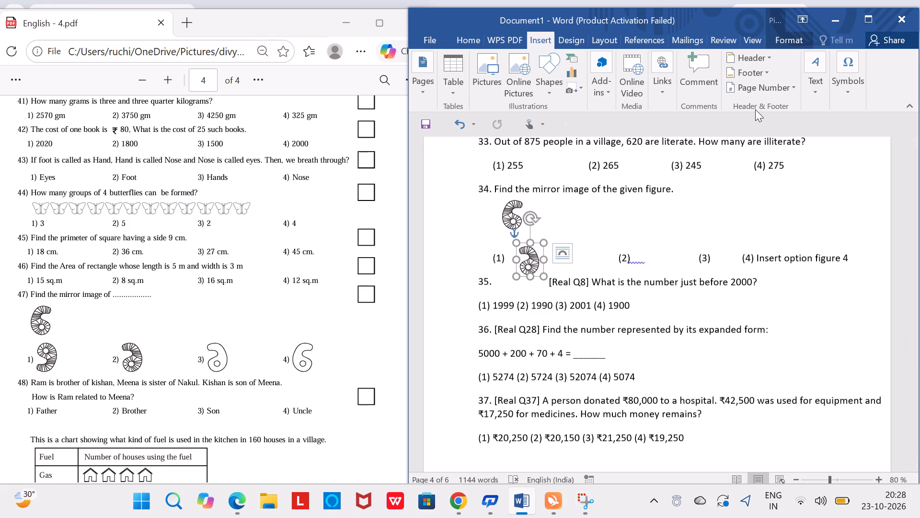
click(575, 35)
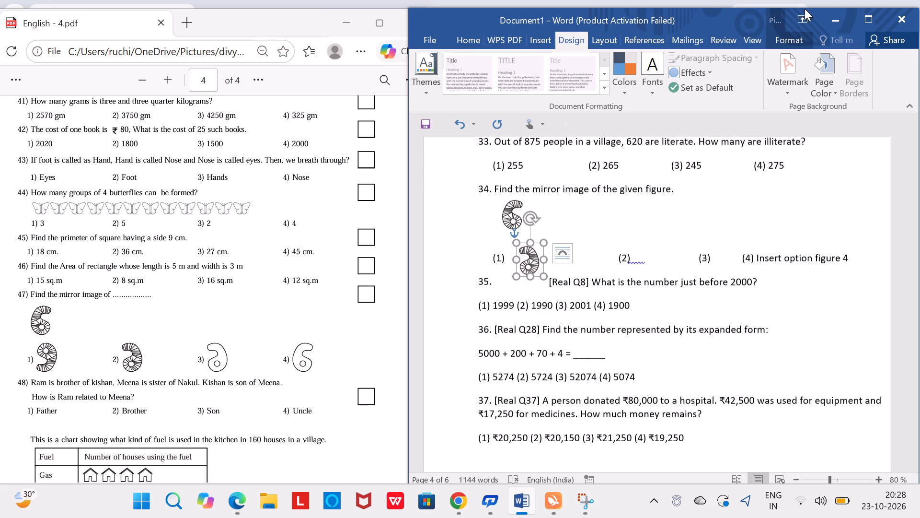
click(799, 41)
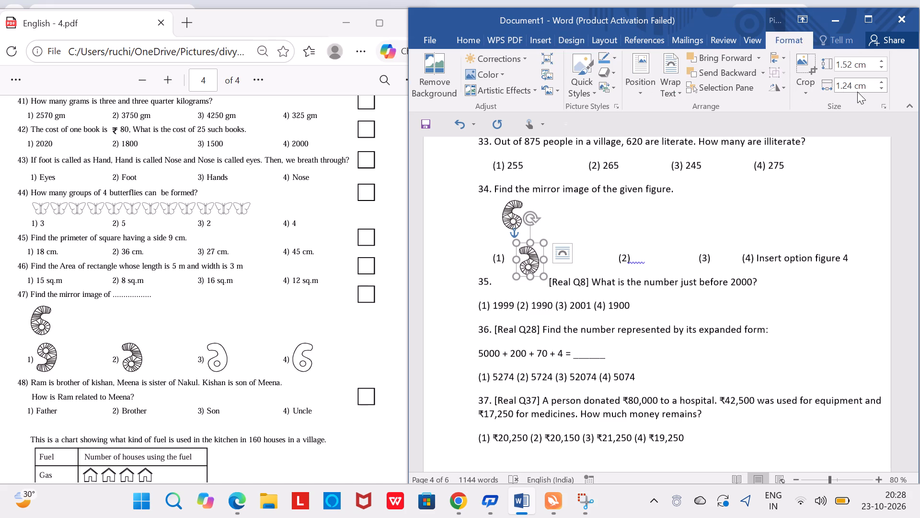
click(785, 81)
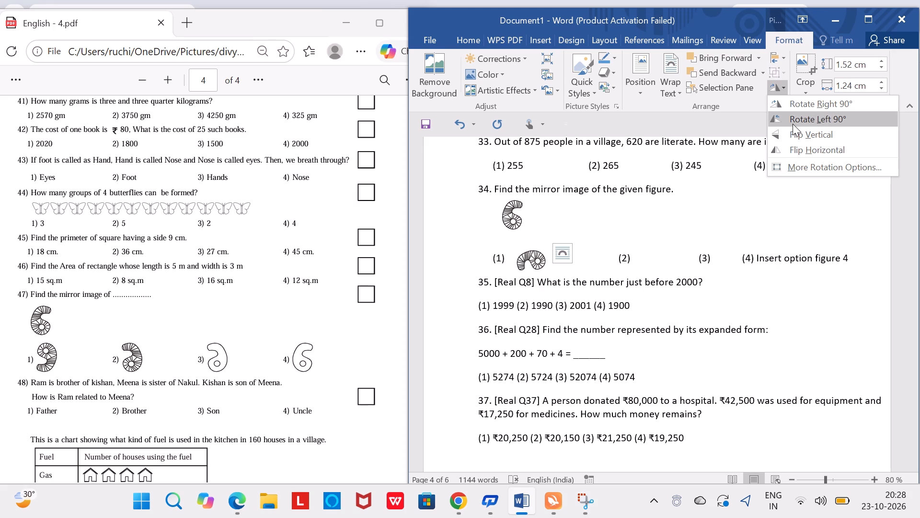
click(796, 132)
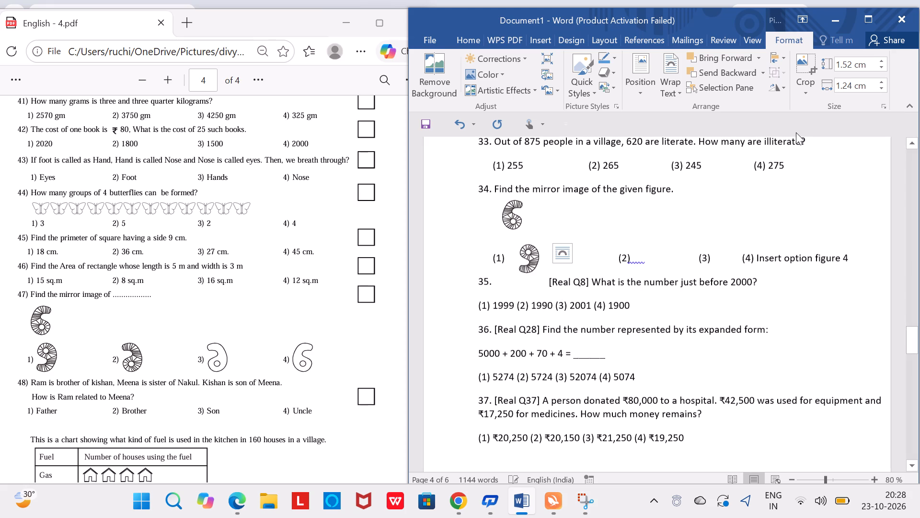
Remove one tab space before question 34's option (2) and paste the copied unflipped figure beside that option number.
click(611, 258)
key(BackSpace)
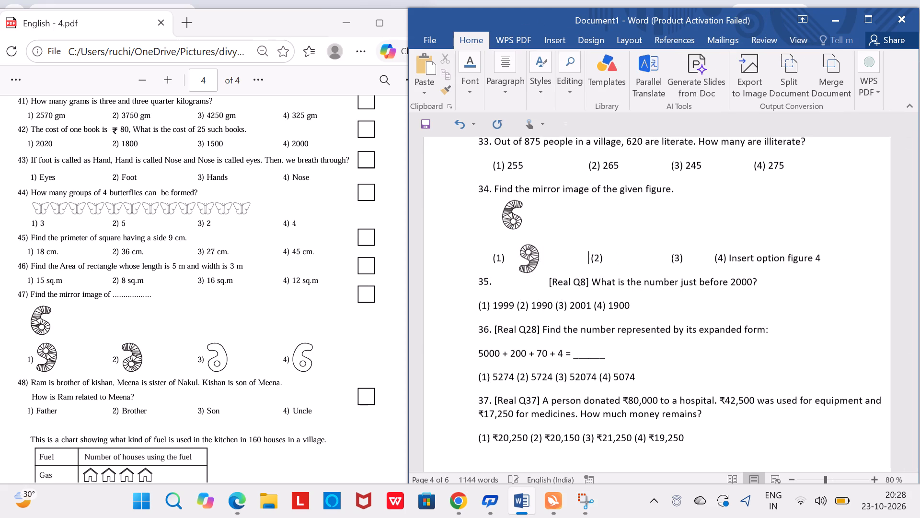
key(ctrl+v)
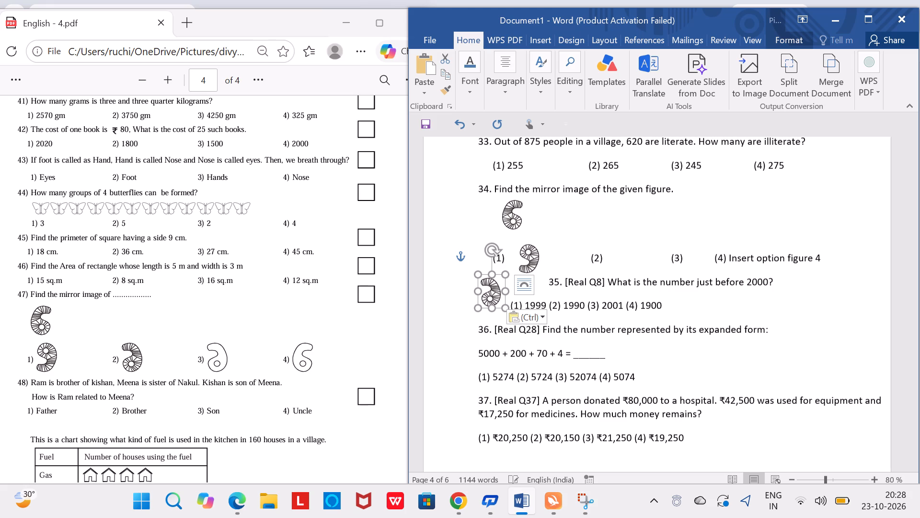
drag(492, 292, 562, 283)
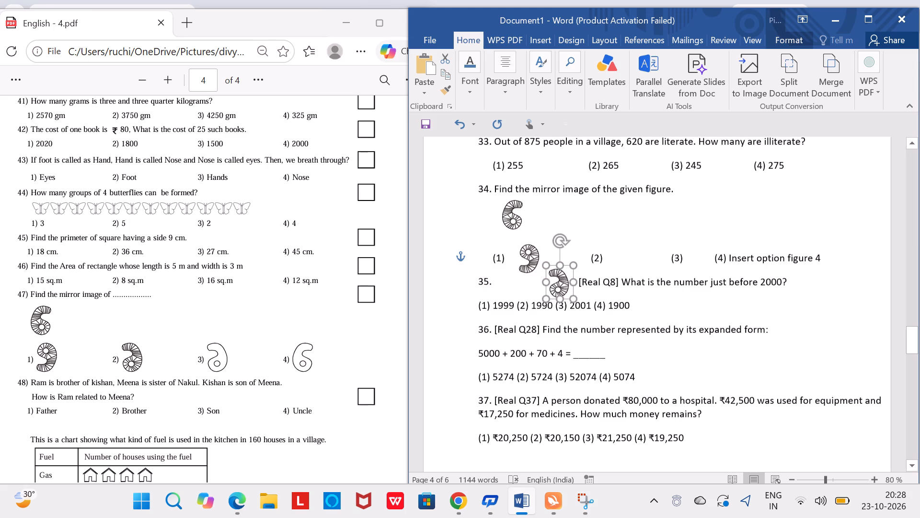
drag(562, 283, 622, 257)
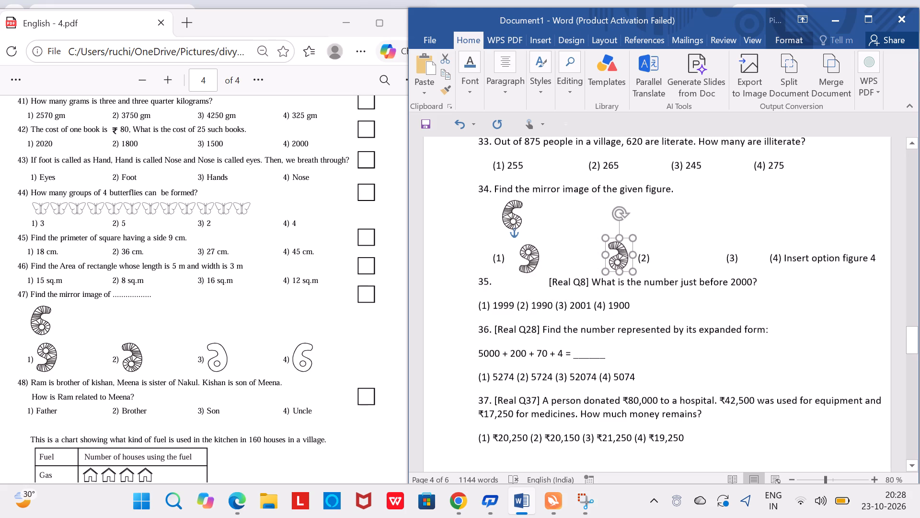
drag(622, 257, 623, 257)
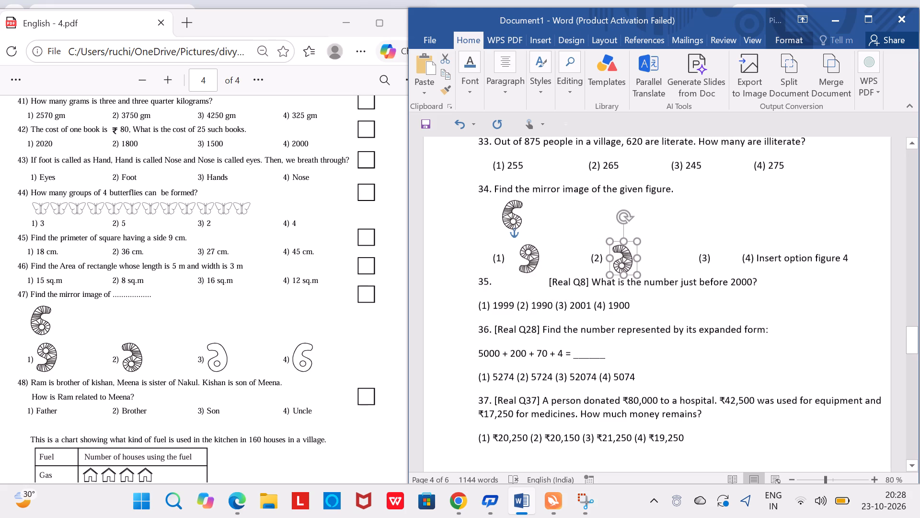
drag(623, 257, 622, 257)
drag(622, 257, 625, 254)
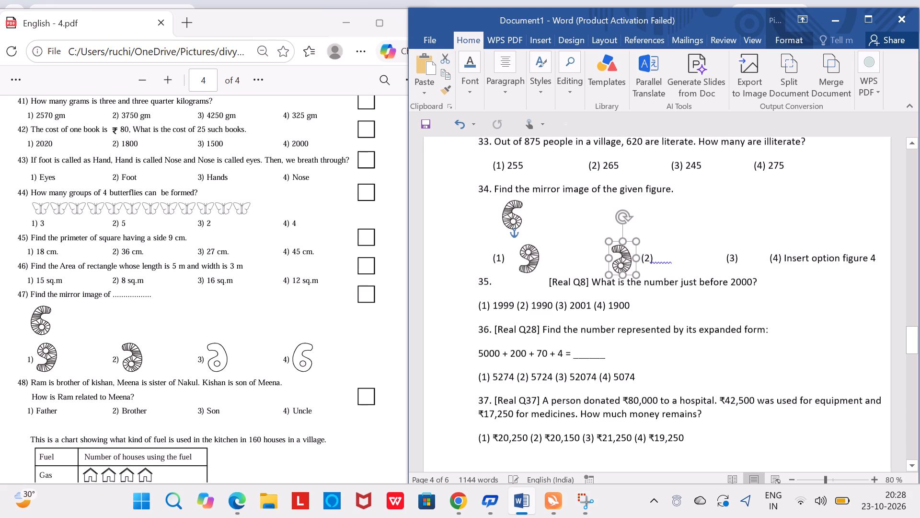
drag(625, 254, 627, 256)
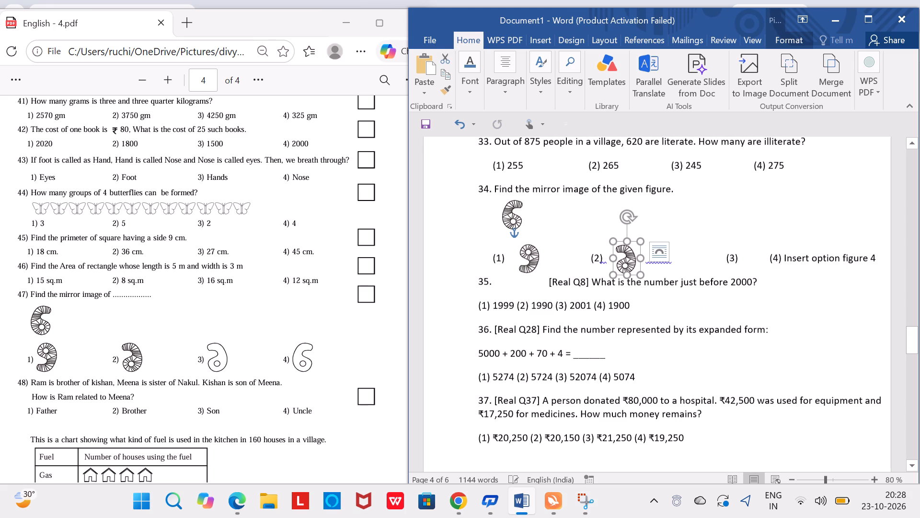
Remove two tab spaces before question 34's option (3) to realign it with question 33's third option.
click(716, 259)
key(BackSpace)
key(BackSpace)
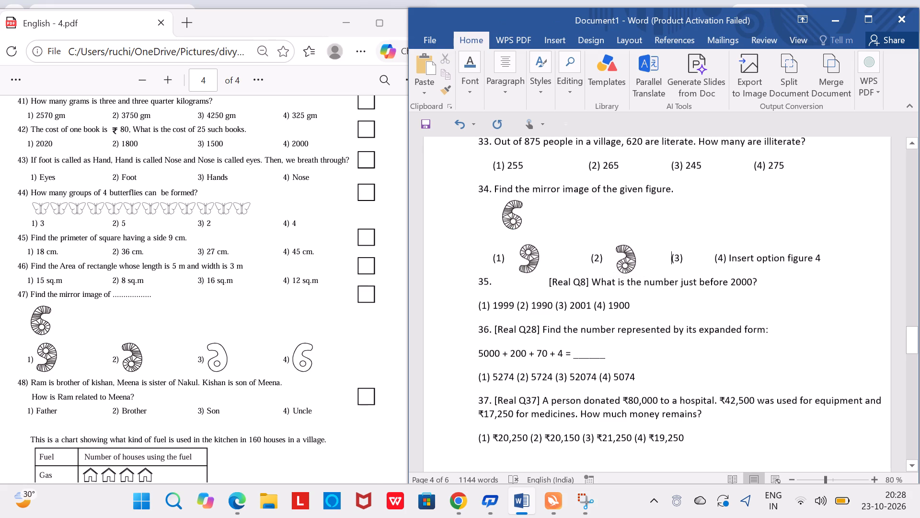
Capture the outlined option 3 figure of the PDF's question 47 with Snipping Tool and copy the snip.
click(574, 502)
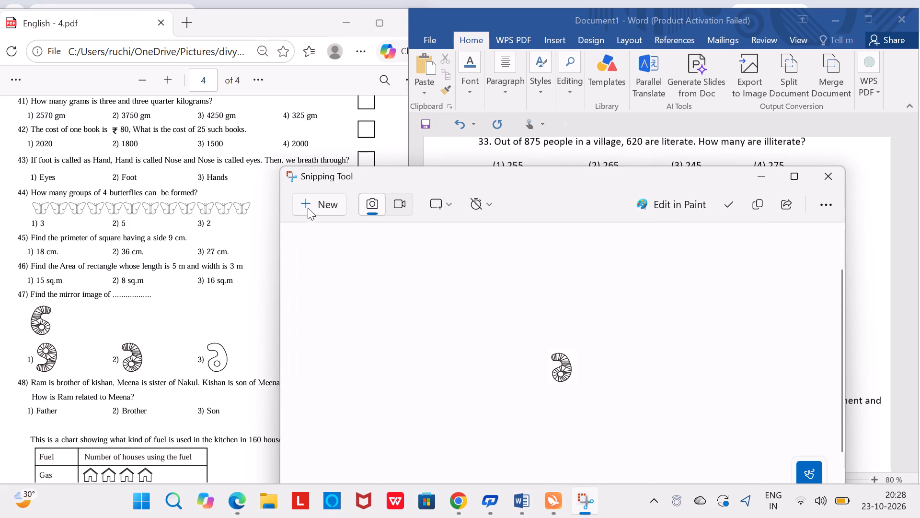
click(307, 206)
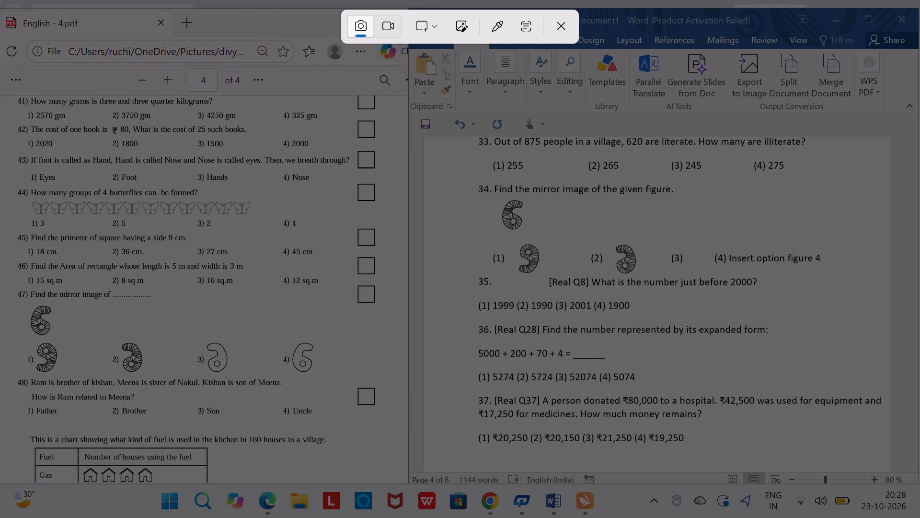
drag(204, 339, 229, 372)
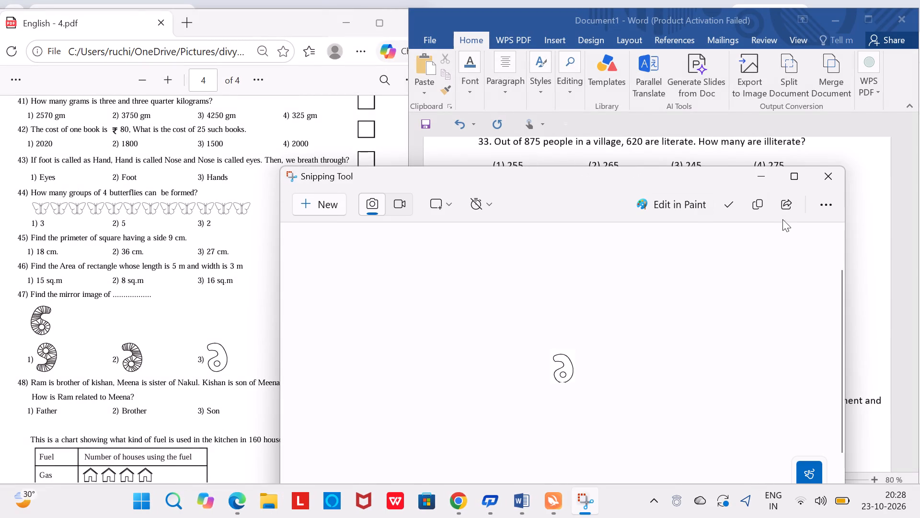
click(759, 206)
click(760, 178)
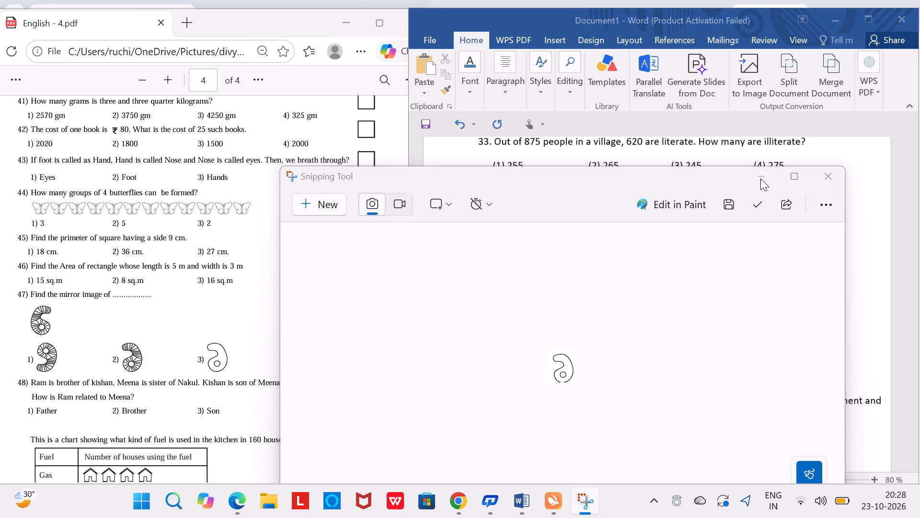
Paste the copied snip beside question 34's option (3) and enlarge it slightly to suit the neighbouring option figures.
click(692, 252)
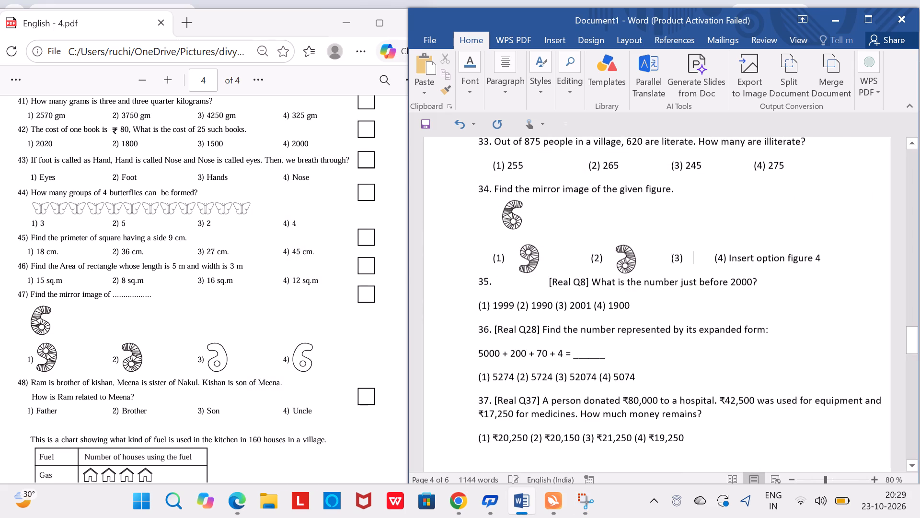
key(ctrl+v)
click(705, 267)
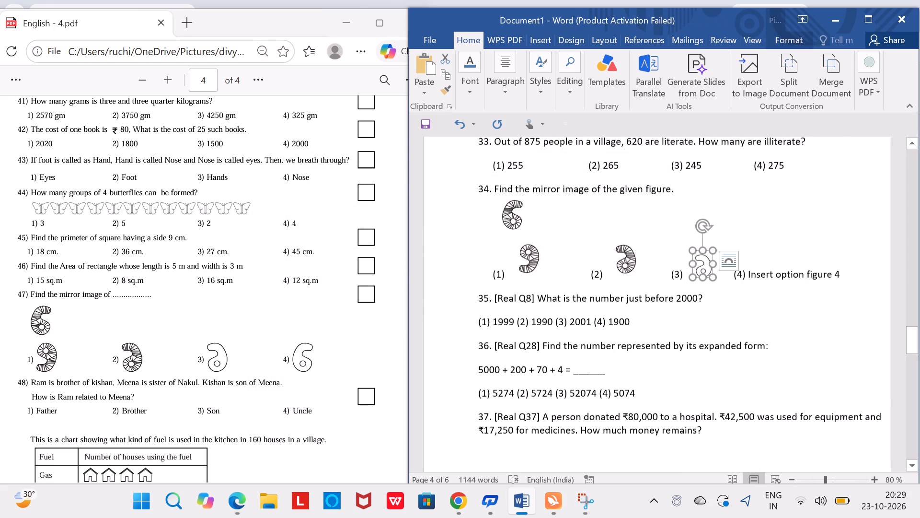
drag(713, 277, 714, 286)
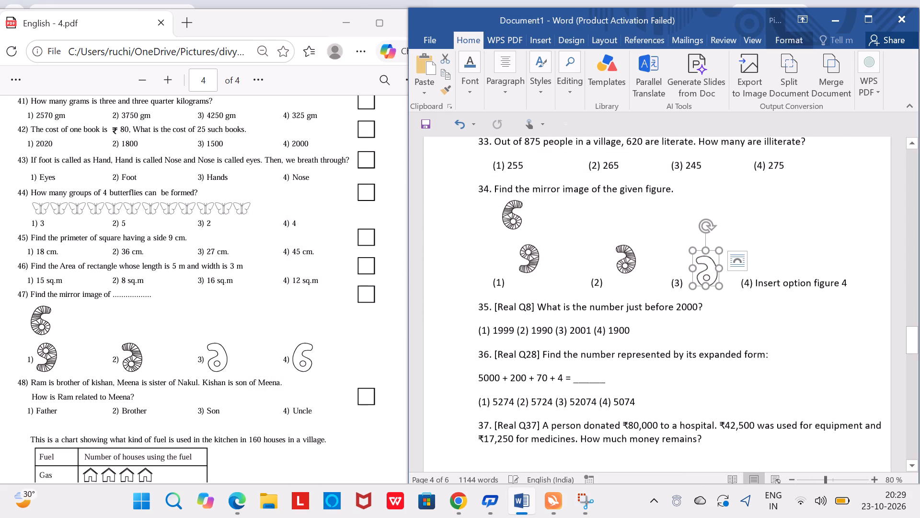
Set the option (3) figure's text wrapping to Tight and position it directly beside its option number.
click(738, 261)
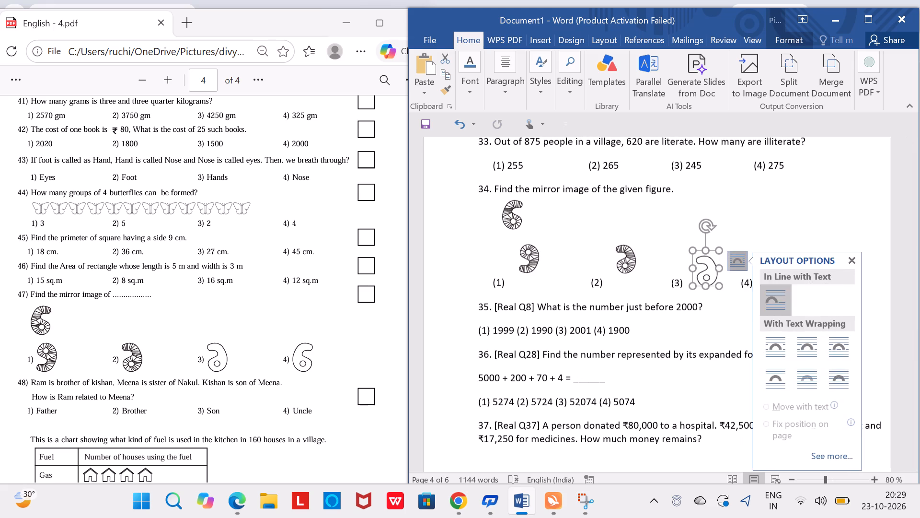
click(798, 330)
click(805, 341)
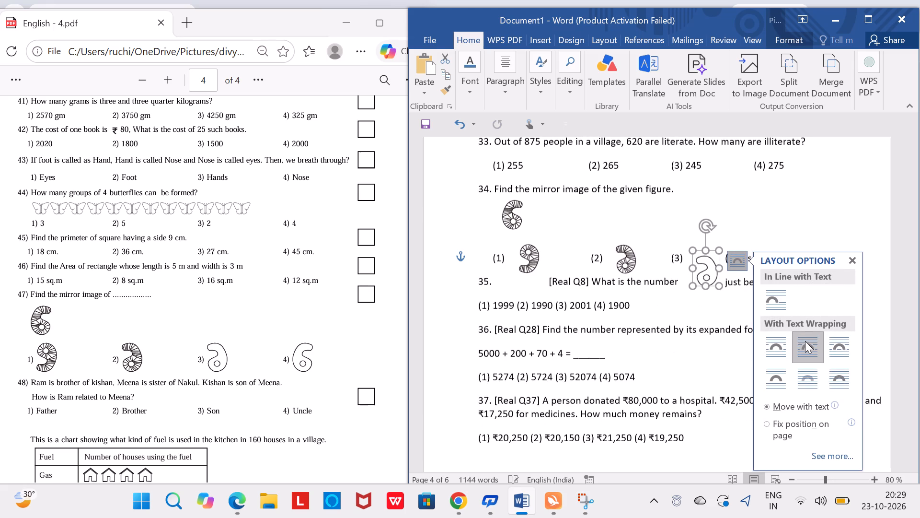
drag(709, 269, 705, 260)
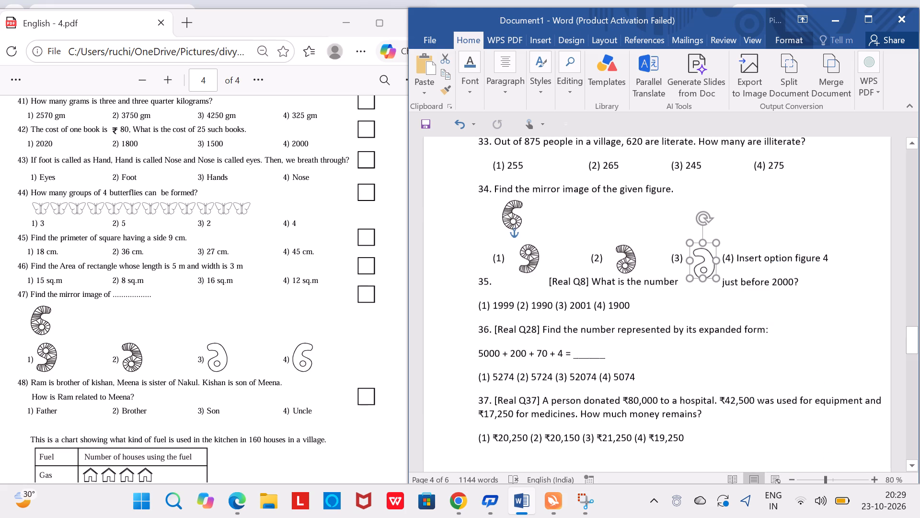
drag(705, 260, 708, 255)
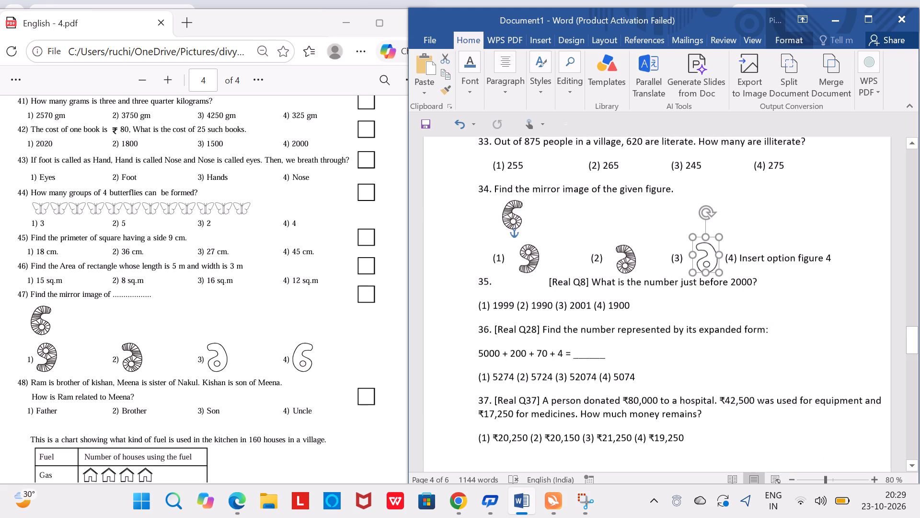
drag(708, 255, 704, 253)
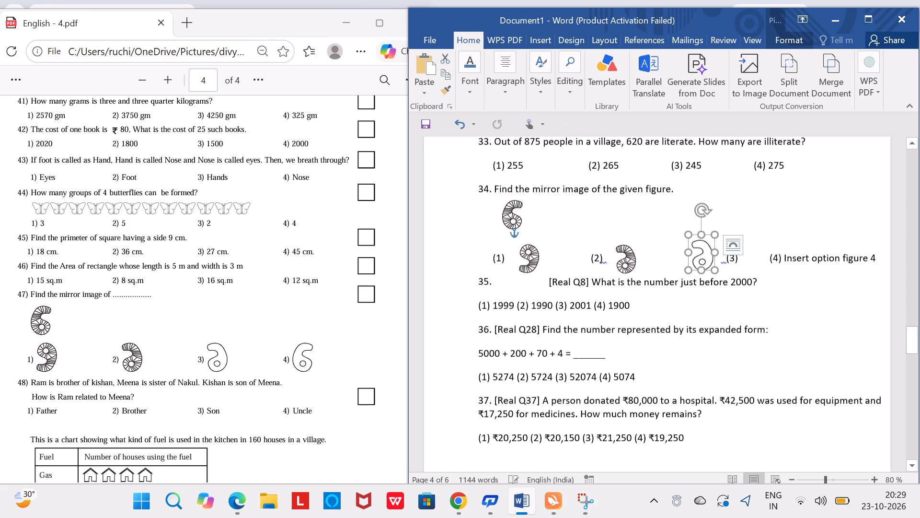
click(704, 253)
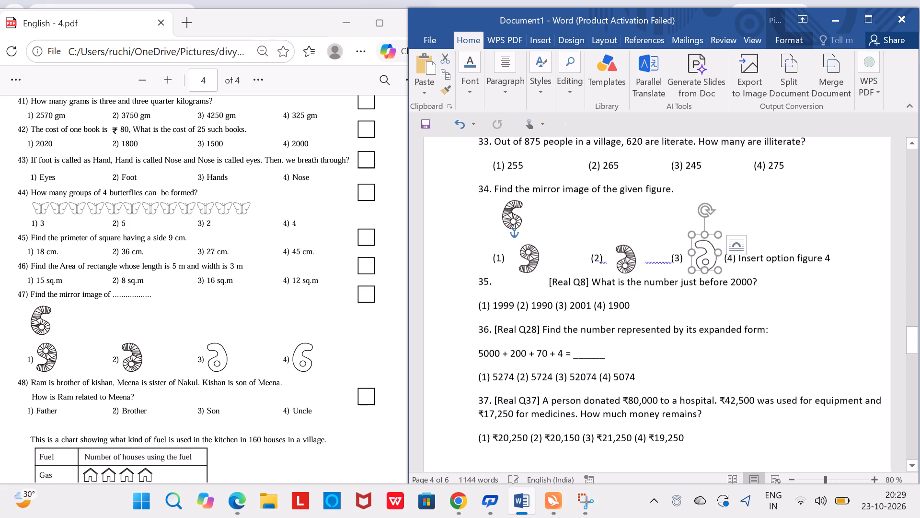
Insert two tab spaces before question 34's option (4) to align it with question 33's fourth option.
click(723, 260)
key(Tab)
key(Tab)
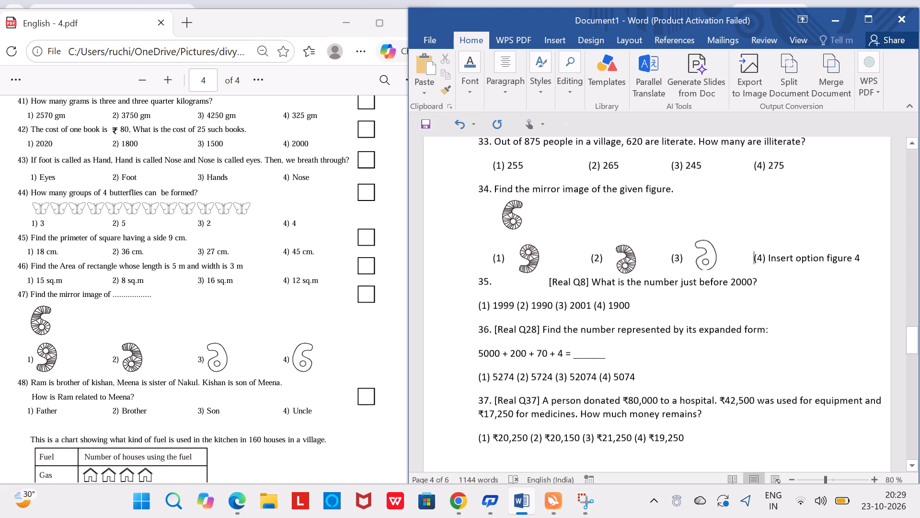
Delete the placeholder text "Insert option figure 4" after question 34's option number (4).
click(865, 261)
key(BackSpace)
key(BackSpace)
key(BackSpace)
key(BackSpace)
key(BackSpace)
key(BackSpace)
key(BackSpace)
key(BackSpace)
key(BackSpace)
key(BackSpace)
key(BackSpace)
key(BackSpace)
key(BackSpace)
key(BackSpace)
key(BackSpace)
key(BackSpace)
key(BackSpace)
key(BackSpace)
key(BackSpace)
key(BackSpace)
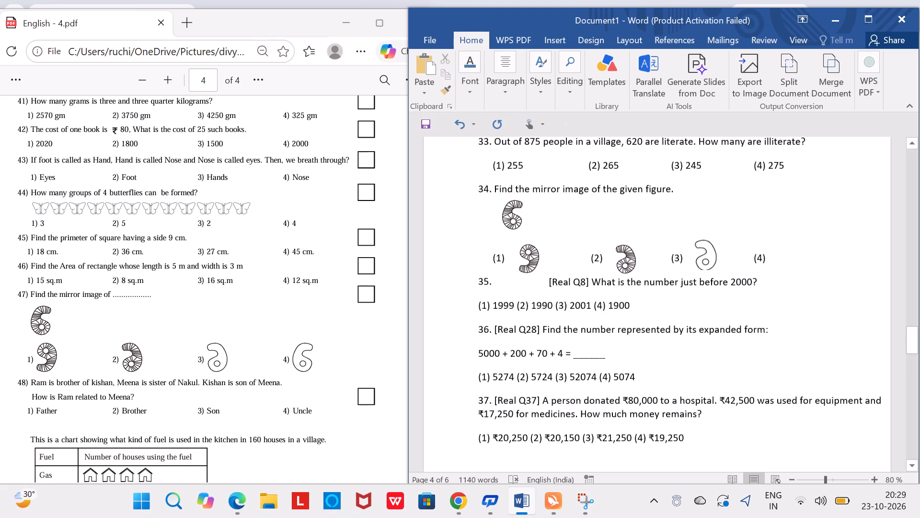
Copy option (3)'s figure, flip the original horizontally, and paste the unflipped copy beside question 34's option (4).
click(700, 251)
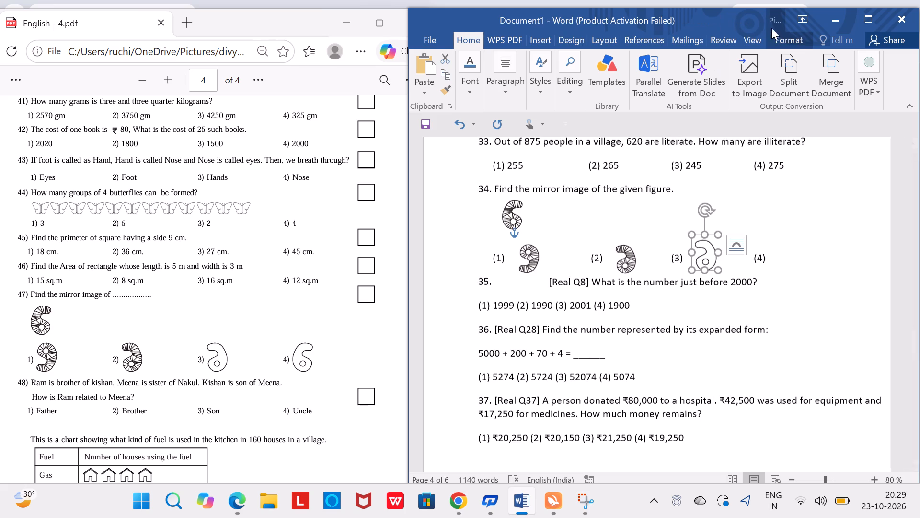
key(ctrl+c)
click(792, 38)
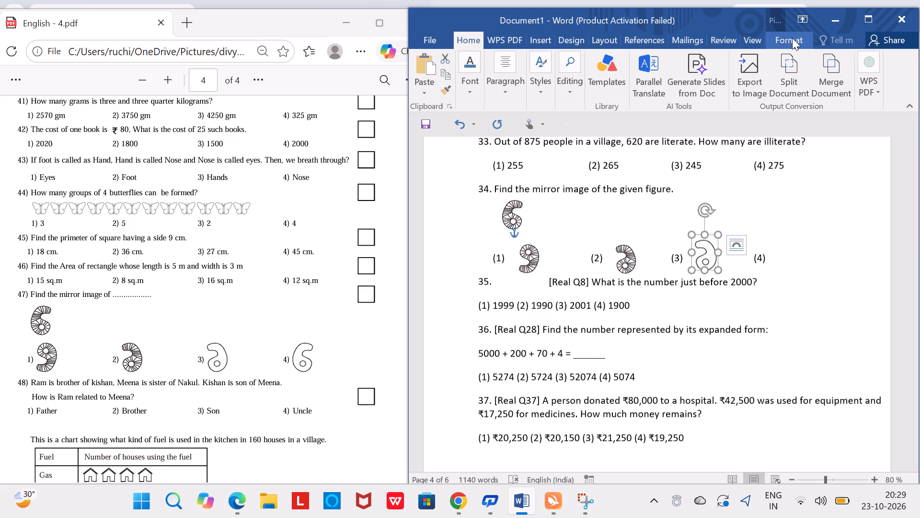
click(785, 87)
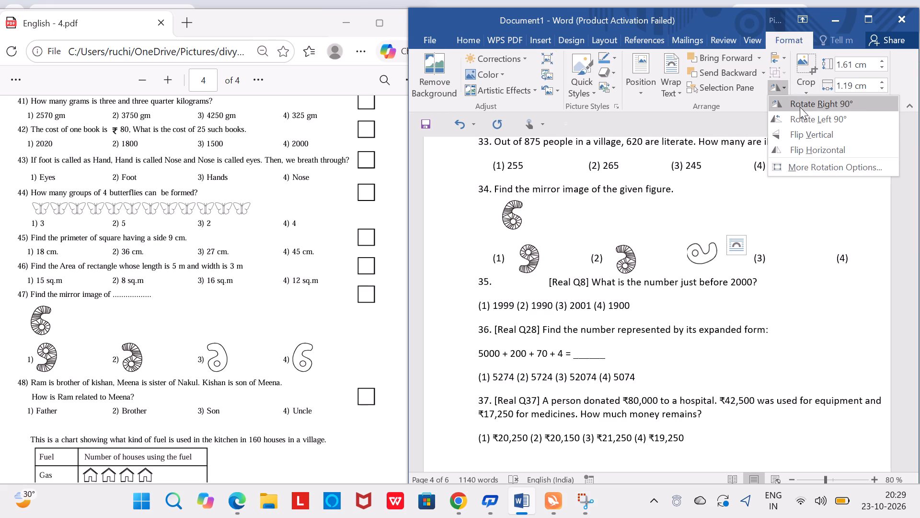
click(805, 142)
key(ctrl+v)
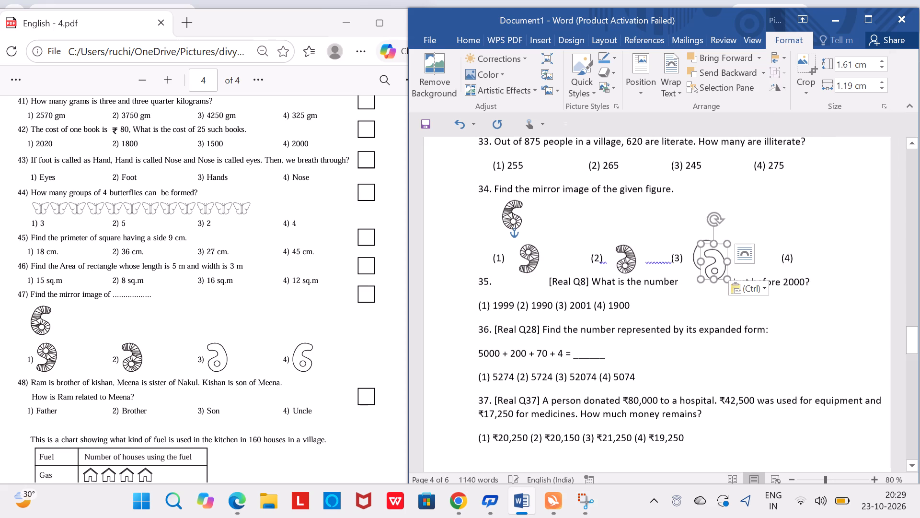
drag(714, 258, 795, 254)
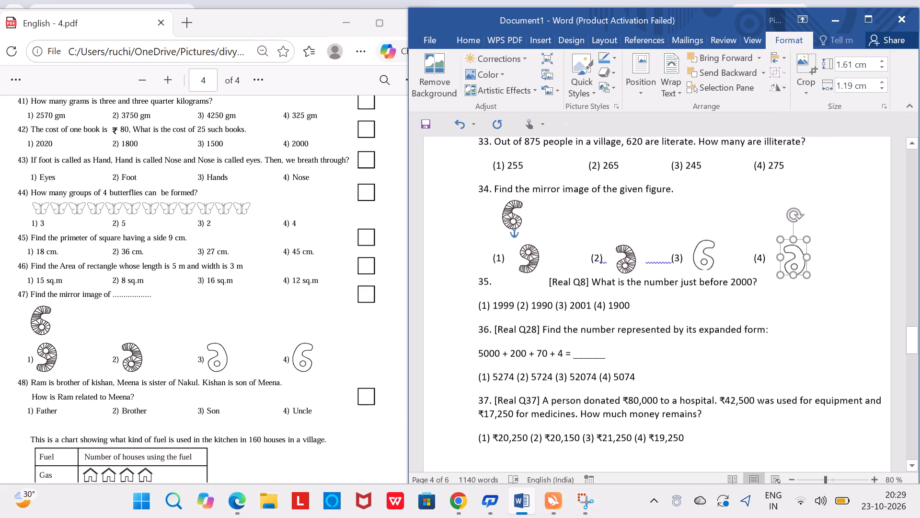
drag(795, 254, 791, 249)
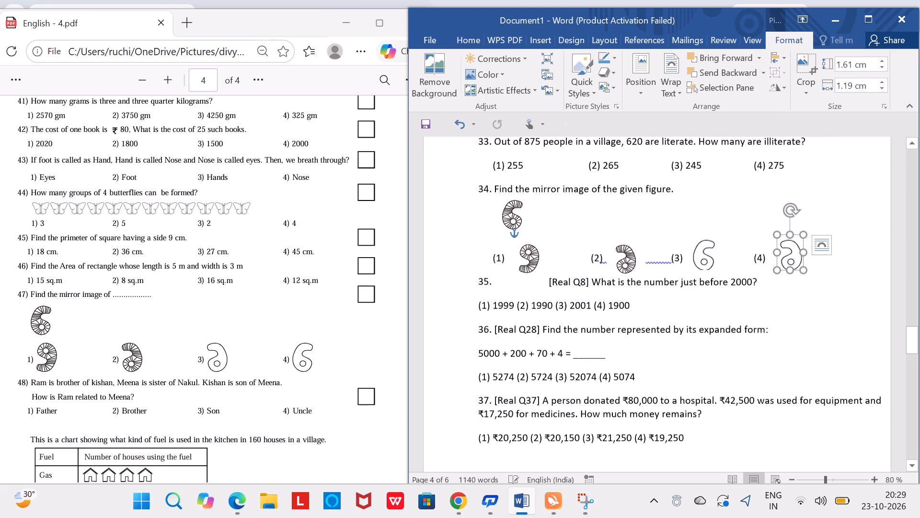
Insert a blank line before question 35 to separate it from question 34's figures.
click(477, 283)
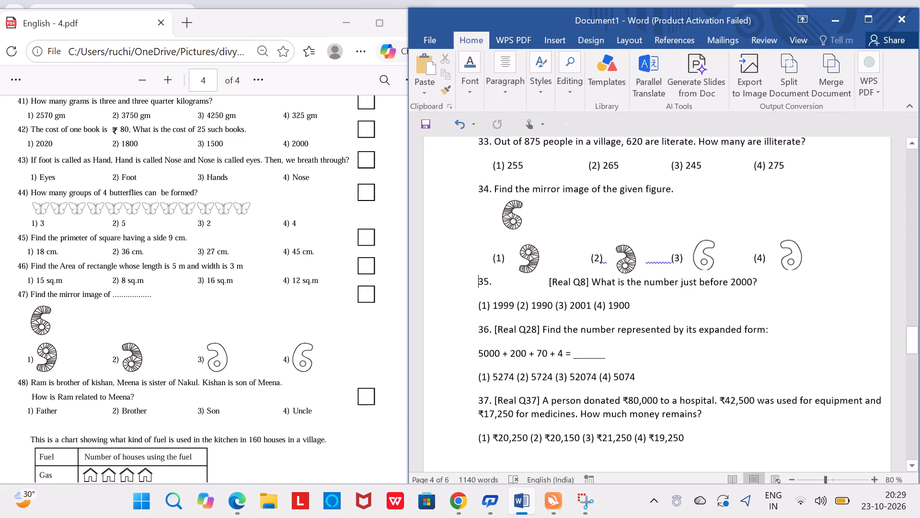
key(Return)
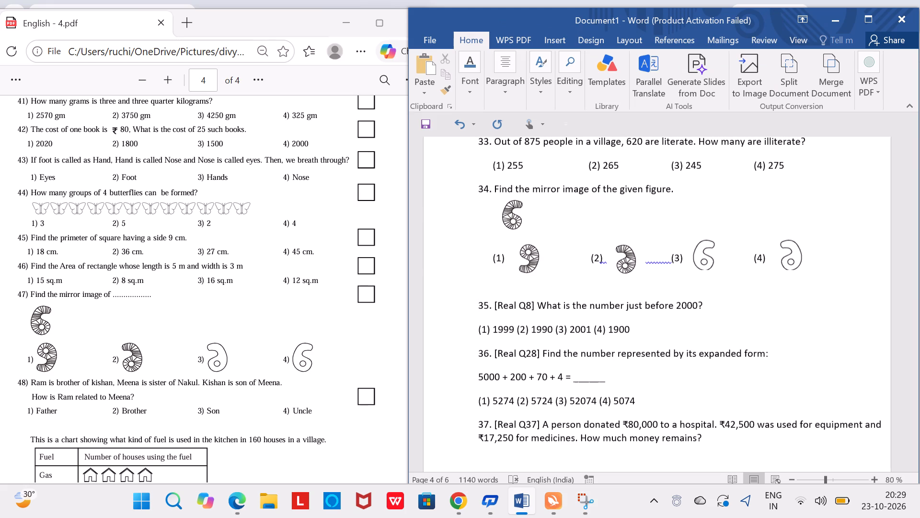
Remove the "[Real Q8]" tag from question 35.
key(Right)
key(Right)
key(Right)
key(Right)
key(Right)
key(Right)
key(Right)
key(Right)
key(Right)
key(Right)
key(Right)
key(Right)
key(Right)
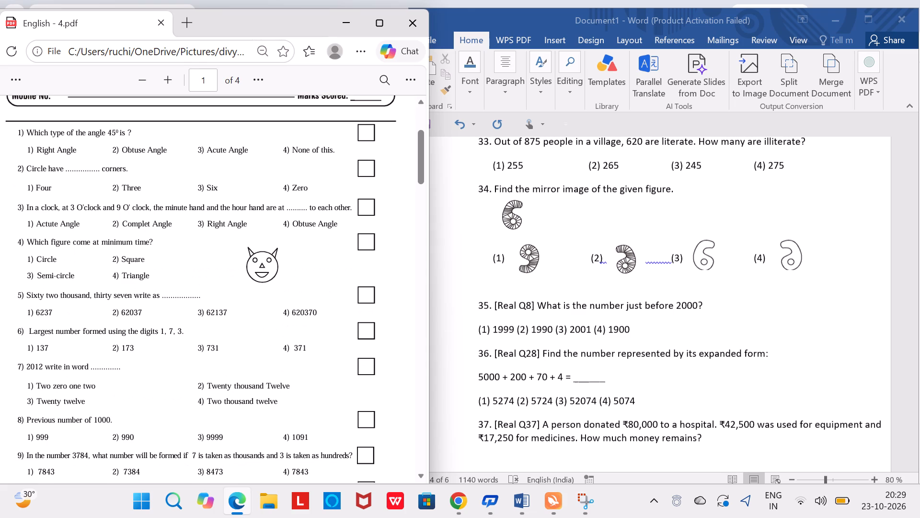
key(BackSpace)
key(BackSpace)
key(BackSpace)
key(BackSpace)
key(BackSpace)
key(BackSpace)
key(BackSpace)
key(BackSpace)
key(BackSpace)
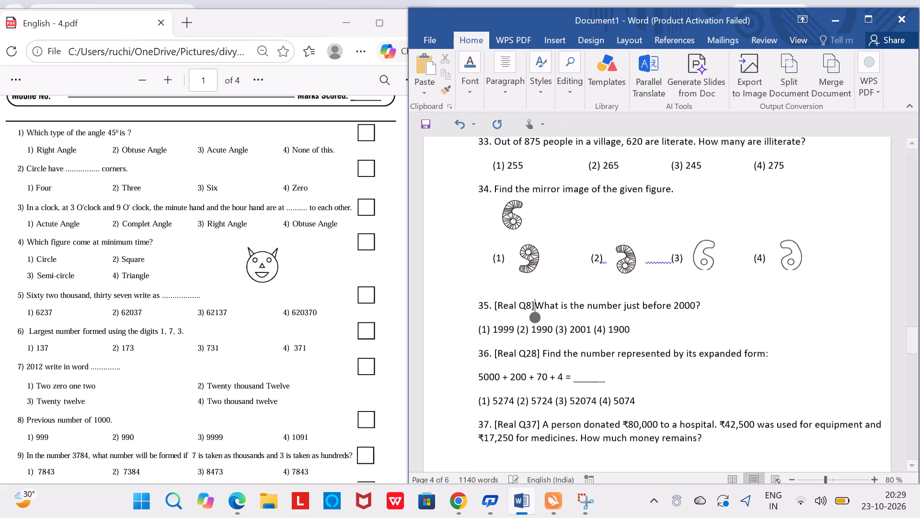
key(BackSpace)
Indent question 35's option line with seven spaces before option (1).
key(Down)
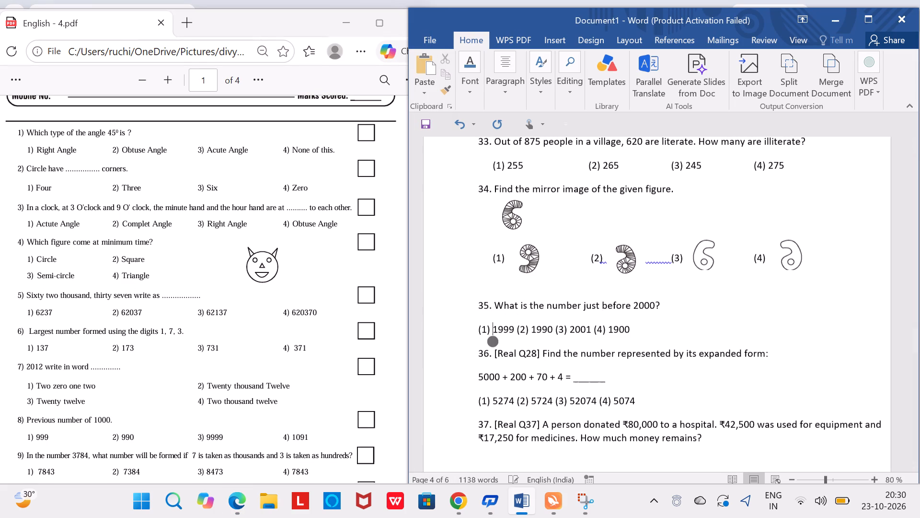
key(Left)
key(Left)
key(Left)
key(Left)
key(space)
key(space)
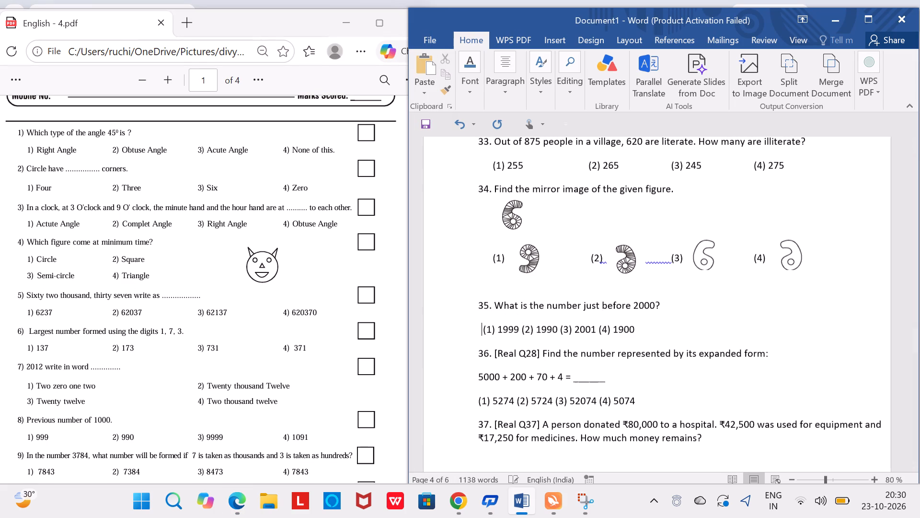
key(space)
key(space)
key(space)
key(space)
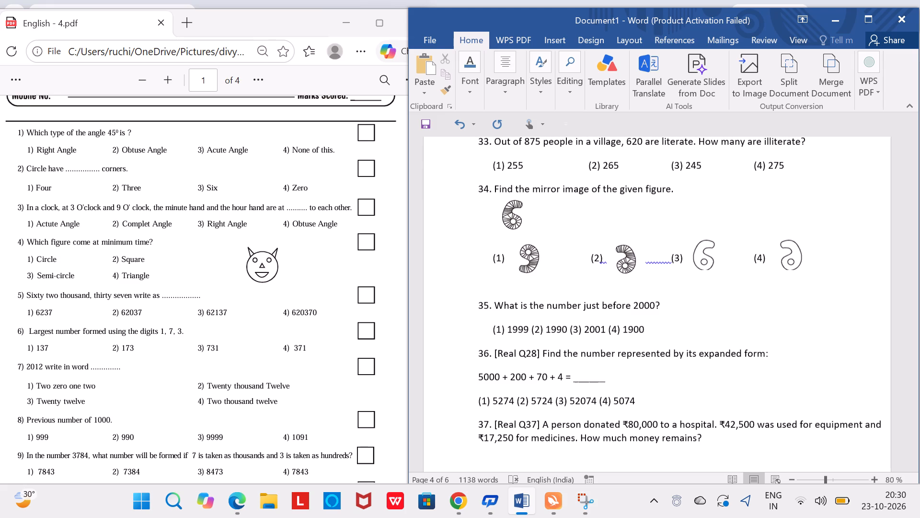
key(space)
Insert two tab spaces before question 35's option (2) to align it with the second option column.
key(Right)
key(Right)
key(Right)
key(Right)
key(Right)
key(Right)
key(Right)
key(Right)
key(Right)
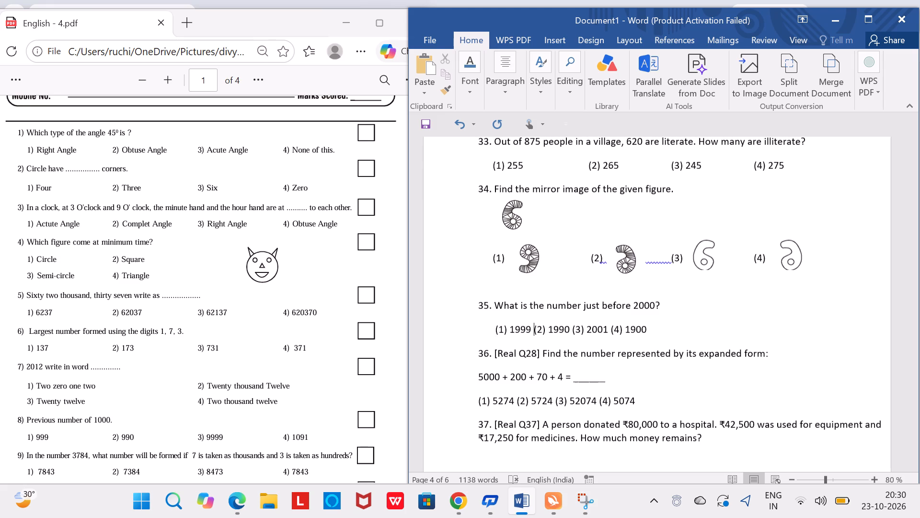
key(Right)
key(Left)
key(Tab)
key(Tab)
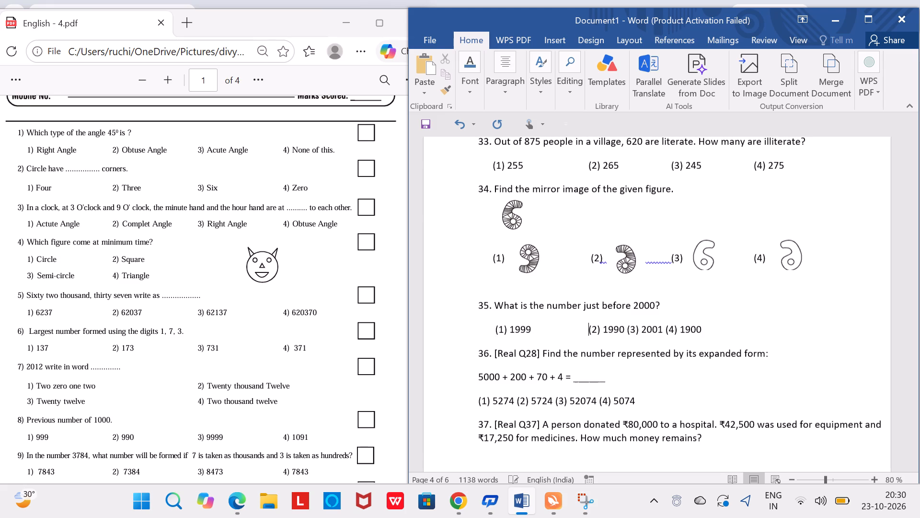
Insert two tab spaces before question 35's option (3) to align it with the third option column.
key(Right)
key(Right)
key(Right)
key(Right)
key(Right)
key(Right)
key(Right)
key(Right)
key(Right)
key(Right)
key(Right)
key(Left)
key(Left)
key(Tab)
key(Tab)
Insert two tab spaces before question 35's option (4) to align it with the fourth option column.
key(Right)
key(Right)
key(Right)
key(Right)
key(Right)
key(Right)
key(Right)
key(Right)
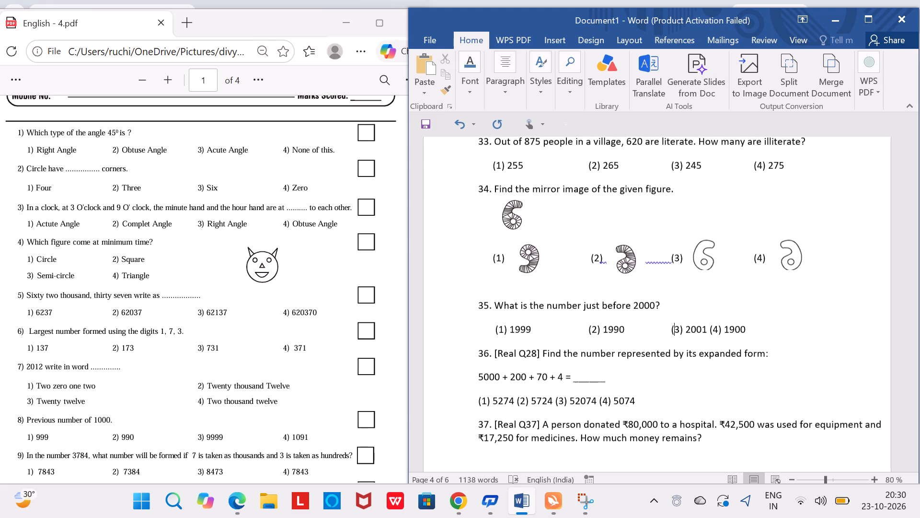
key(Right)
key(Tab)
key(Tab)
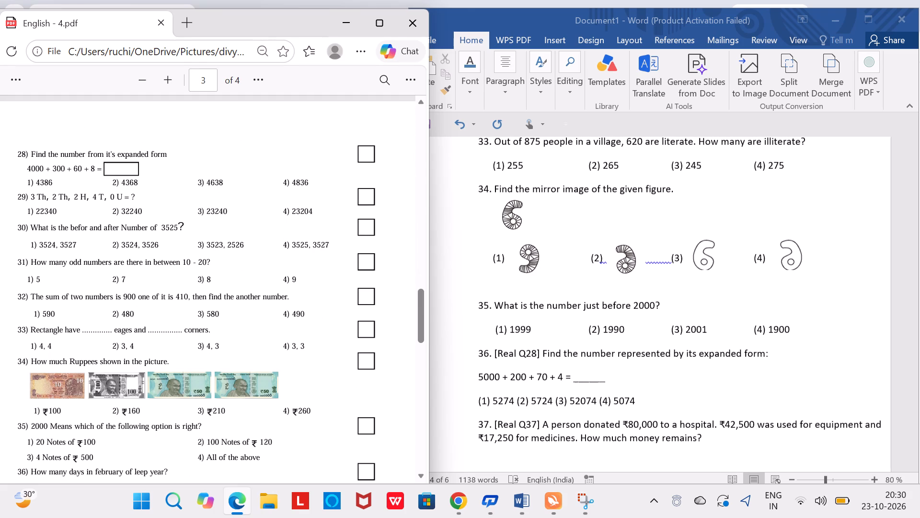
Remove the "[Real Q28]" tag and its surrounding spaces from question 36.
click(539, 353)
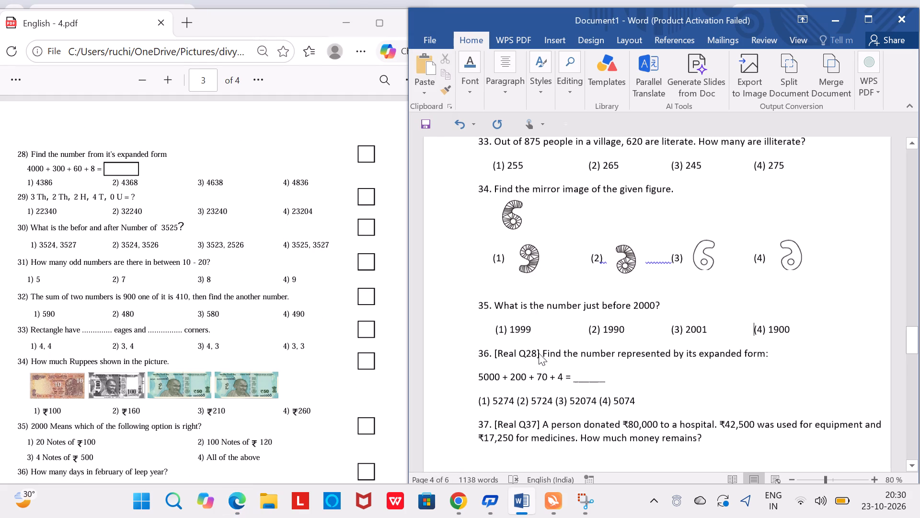
click(542, 352)
key(BackSpace)
key(BackSpace)
key(BackSpace)
key(BackSpace)
key(BackSpace)
key(BackSpace)
key(BackSpace)
key(BackSpace)
key(BackSpace)
key(BackSpace)
key(BackSpace)
key(BackSpace)
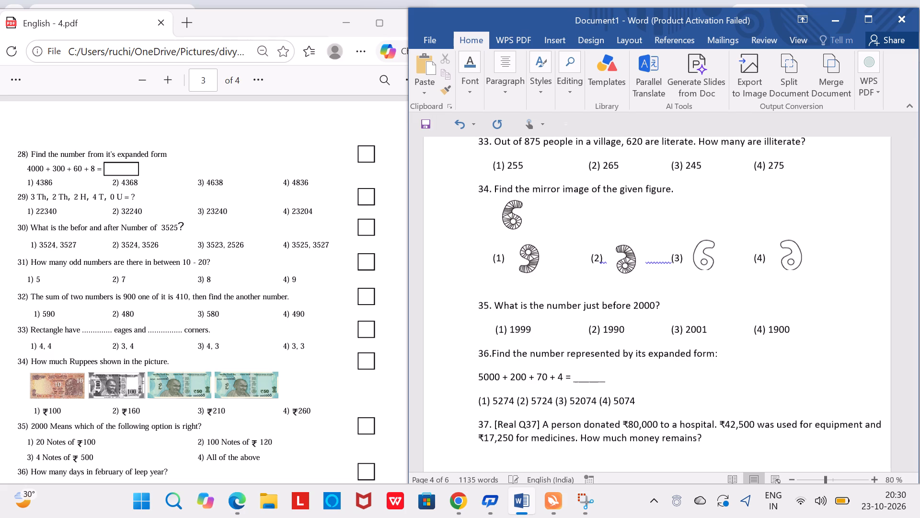
Add a space after "36." and indent question 36's expression line "5000 + 200 + 70 + 4" by six spaces.
key(space)
key(space)
key(space)
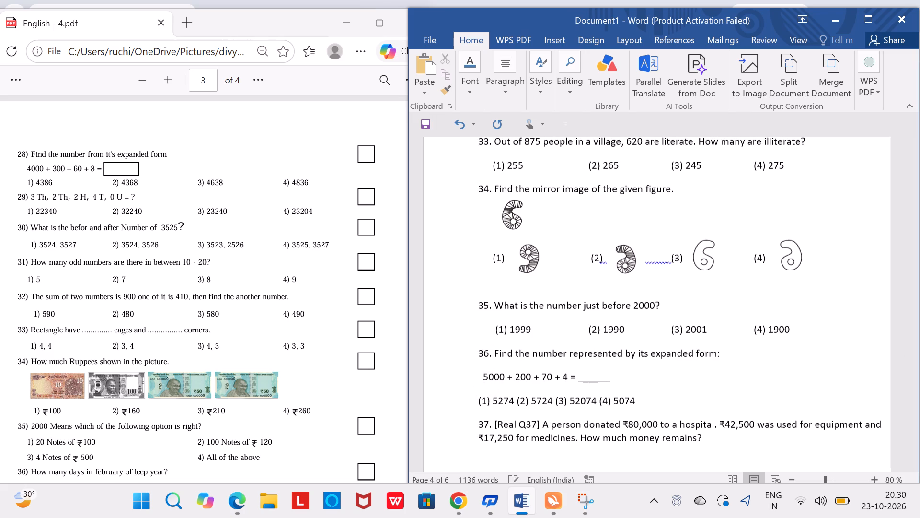
key(space)
key(space)
key(space)
key(space)
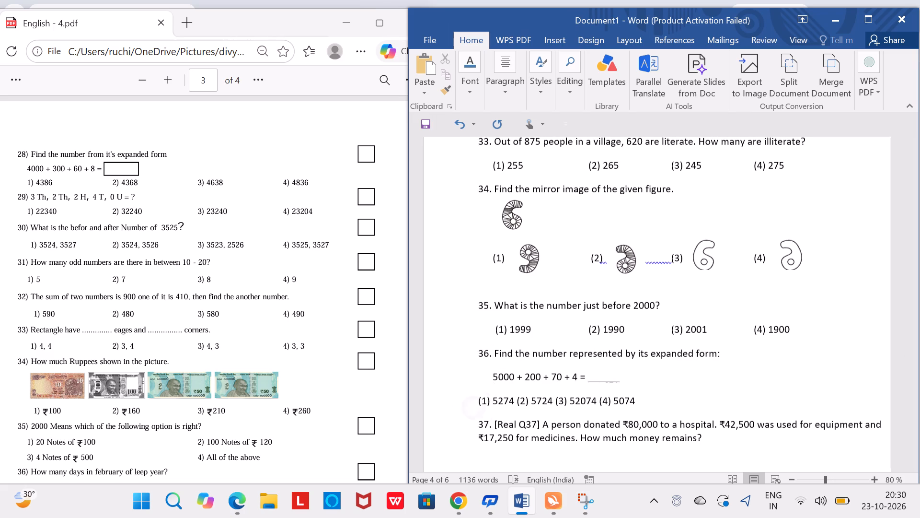
Indent question 36's answer options line by six spaces so it lines up with the expression above.
key(space)
key(space)
key(space)
key(space)
key(space)
key(space)
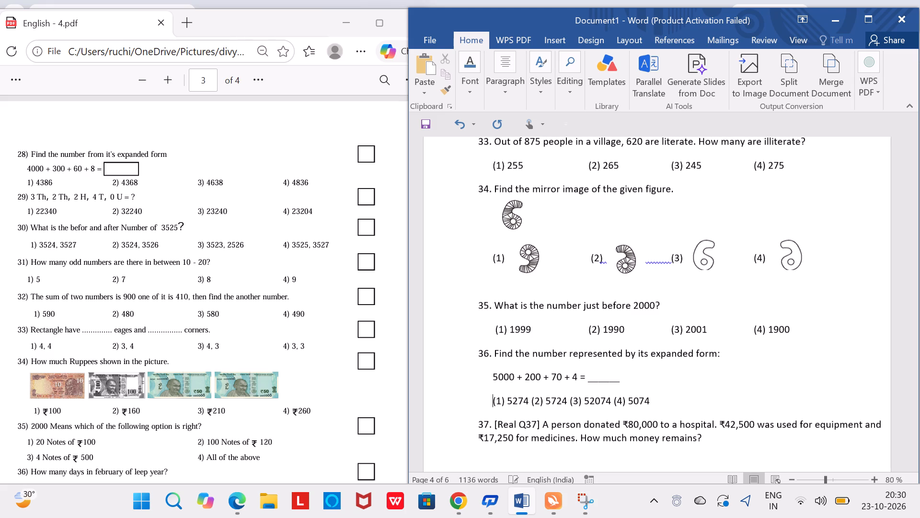
Insert three tab spaces before question 36's option (2) to align it with the second option column.
key(Right)
key(Right)
key(Right)
key(Right)
key(Right)
key(Right)
key(Right)
key(Right)
key(Right)
key(Tab)
key(Tab)
key(Tab)
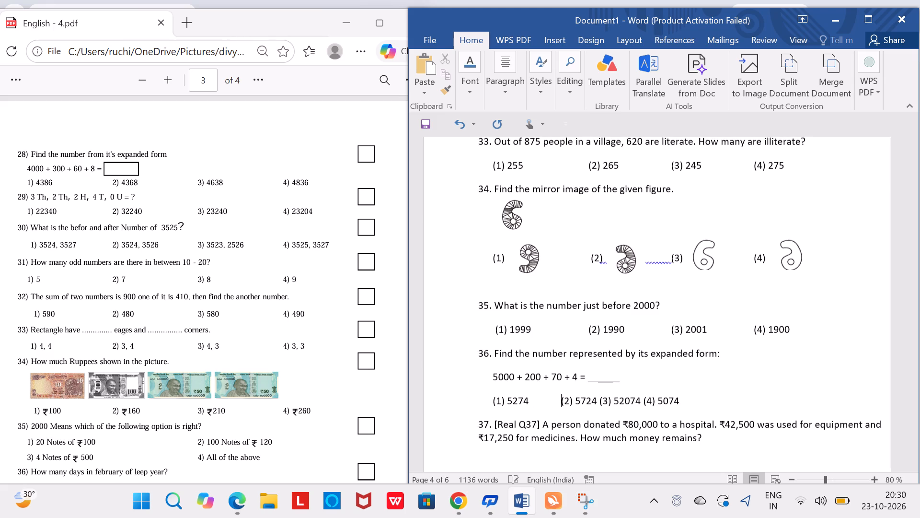
Insert two tab spaces before question 36's option (3) to align it with the third option column.
key(Right)
key(Right)
key(Right)
key(Right)
key(Right)
key(Right)
key(Right)
key(Right)
key(Right)
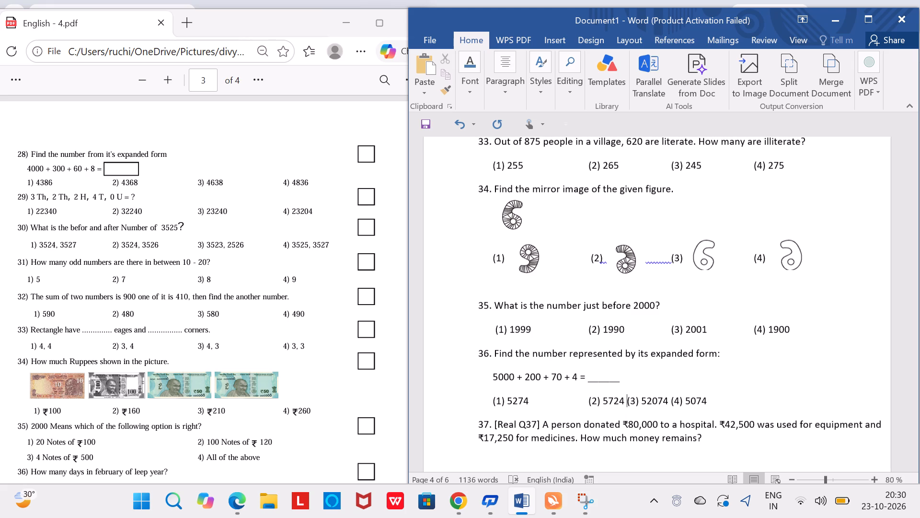
key(Tab)
key(Tab)
Insert two tab spaces before question 36's option (4) to align it with the fourth option column.
key(Right)
key(Right)
key(Right)
key(Right)
key(Right)
key(Right)
key(Right)
key(Right)
key(Right)
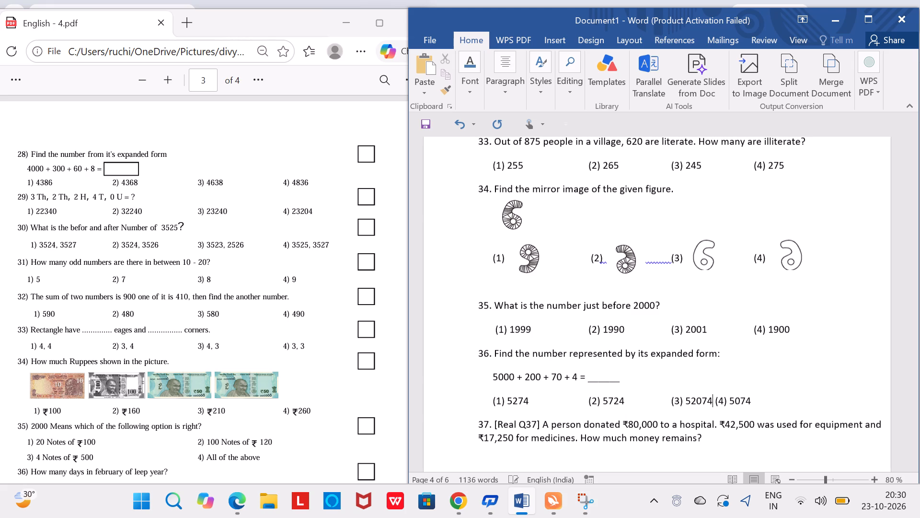
key(Right)
key(Tab)
key(Tab)
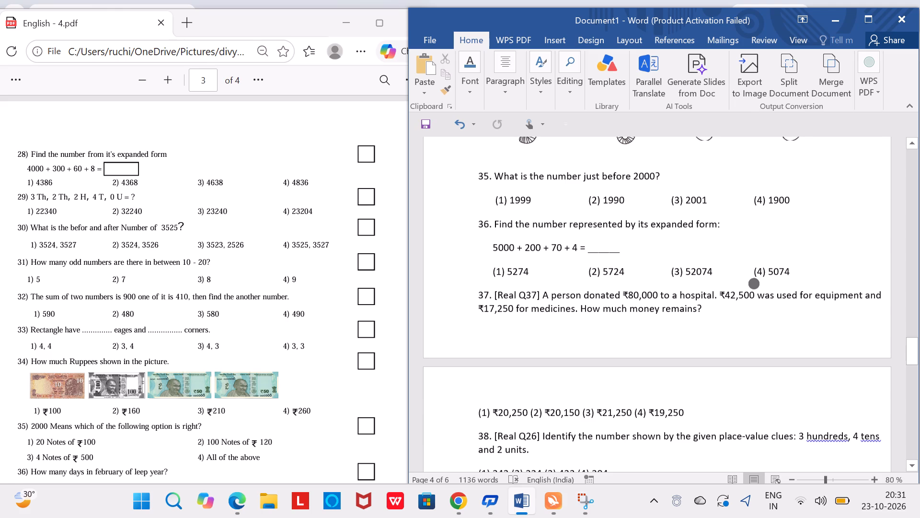
Insert an empty paragraph before question 37 so the whole question starts on the following page.
click(486, 298)
click(479, 293)
key(Return)
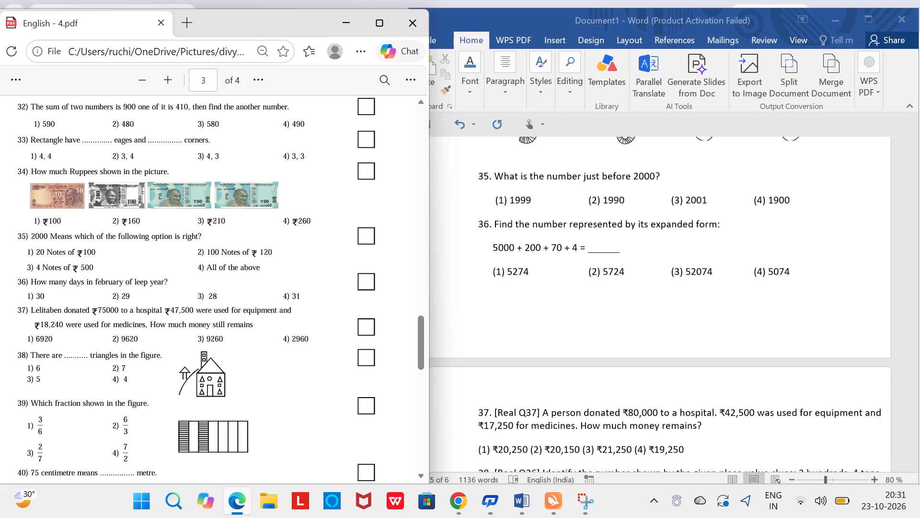
Remove the "[Real Q37]" tag from question 37, keeping one space after the number.
key(Right)
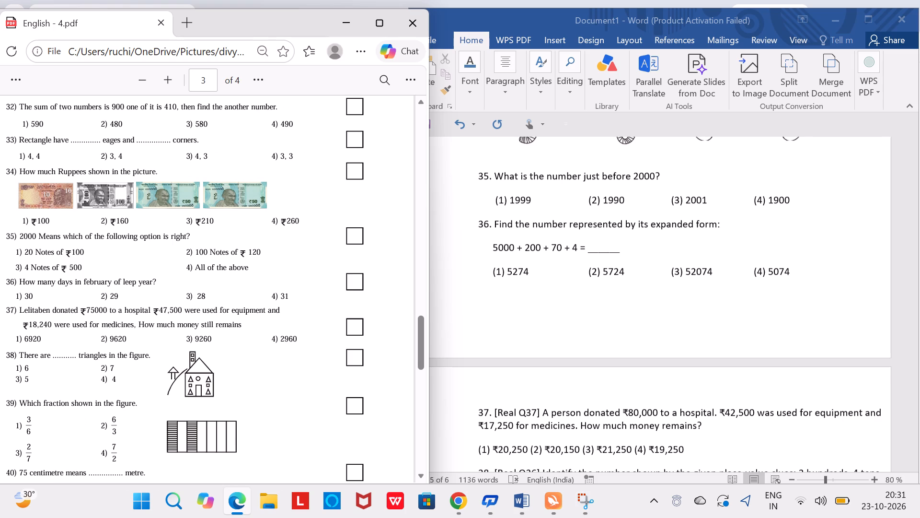
key(Left)
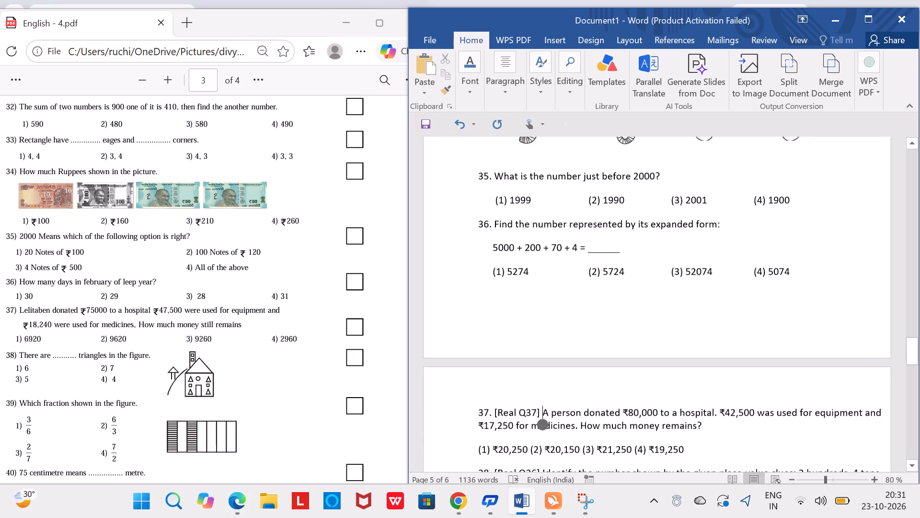
key(BackSpace)
key(BackSpace)
key(BackSpace)
key(BackSpace)
key(BackSpace)
key(BackSpace)
key(BackSpace)
key(BackSpace)
key(BackSpace)
key(BackSpace)
key(BackSpace)
key(BackSpace)
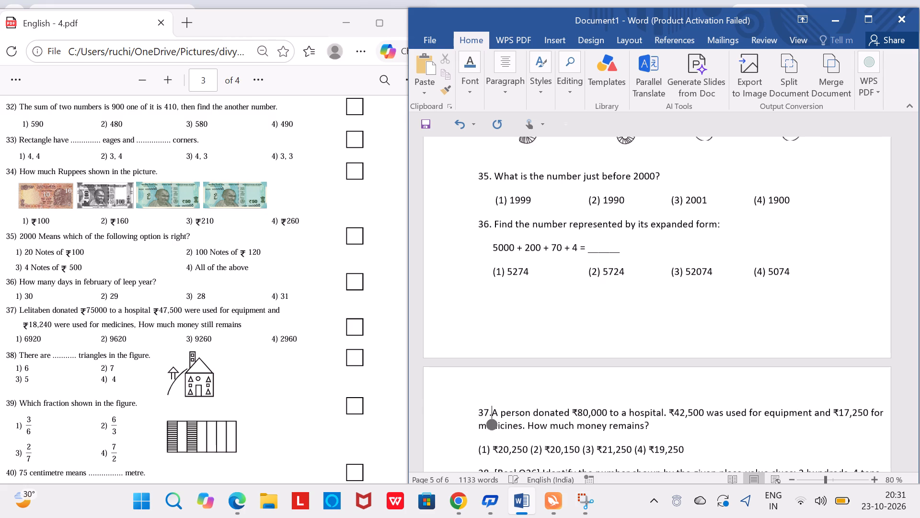
key(space)
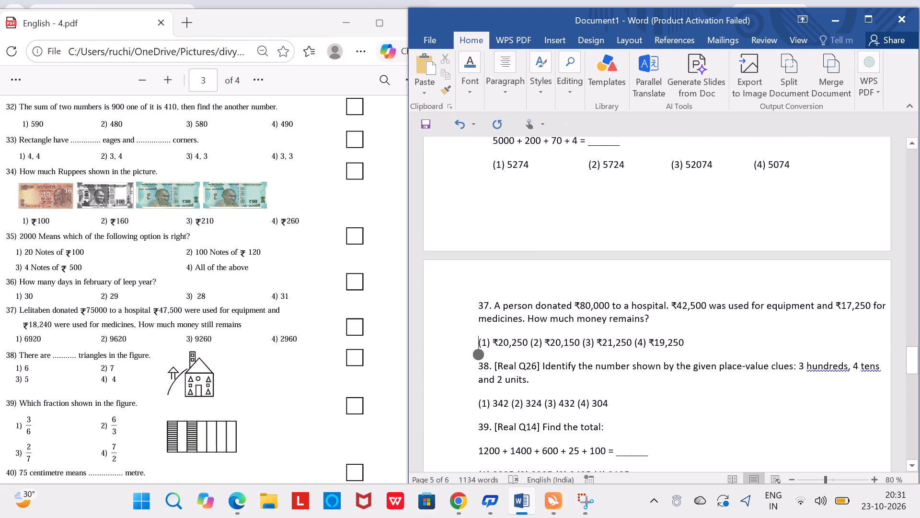
Break question 37's text before "equipment" and indent the new second line to align with the question text.
key(Return)
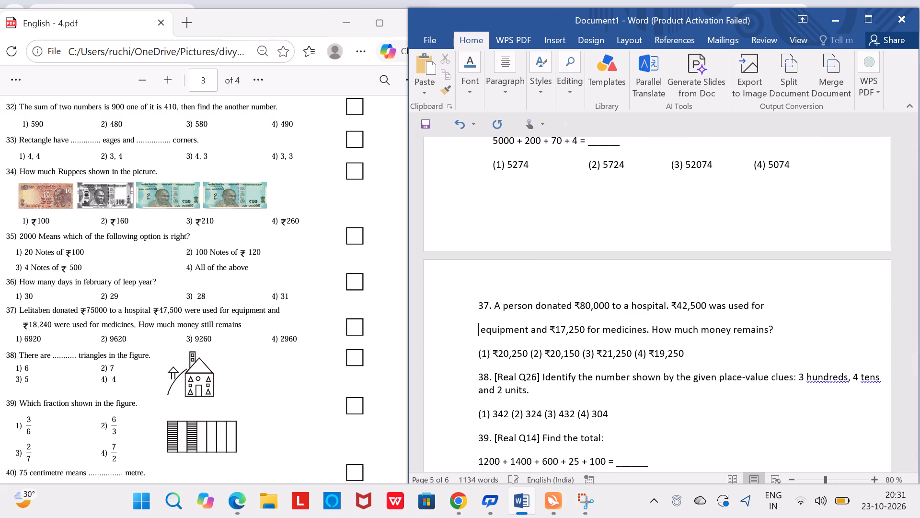
key(space)
key(space)
key(space)
key(space)
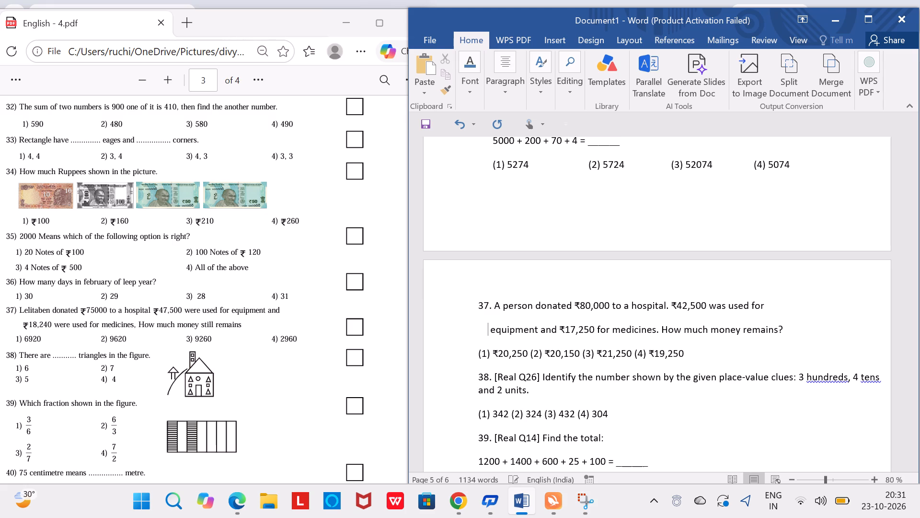
key(space)
Indent question 37's answer options line by six spaces to align with the question text.
key(space)
key(space)
key(space)
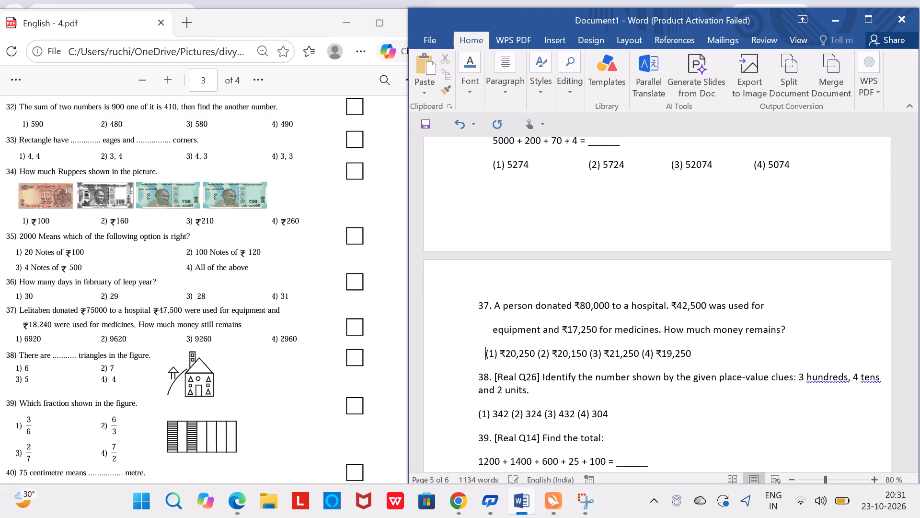
key(space)
key(space)
key(space)
Insert two tab spaces before question 37's option (2) to align it with the second option column.
key(Right)
key(Right)
key(Right)
key(Right)
key(Right)
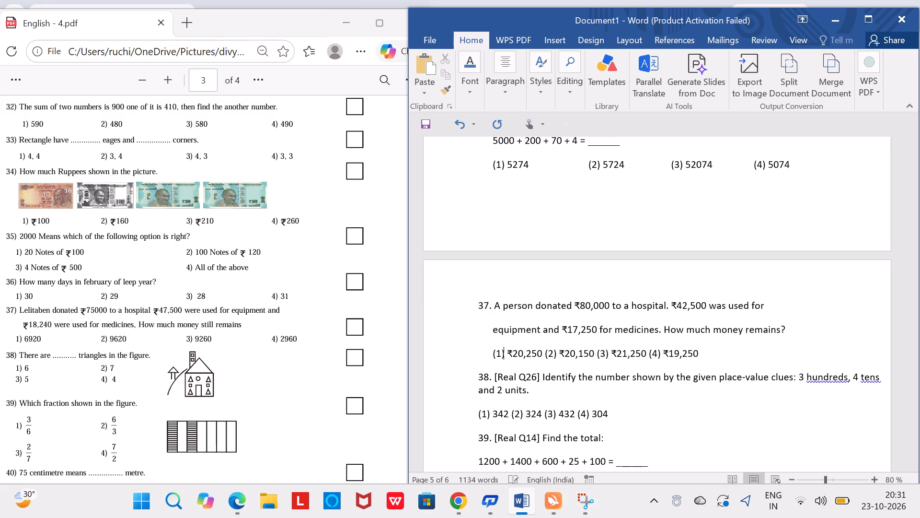
key(Right)
key(Right)
key(Right)
key(Right)
key(Right)
key(Right)
key(Right)
key(Tab)
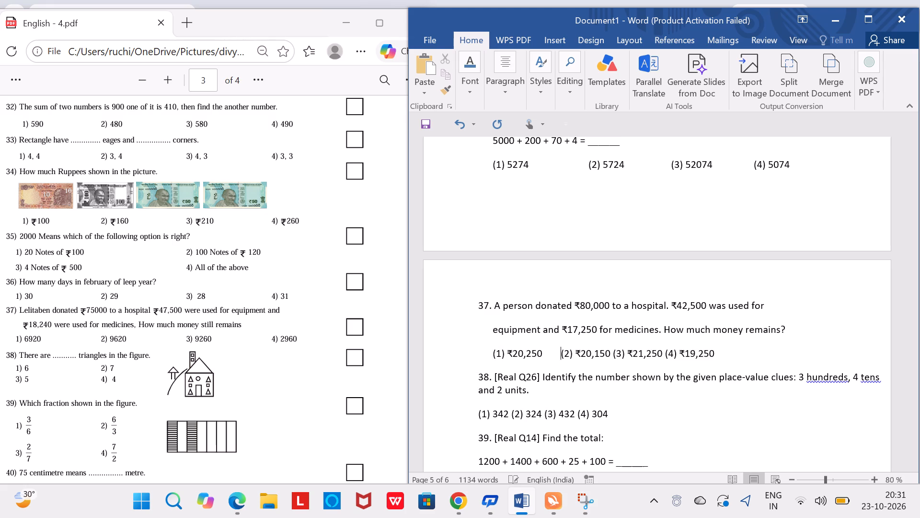
key(Tab)
key(Tab)
key(Tab)
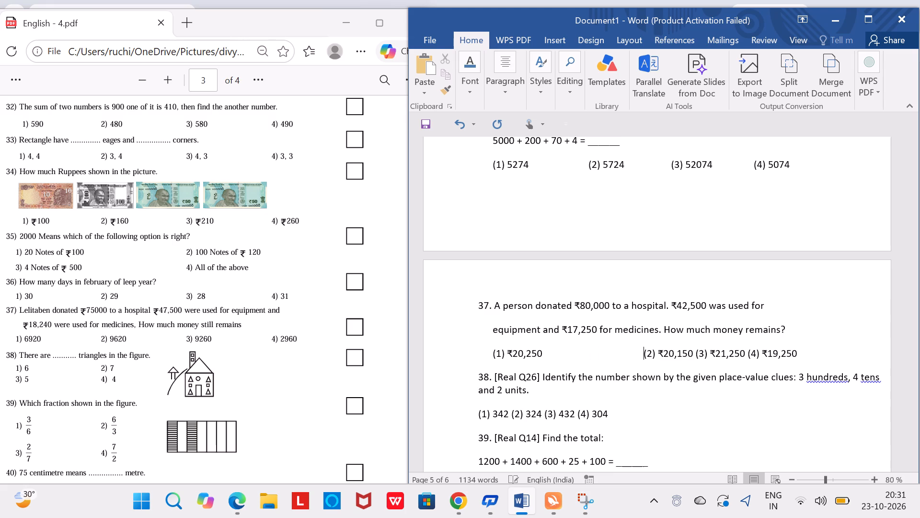
key(BackSpace)
key(BackSpace)
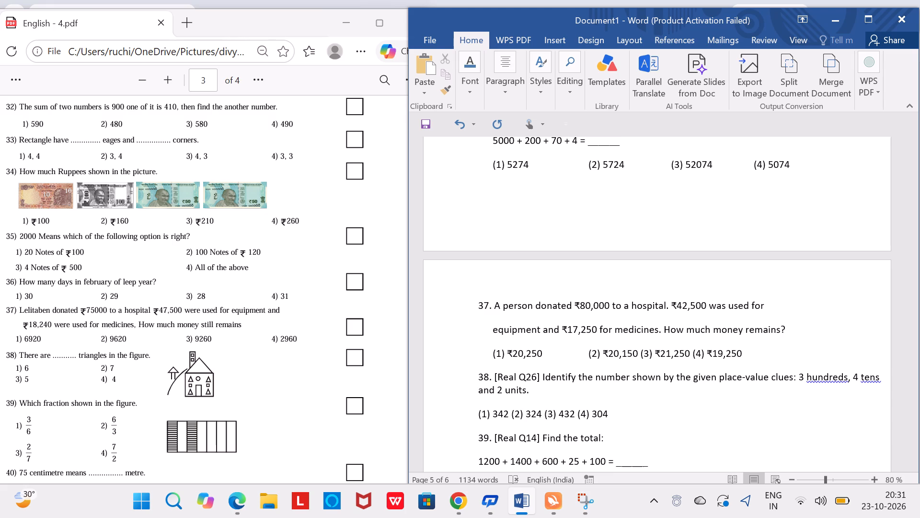
Insert two tab spaces before question 37's option (3) to align it with the third option column.
key(Right)
key(Right)
key(Right)
key(Right)
key(Right)
key(Right)
key(Right)
key(Right)
key(Right)
key(Right)
key(Right)
key(Right)
key(Tab)
key(Tab)
Insert two tab spaces before question 37's option (4) to align it with the fourth option column.
key(Right)
key(Right)
key(Right)
key(Right)
key(Right)
key(Right)
key(Right)
key(Right)
key(Right)
key(Right)
key(Right)
key(Right)
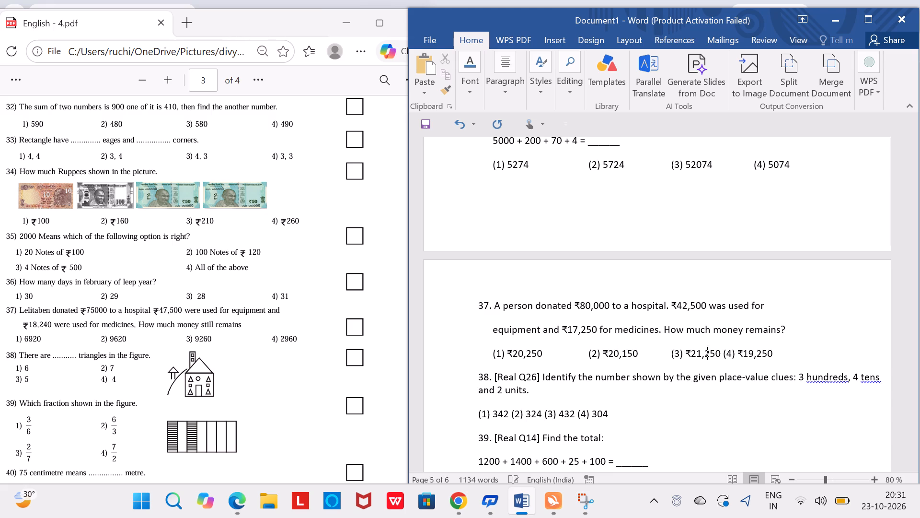
key(Tab)
key(Tab)
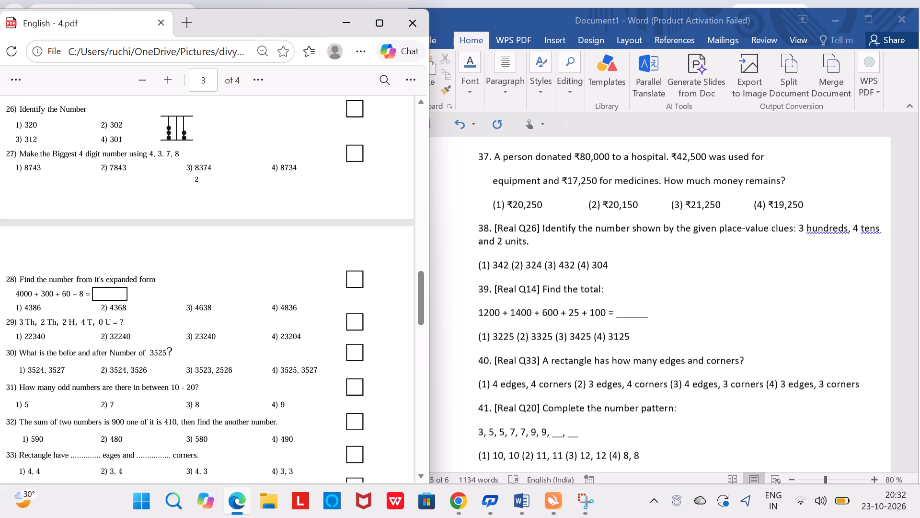
Shorten question 38's wording to "Identify the number." by removing the place-value clues after "number".
click(540, 238)
click(533, 240)
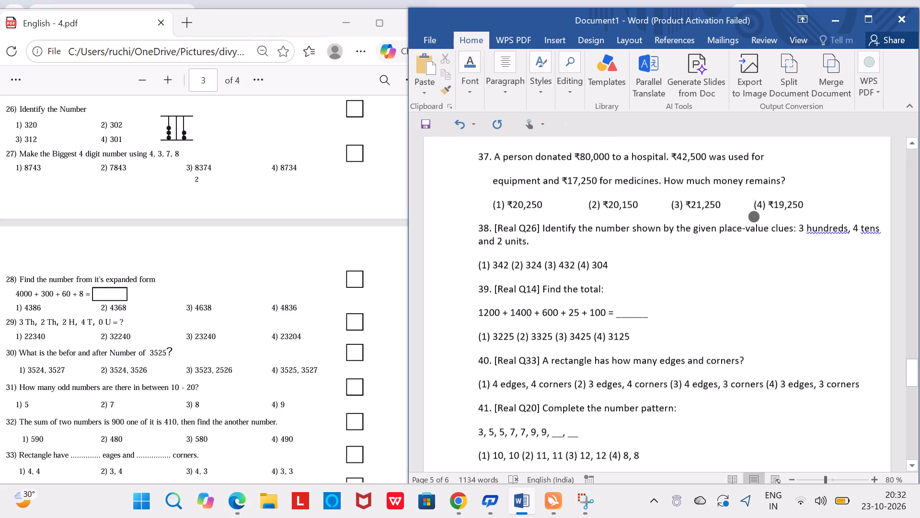
key(BackSpace)
key(BackSpace)
key(BackSpace)
key(BackSpace)
key(BackSpace)
key(BackSpace)
key(BackSpace)
key(BackSpace)
key(BackSpace)
key(BackSpace)
key(BackSpace)
key(BackSpace)
key(BackSpace)
key(BackSpace)
key(BackSpace)
key(BackSpace)
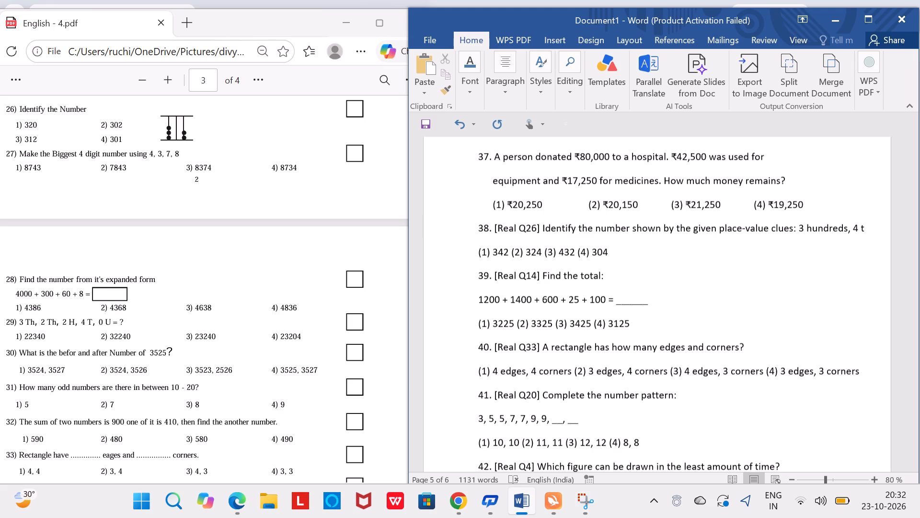
key(BackSpace)
key(BackSpace)
key(BackSpace)
key(BackSpace)
key(BackSpace)
key(BackSpace)
key(BackSpace)
key(BackSpace)
key(BackSpace)
key(BackSpace)
key(BackSpace)
key(BackSpace)
key(BackSpace)
key(BackSpace)
key(BackSpace)
key(BackSpace)
key(BackSpace)
key(BackSpace)
key(BackSpace)
key(BackSpace)
key(BackSpace)
key(BackSpace)
key(BackSpace)
key(BackSpace)
key(BackSpace)
key(BackSpace)
key(BackSpace)
key(BackSpace)
key(BackSpace)
key(BackSpace)
key(BackSpace)
key(BackSpace)
key(BackSpace)
key(BackSpace)
key(BackSpace)
key(BackSpace)
key(BackSpace)
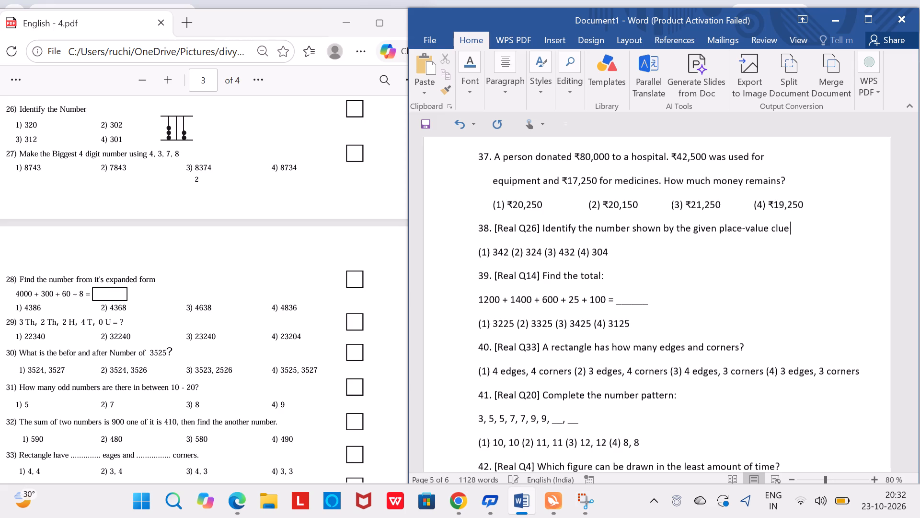
key(BackSpace)
key(BackSpace)
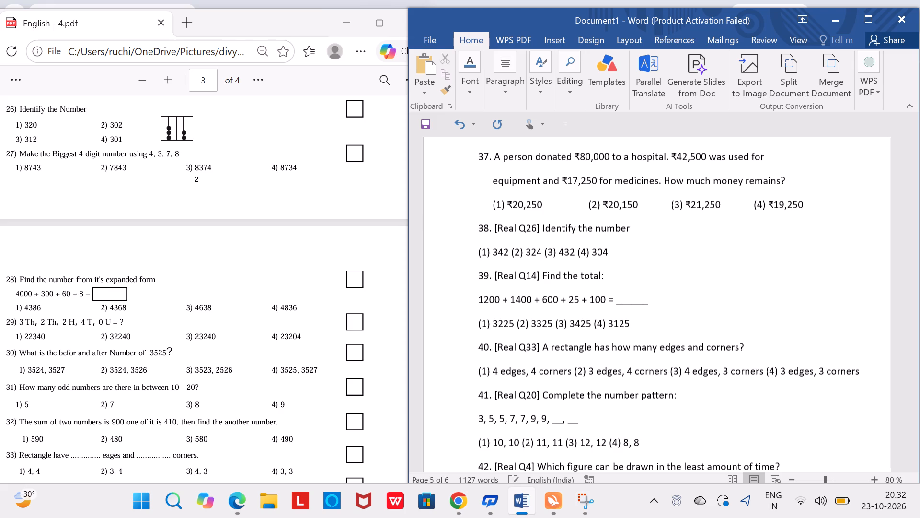
key(BackSpace)
key(period)
Remove the "[Real Q26]" tag from the start of question 38.
key(Right)
key(BackSpace)
key(BackSpace)
key(BackSpace)
key(BackSpace)
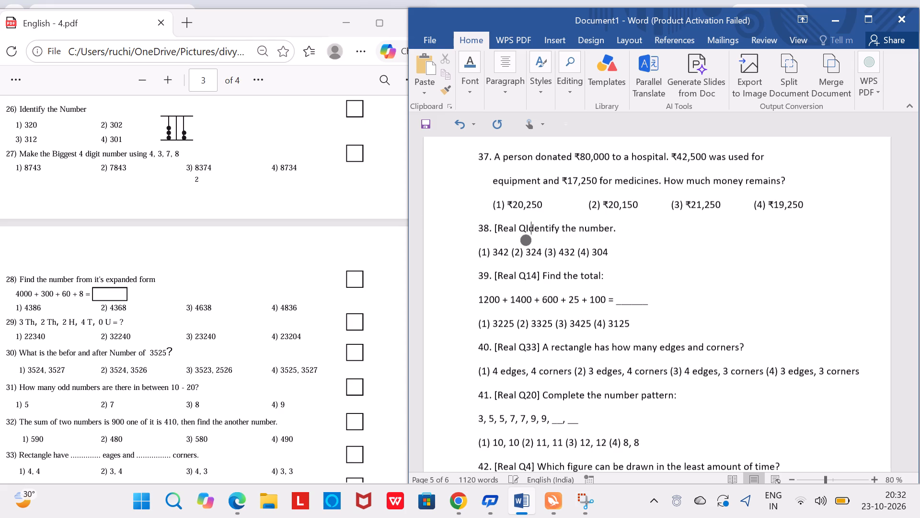
key(BackSpace)
key(BackSpace)
key(BackSpace)
key(BackSpace)
key(BackSpace)
key(BackSpace)
key(BackSpace)
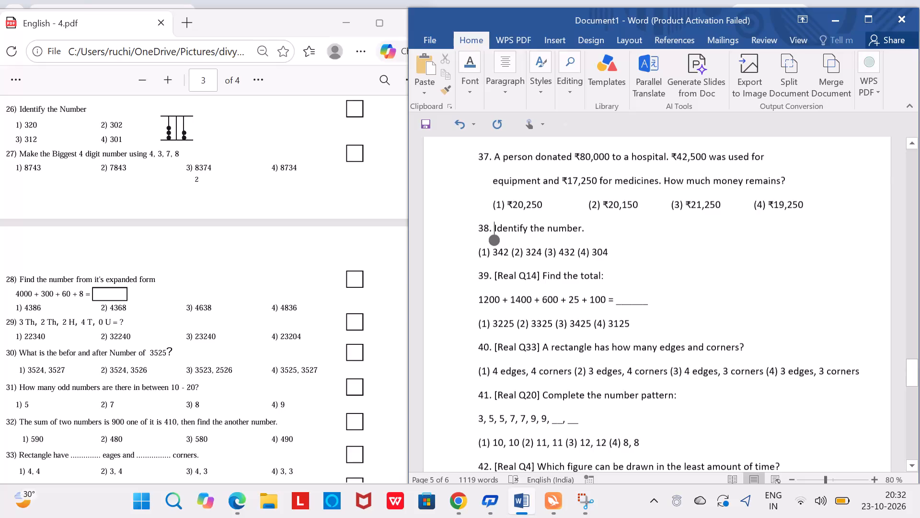
Capture the abacus figure beside question 26 in the reference PDF with Snipping Tool and copy it.
click(583, 513)
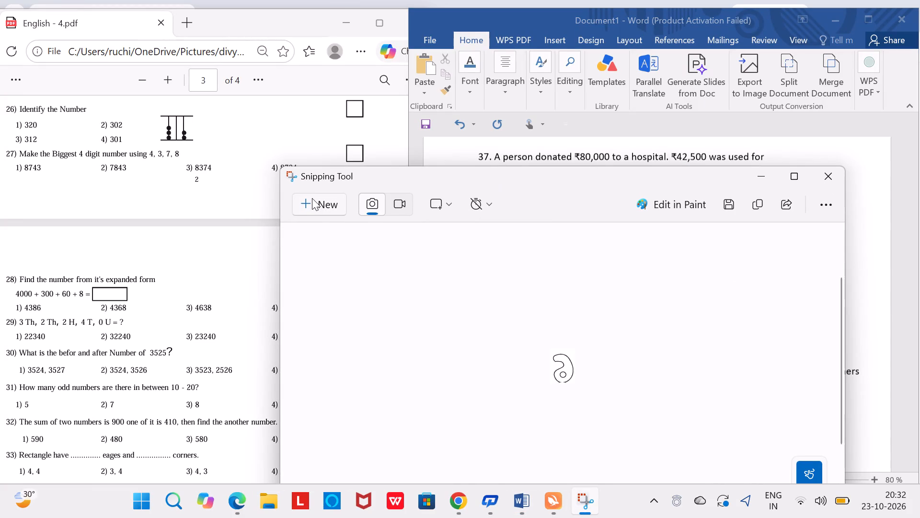
click(312, 198)
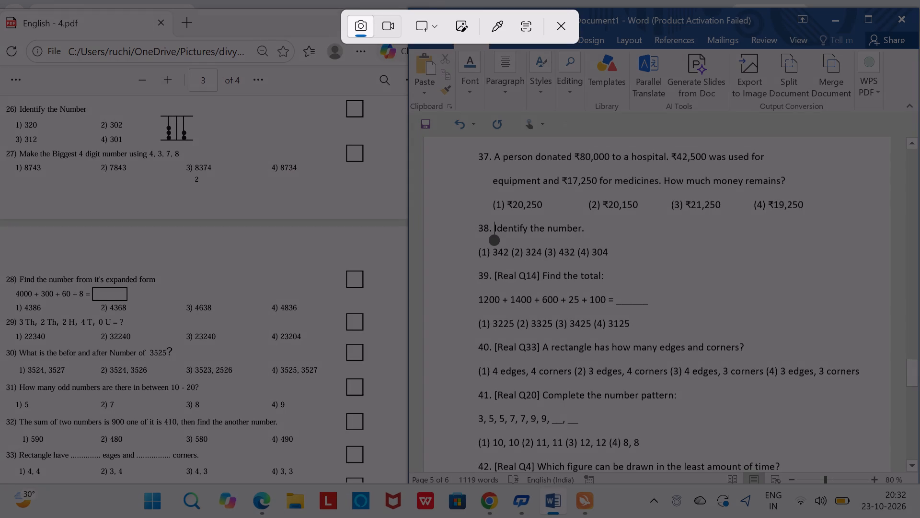
drag(156, 110, 199, 144)
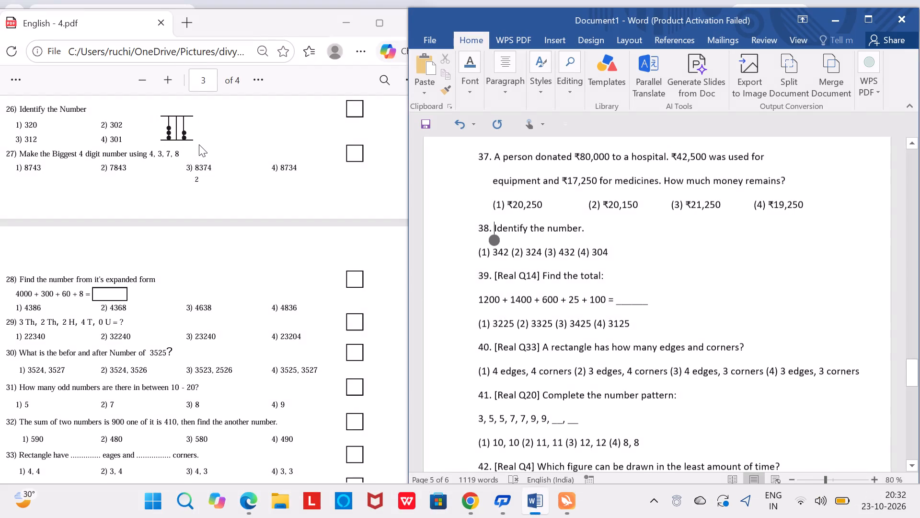
click(752, 205)
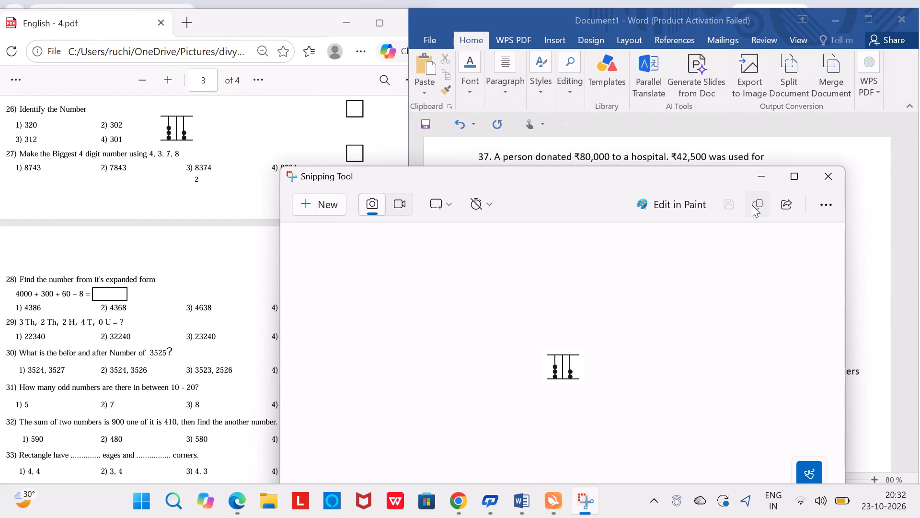
click(759, 186)
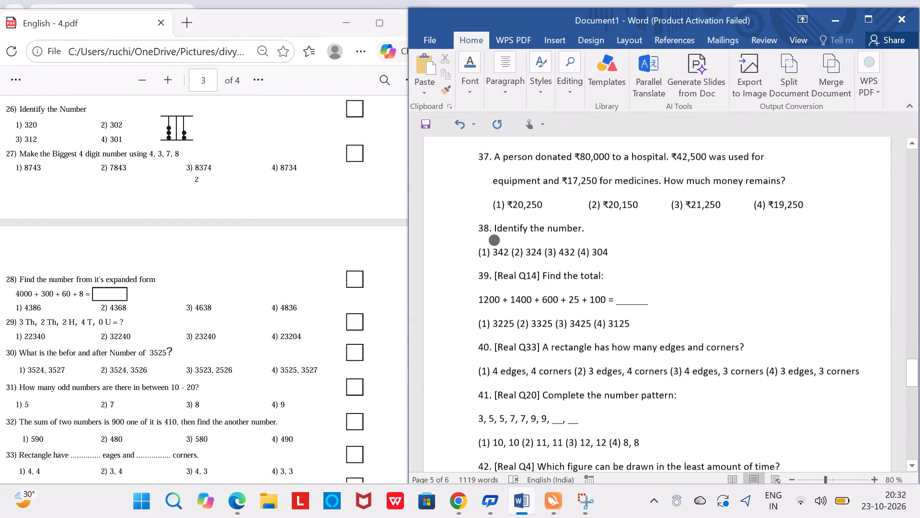
Paste the copied abacus figure at the end of question 38's text in the Word document.
click(676, 235)
key(ctrl+v)
Set the abacus figure's text wrapping to Tight and move it clear of question 38's text and options.
click(614, 234)
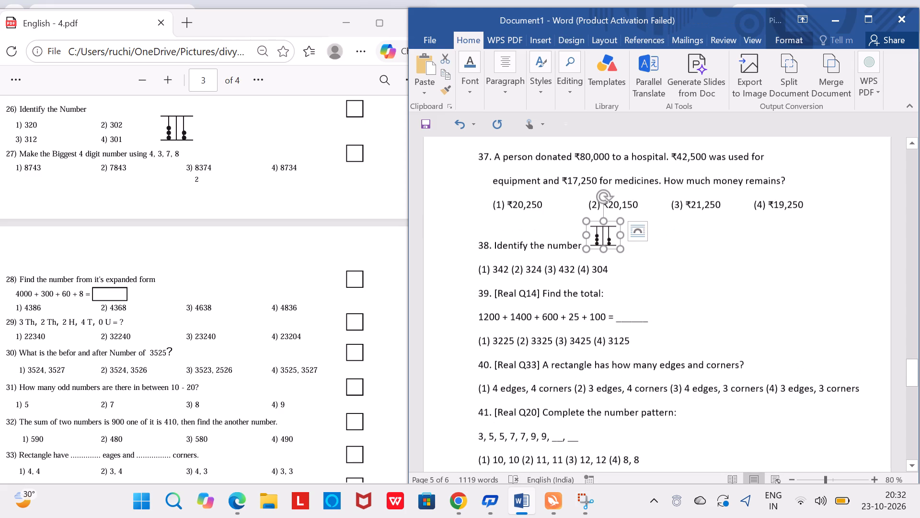
click(639, 235)
click(705, 320)
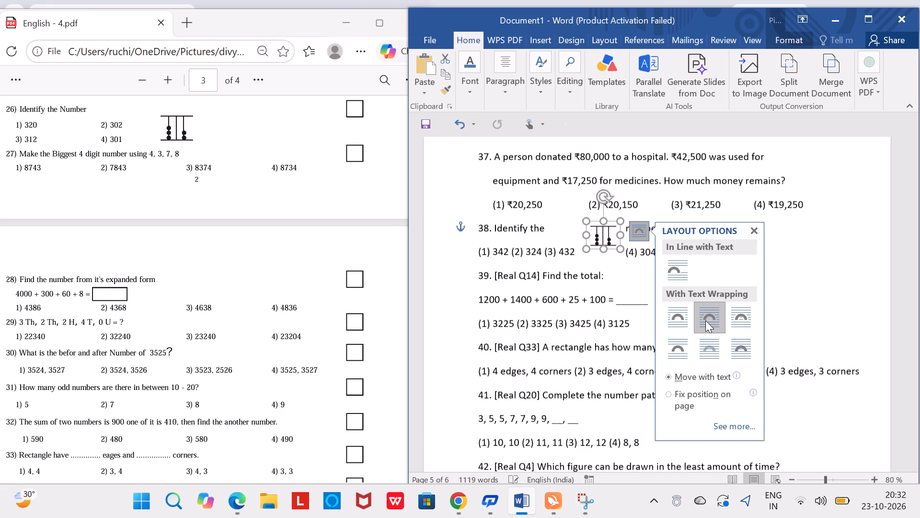
drag(608, 238, 632, 241)
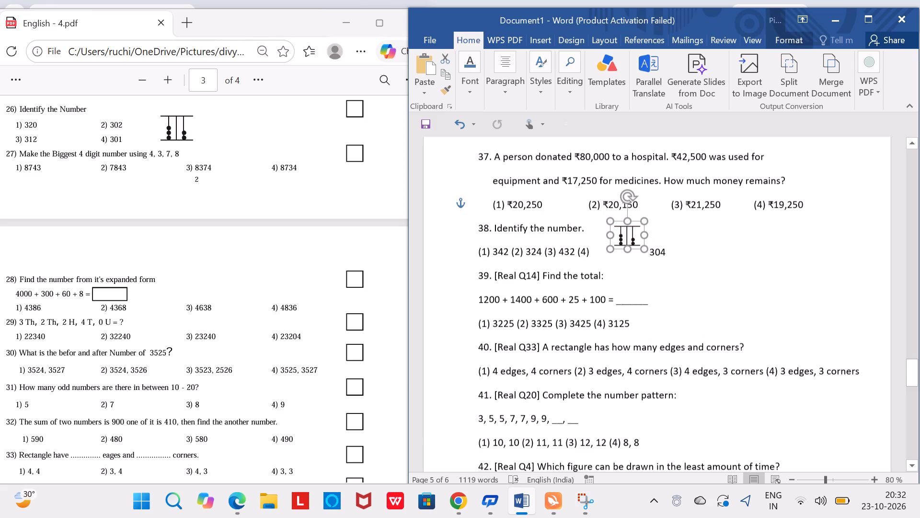
drag(632, 241, 671, 241)
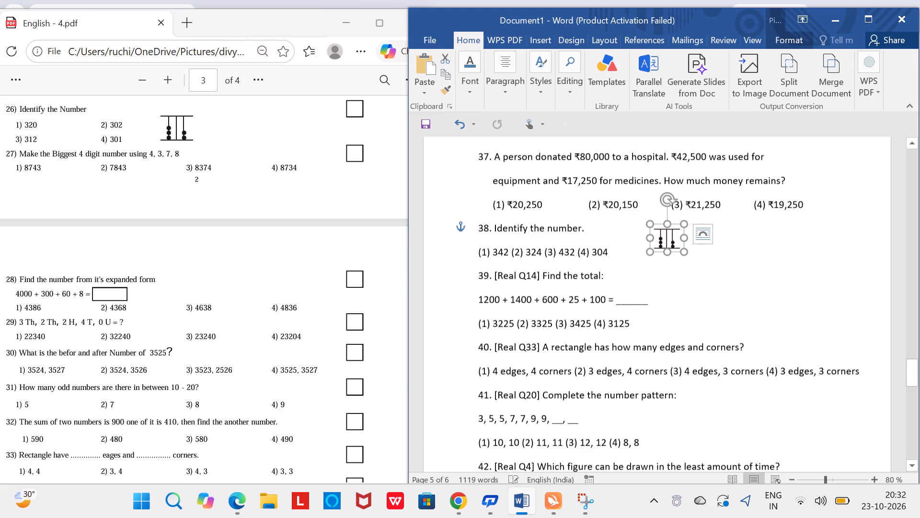
Enlarge the abacus figure slightly in width and height beside question 38.
click(686, 240)
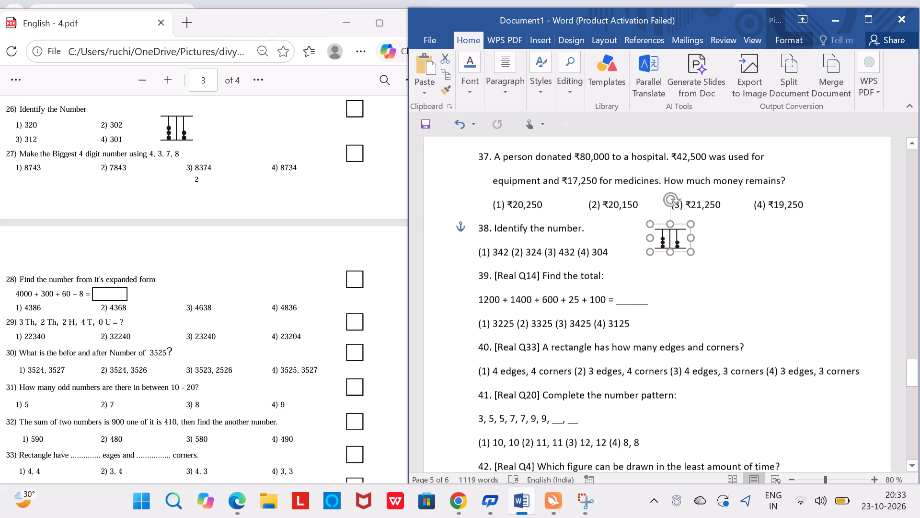
drag(670, 252, 672, 257)
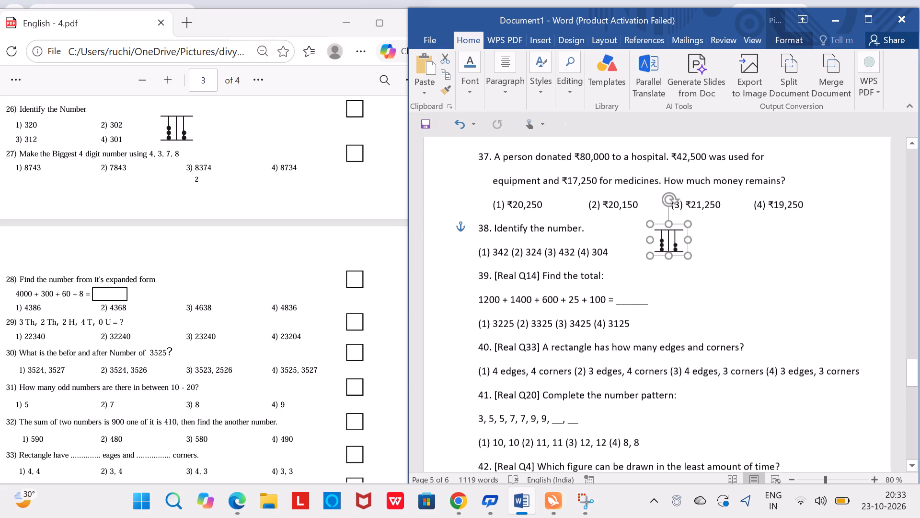
drag(672, 257, 672, 258)
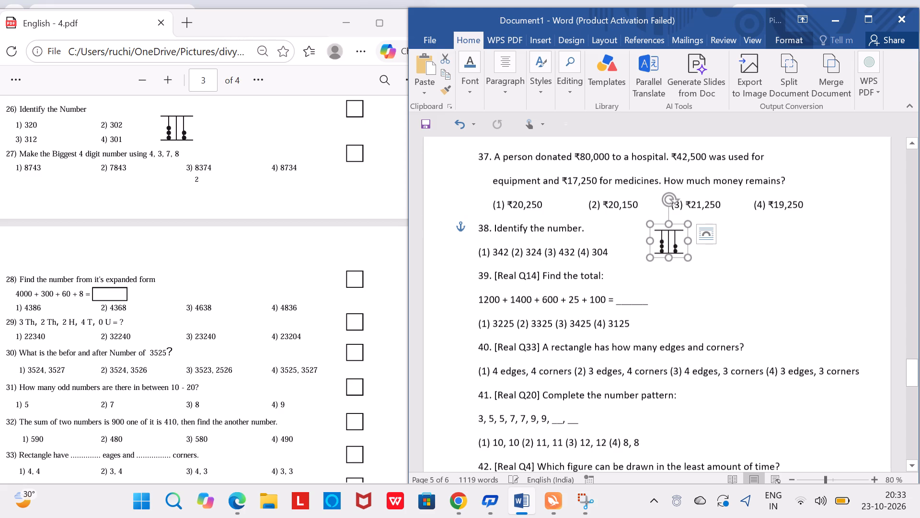
Indent question 38's answer options line by six spaces to align with the question text.
click(478, 253)
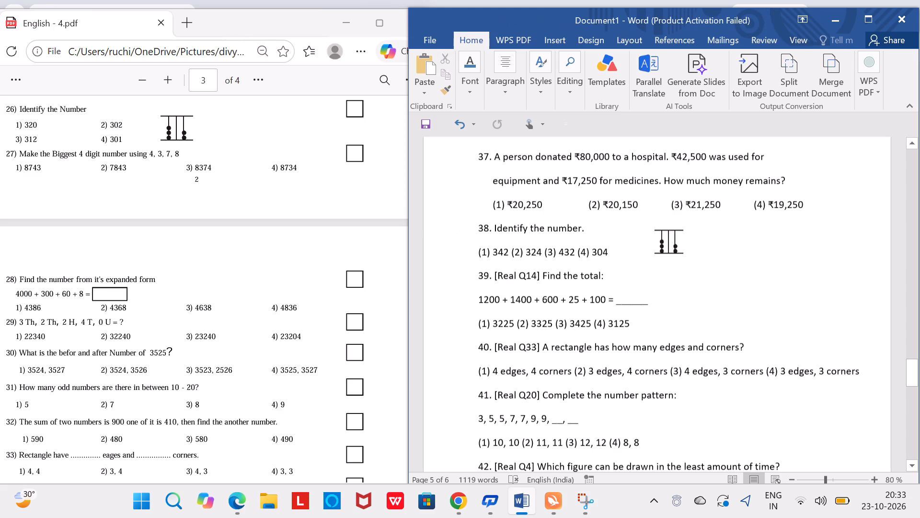
key(space)
key(space)
key(space)
key(space)
key(space)
key(space)
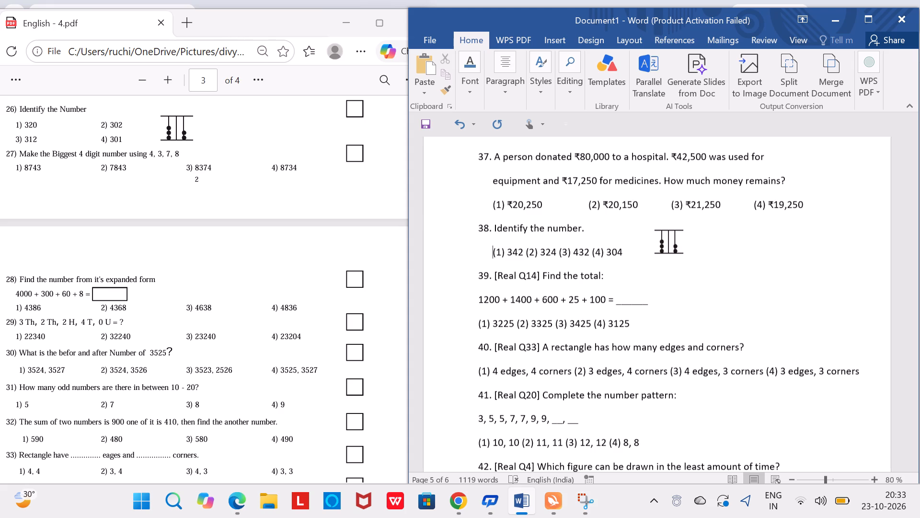
Insert three tab spaces before question 38's option (2) to align it with the second option column.
key(Right)
key(Right)
key(Right)
key(Right)
key(Right)
key(Right)
key(Right)
key(Right)
key(Tab)
key(Tab)
key(Tab)
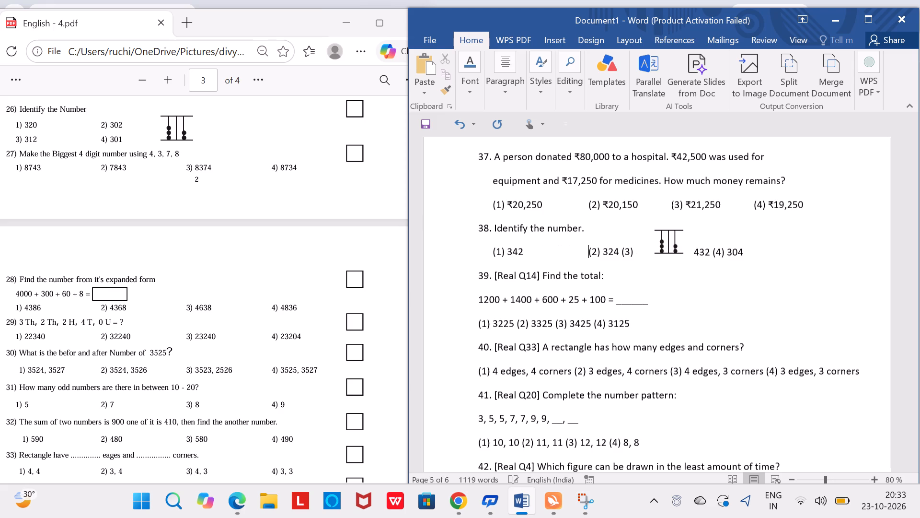
Move question 38's options (3) and (4) onto a new line indented by six spaces.
key(Right)
key(Right)
key(Right)
key(Right)
key(Right)
key(Right)
key(Right)
key(Right)
key(Return)
key(space)
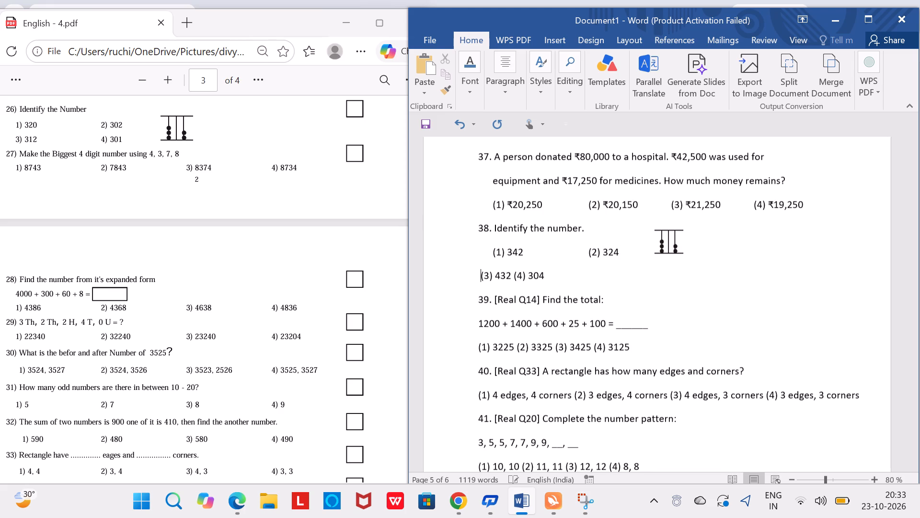
key(space)
key(space)
key(space)
key(space)
key(space)
Insert three tab spaces before question 38's option (4) to align it under option (2).
key(Right)
key(Right)
key(Right)
key(Right)
key(Right)
key(Right)
key(Right)
key(Right)
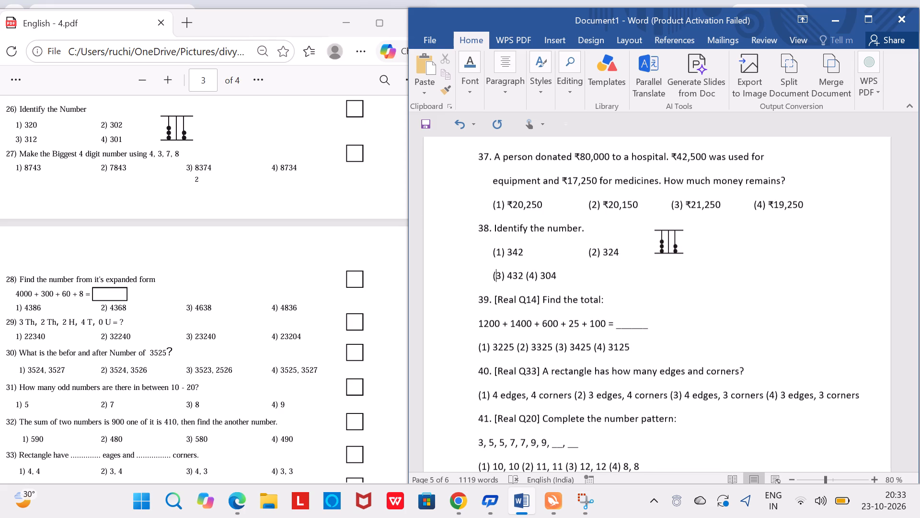
key(Tab)
key(Tab)
key(Tab)
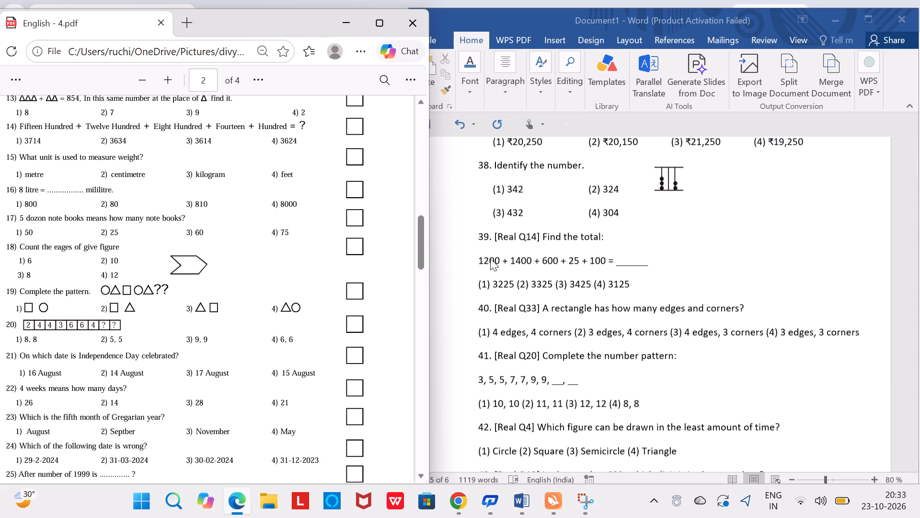
Delete "[Real Q14] Find the total:" from question 39, leaving only the question number.
click(608, 233)
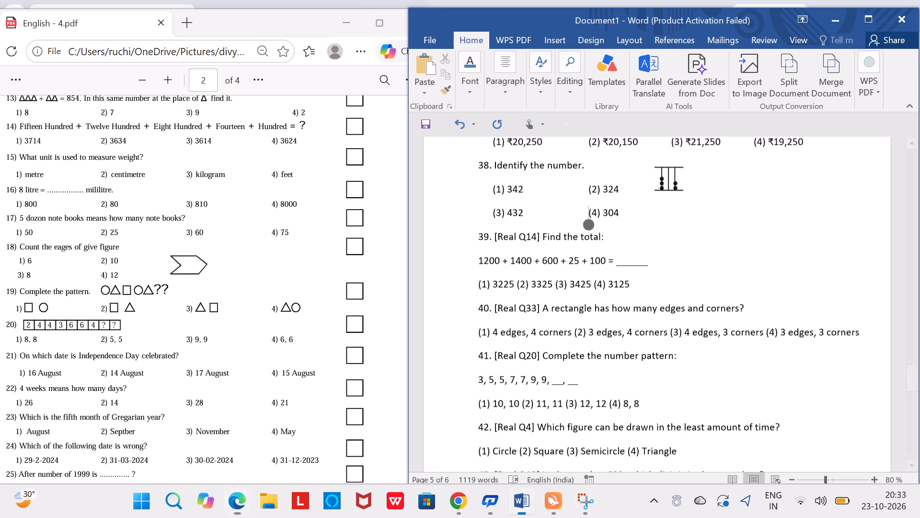
click(608, 237)
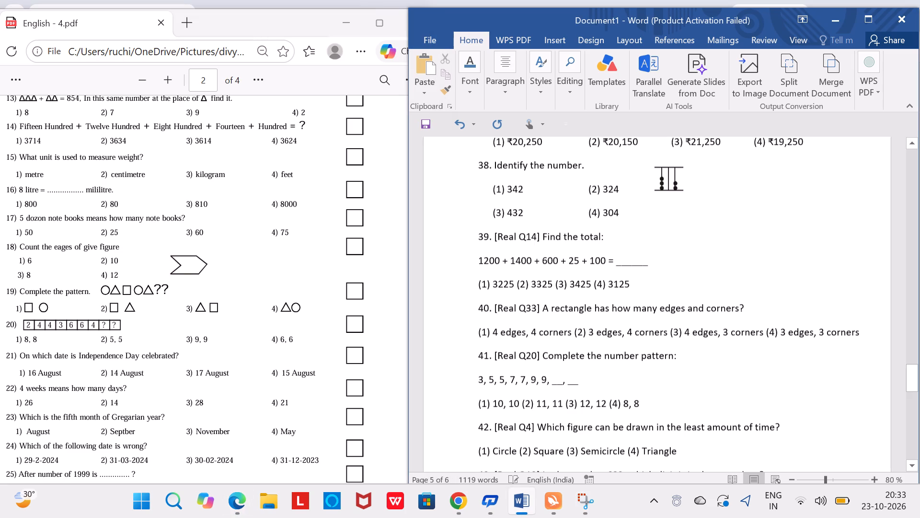
key(BackSpace)
key(BackSpace)
key(BackSpace)
key(BackSpace)
key(BackSpace)
key(BackSpace)
key(BackSpace)
key(BackSpace)
key(BackSpace)
key(BackSpace)
key(BackSpace)
key(BackSpace)
key(BackSpace)
key(BackSpace)
key(BackSpace)
key(BackSpace)
key(BackSpace)
key(BackSpace)
key(BackSpace)
key(BackSpace)
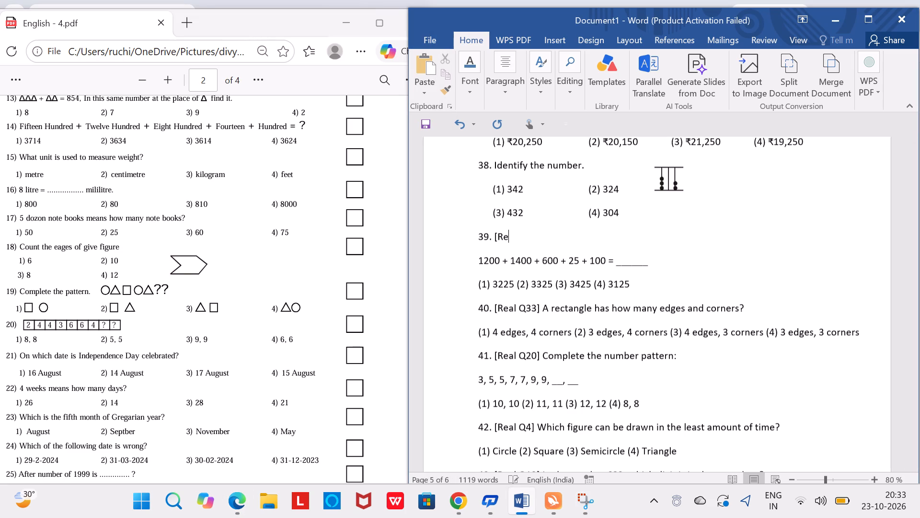
key(BackSpace)
key(BackSpace)
key(BackSpace)
Join the expression "1200 + 1400 + 600 + 25 + 100 =" onto question 39's number line.
key(Left)
key(Down)
key(Left)
key(Left)
key(BackSpace)
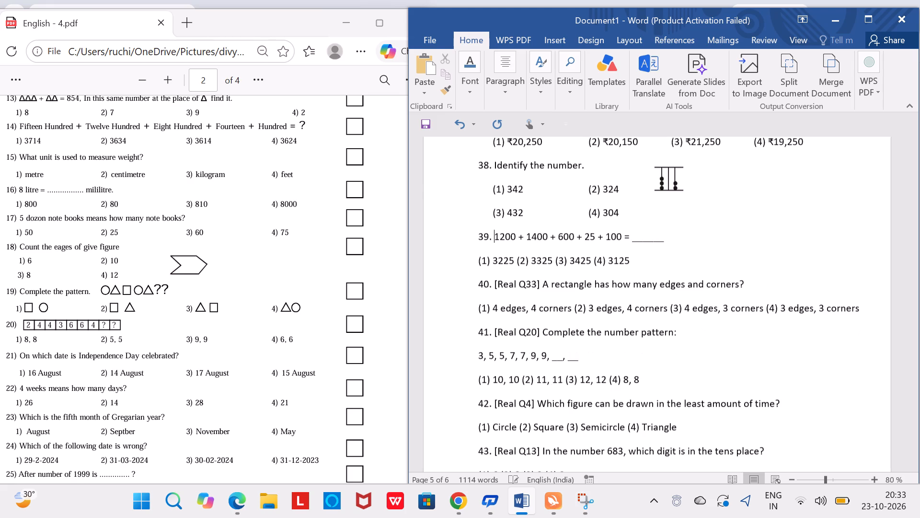
Indent question 39's answer options line by seven spaces.
key(Down)
key(Left)
key(Left)
key(Left)
key(Left)
key(space)
key(space)
key(space)
key(space)
key(space)
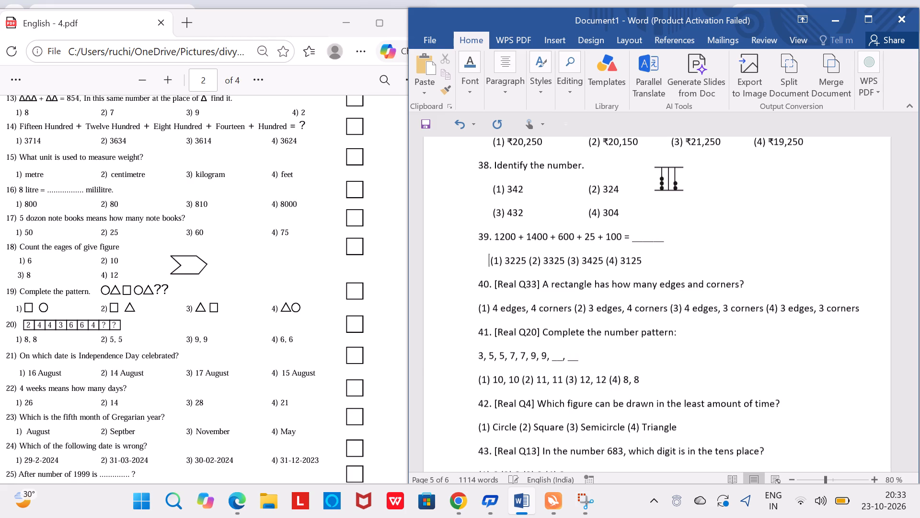
key(space)
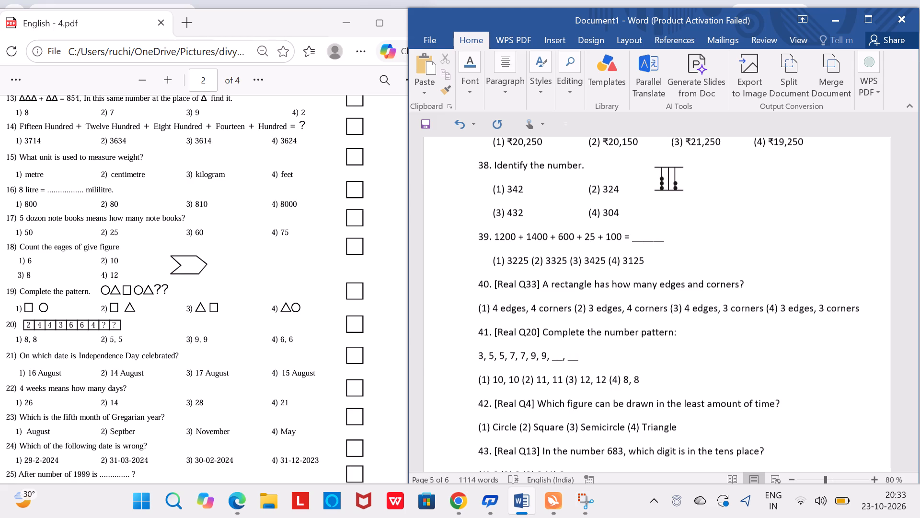
key(space)
Insert two tab spaces between question 39's options (1) 3225 and (2) 3325.
key(Right)
key(Right)
key(Right)
key(Right)
key(Right)
key(Right)
key(Right)
key(Right)
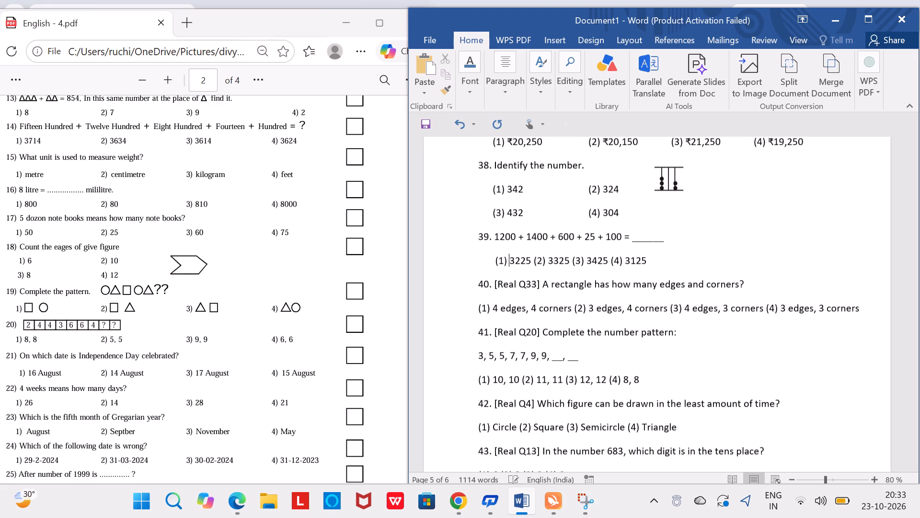
key(Right)
key(Tab)
key(Tab)
Insert two tab spaces between question 39's options (2) 3325 and (3) 3425.
key(Right)
key(Right)
key(Right)
key(Right)
key(Right)
key(Right)
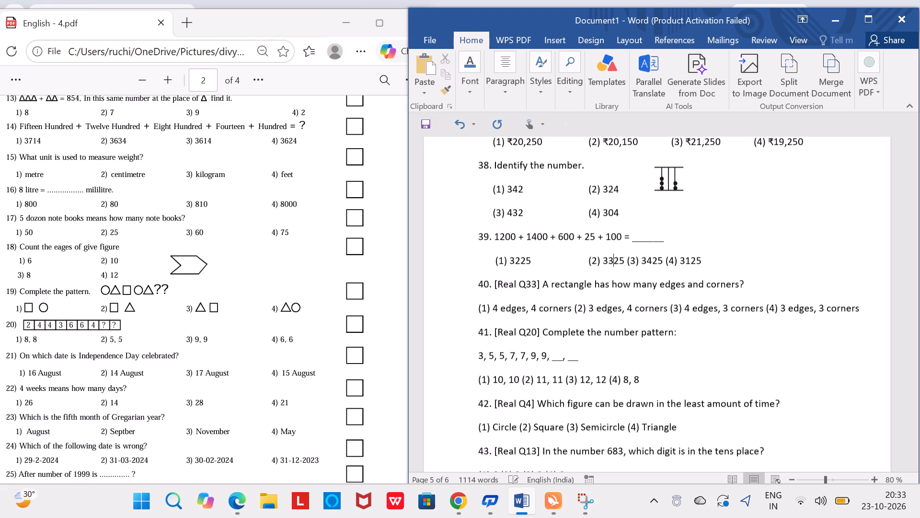
key(Right)
key(Right)
key(Right)
key(Tab)
key(Tab)
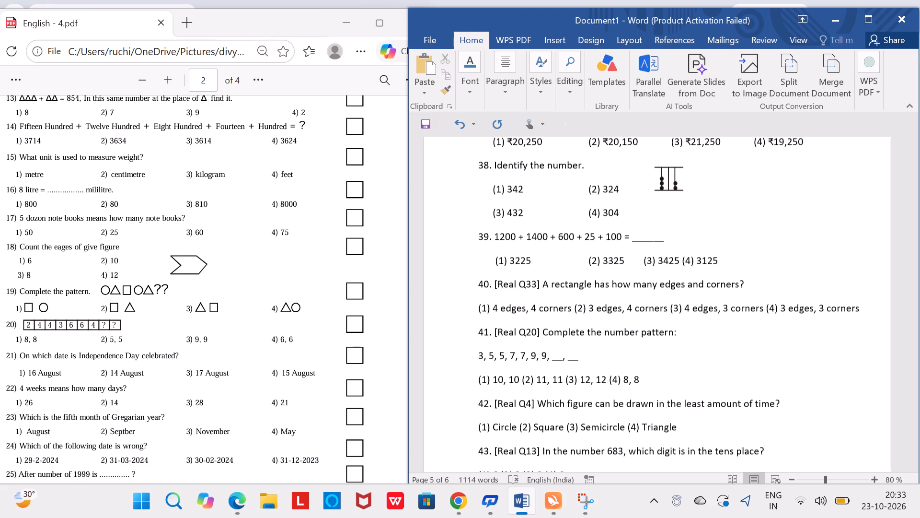
Insert two tab spaces between question 39's options (3) 3425 and (4) 3125.
key(Right)
key(Right)
key(Right)
key(Right)
key(Right)
key(Right)
key(Right)
key(Right)
key(Right)
key(Tab)
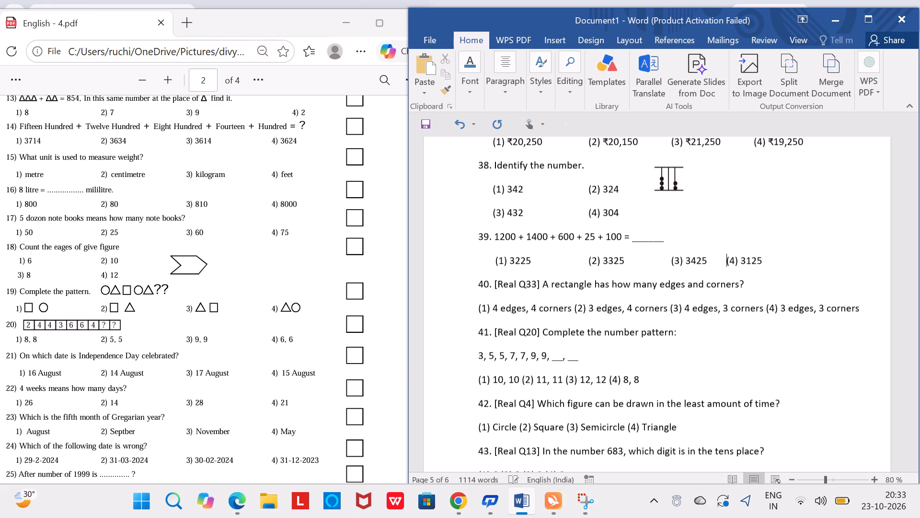
key(Tab)
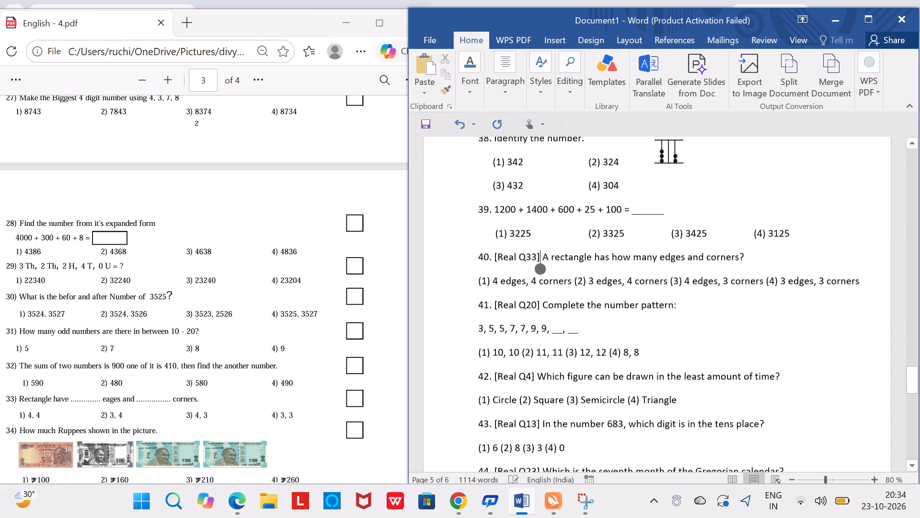
Delete the "[Real Q33]" tag from question 40 about the rectangle's edges and corners.
key(Right)
key(BackSpace)
key(BackSpace)
key(BackSpace)
key(BackSpace)
key(BackSpace)
key(BackSpace)
key(BackSpace)
key(BackSpace)
key(BackSpace)
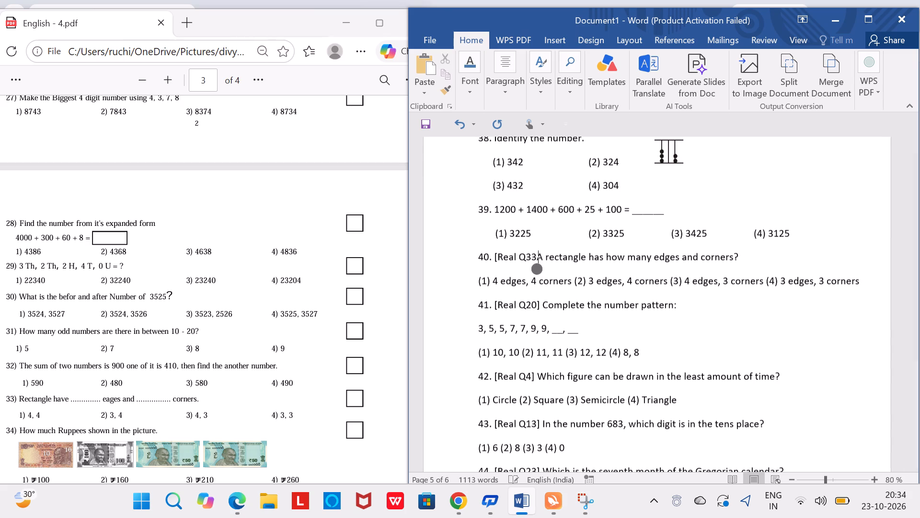
key(BackSpace)
key(BackSpace)
Indent question 40's answer options line by seven spaces.
key(Down)
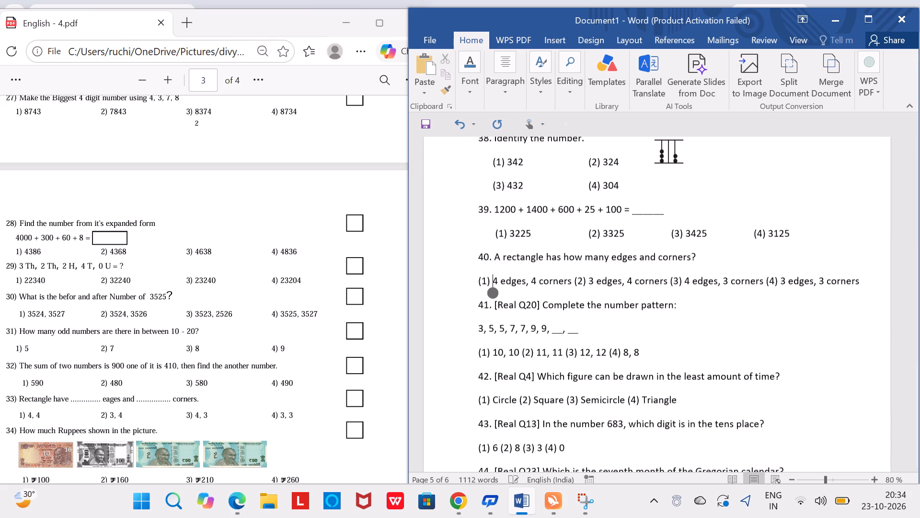
key(Right)
key(Left)
key(Left)
key(Left)
key(Left)
key(Left)
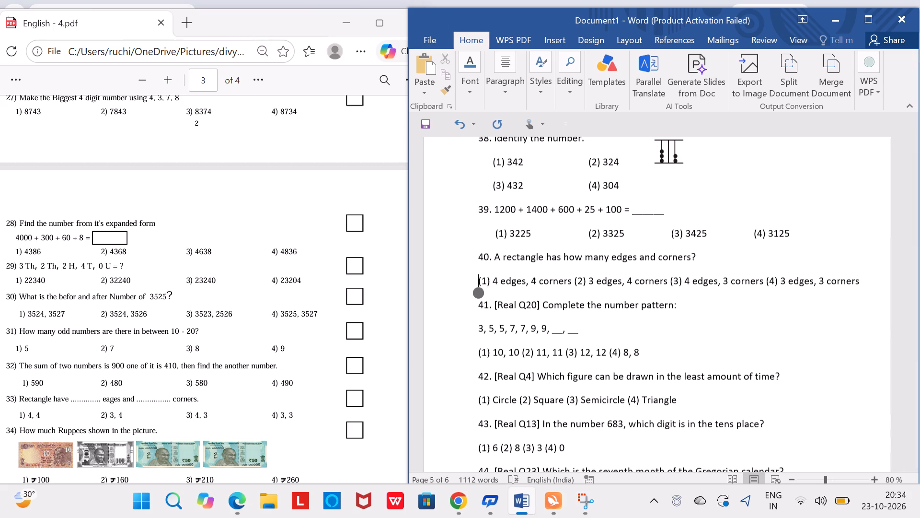
key(space)
key(space)
key(space)
key(space)
key(space)
key(space)
key(space)
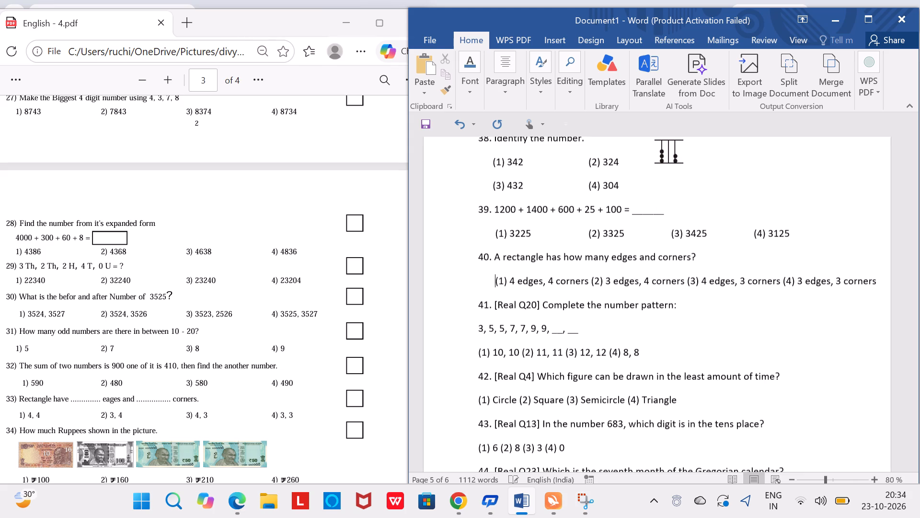
Insert three tab spaces between question 40's options (1) and (2).
key(Right)
key(Right)
key(Right)
key(Right)
key(Right)
key(Right)
key(Right)
key(Right)
key(Right)
key(Right)
key(Right)
key(Right)
key(Right)
key(Right)
key(Right)
key(Right)
key(Right)
key(Right)
key(Right)
key(Right)
key(Right)
key(Right)
key(Tab)
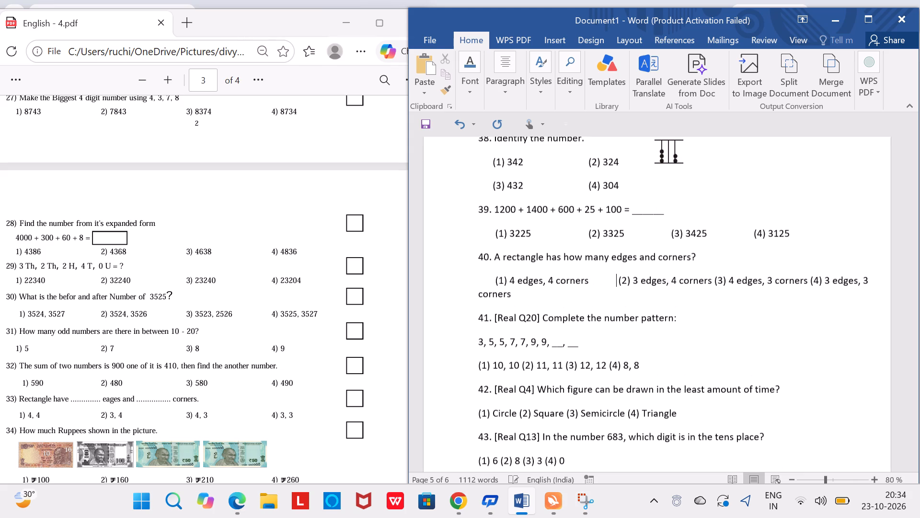
key(Tab)
key(Tab)
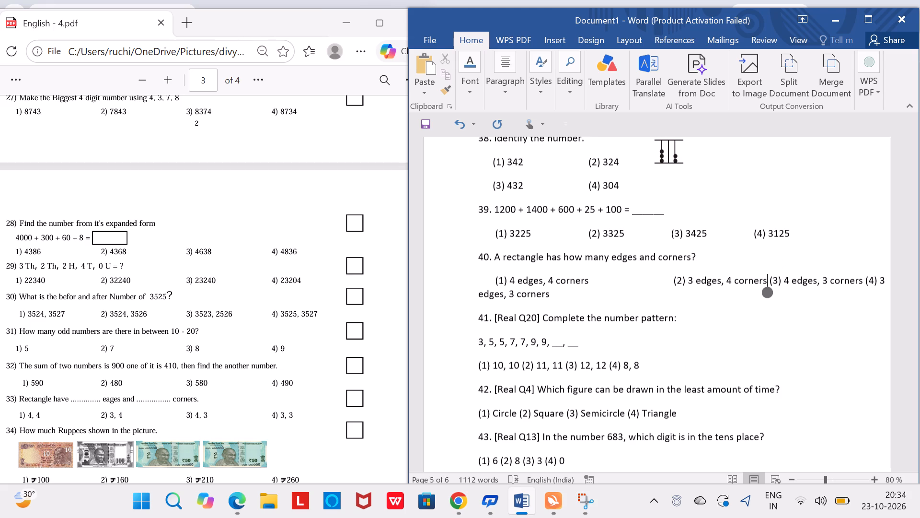
Move question 40's options (3) and (4) onto a new line indented by six spaces.
key(Return)
key(space)
key(space)
key(space)
key(space)
key(space)
key(space)
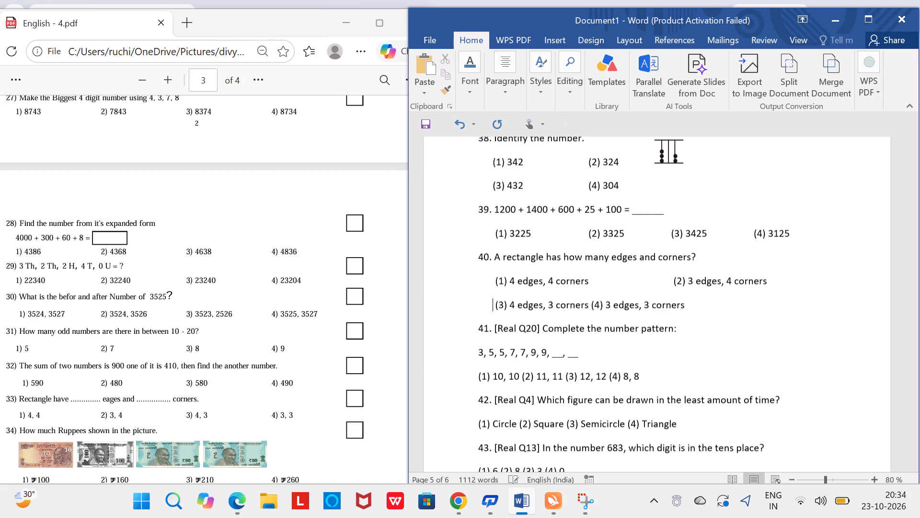
Insert three tab spaces before question 40's option (4) to align it under option (2).
key(Right)
key(Right)
key(Right)
key(Right)
key(Right)
key(Right)
key(Right)
key(Right)
key(Right)
key(Right)
key(Right)
key(Right)
key(Right)
key(Right)
key(Right)
key(Right)
key(Right)
key(Right)
key(Right)
key(Right)
key(Right)
key(Right)
key(Tab)
key(Tab)
key(Tab)
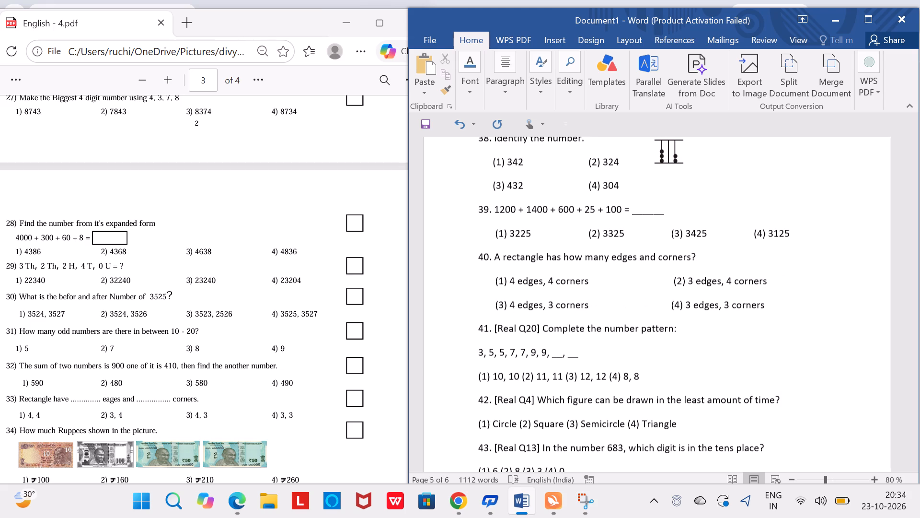
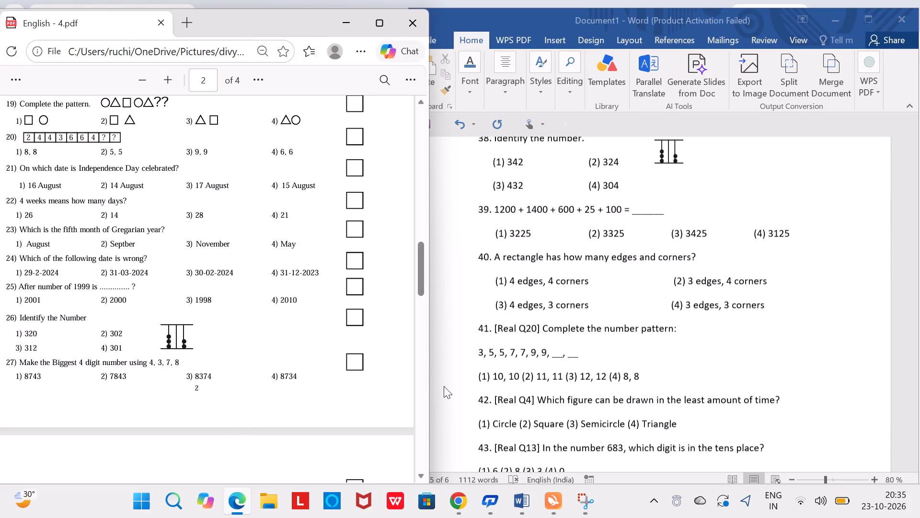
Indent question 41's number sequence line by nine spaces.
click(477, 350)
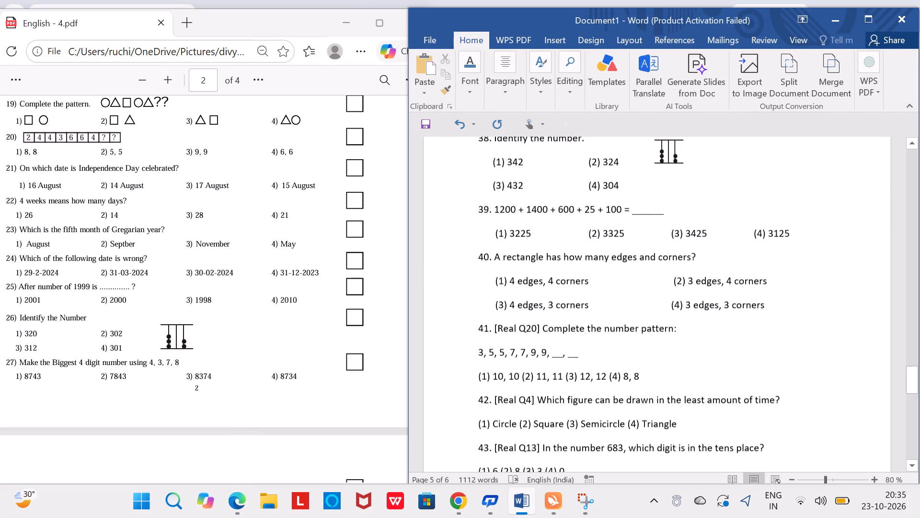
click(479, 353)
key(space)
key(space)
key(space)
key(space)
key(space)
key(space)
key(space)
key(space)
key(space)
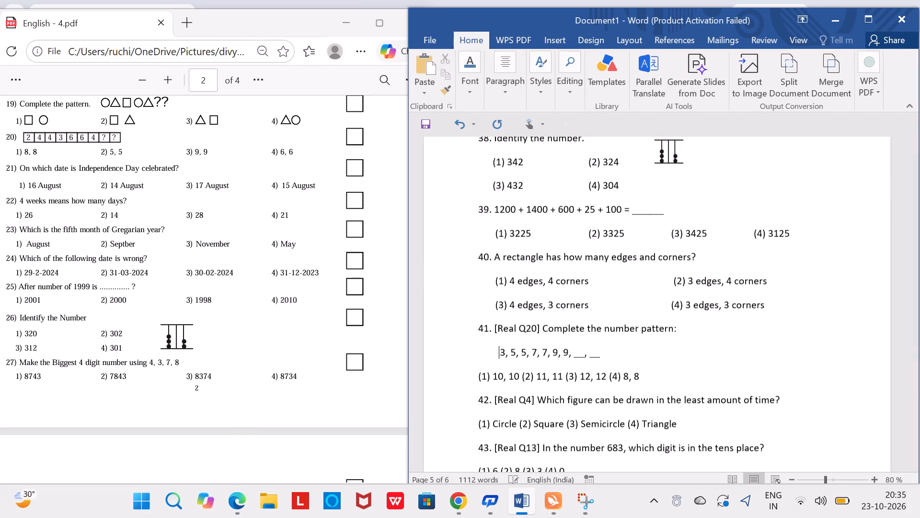
Remove the "[Real Q20]" tag from question 41.
click(541, 327)
key(BackSpace)
key(BackSpace)
key(BackSpace)
key(BackSpace)
key(BackSpace)
key(BackSpace)
key(BackSpace)
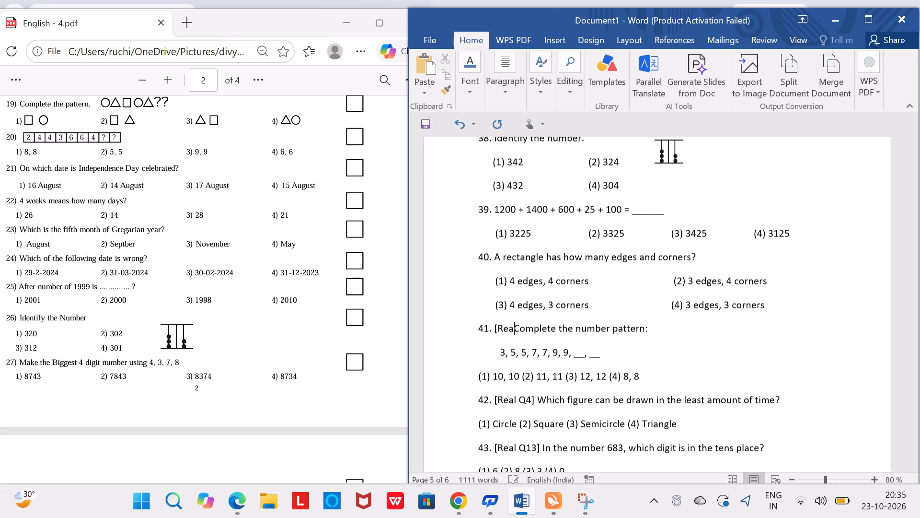
key(BackSpace)
key(BackSpace)
key(BackSpace)
key(BackSpace)
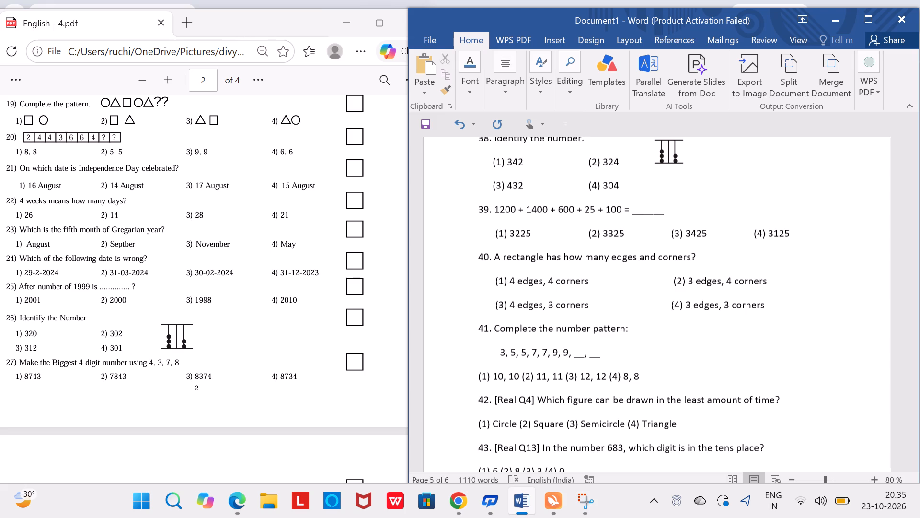
Delete the wording "Complete the number pattern:" from question 41, keeping only its number.
key(Right)
key(Right)
key(Right)
key(Right)
key(Right)
key(Right)
key(Right)
key(Right)
key(Right)
key(Right)
key(Right)
key(Right)
key(Right)
key(Right)
key(Right)
key(Right)
key(Right)
key(Right)
key(Right)
key(Right)
key(Right)
key(Right)
key(Right)
key(Right)
key(Right)
key(BackSpace)
key(BackSpace)
key(BackSpace)
key(BackSpace)
key(BackSpace)
key(BackSpace)
key(BackSpace)
key(BackSpace)
key(BackSpace)
key(BackSpace)
key(BackSpace)
key(BackSpace)
key(BackSpace)
key(BackSpace)
key(BackSpace)
key(BackSpace)
key(BackSpace)
key(BackSpace)
key(BackSpace)
key(BackSpace)
key(BackSpace)
key(BackSpace)
key(BackSpace)
key(BackSpace)
key(BackSpace)
key(BackSpace)
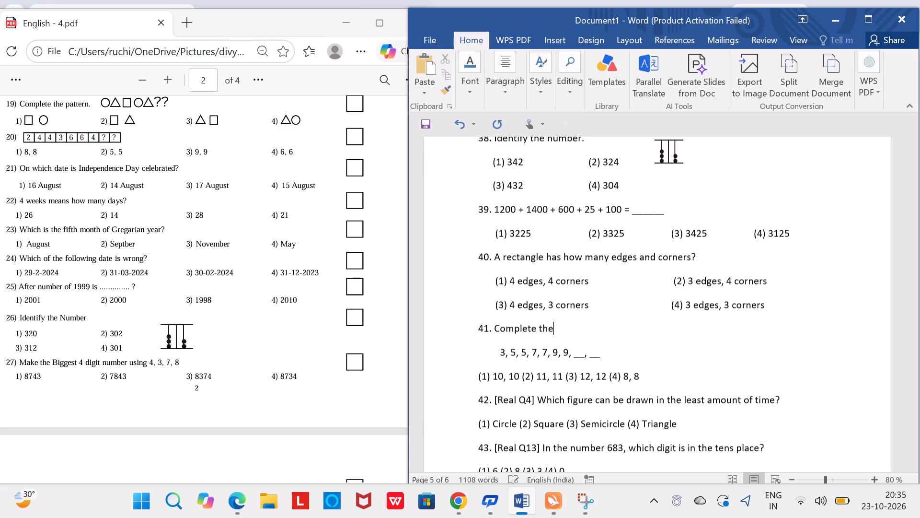
key(BackSpace)
key(BackSpace)
Join the number sequence onto the same line as question number 41, removing the extra spaces before it.
key(Down)
key(BackSpace)
key(BackSpace)
key(BackSpace)
key(BackSpace)
key(BackSpace)
key(BackSpace)
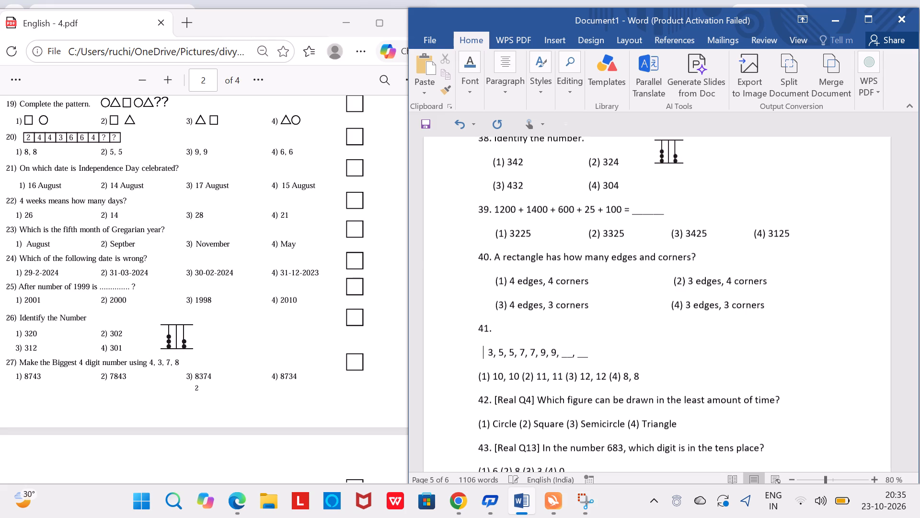
key(BackSpace)
key(BackSpace)
key(Right)
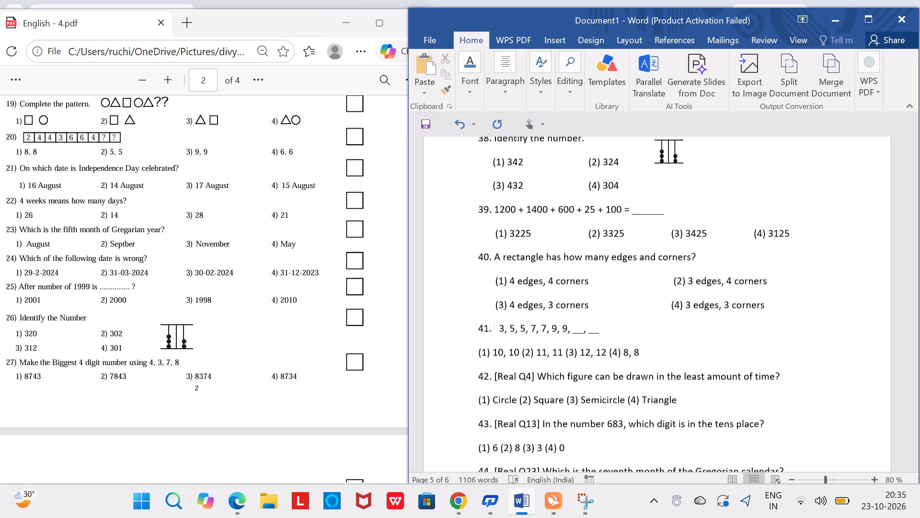
key(BackSpace)
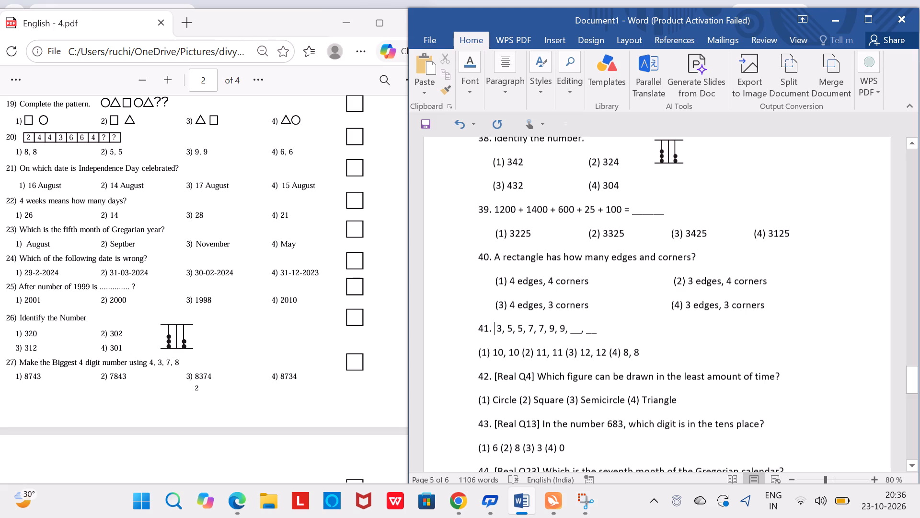
Indent question 41's answer options line by seven spaces.
click(477, 353)
key(space)
key(space)
key(space)
key(space)
key(space)
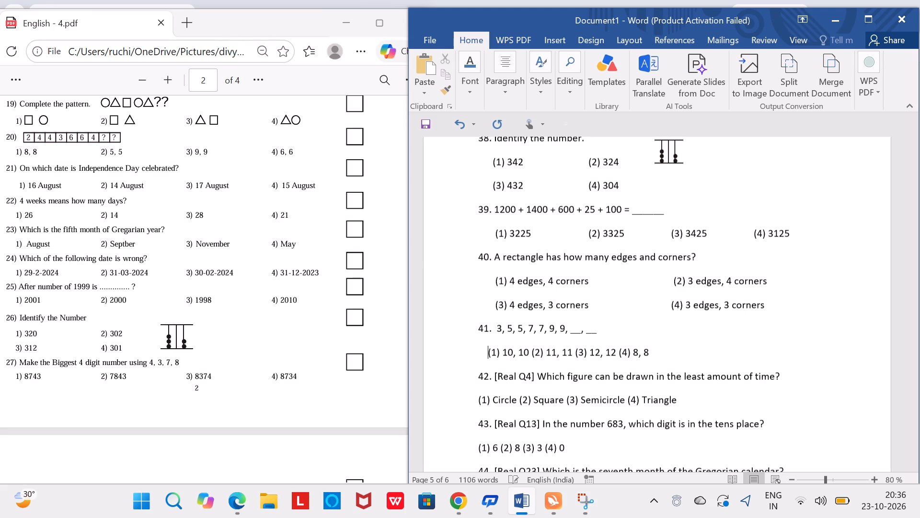
key(space)
key(space)
Insert two tab spaces between question 41's options (1) and (2).
key(Right)
key(Right)
key(Right)
key(Right)
key(Right)
key(Right)
key(Right)
key(Right)
key(Right)
key(Right)
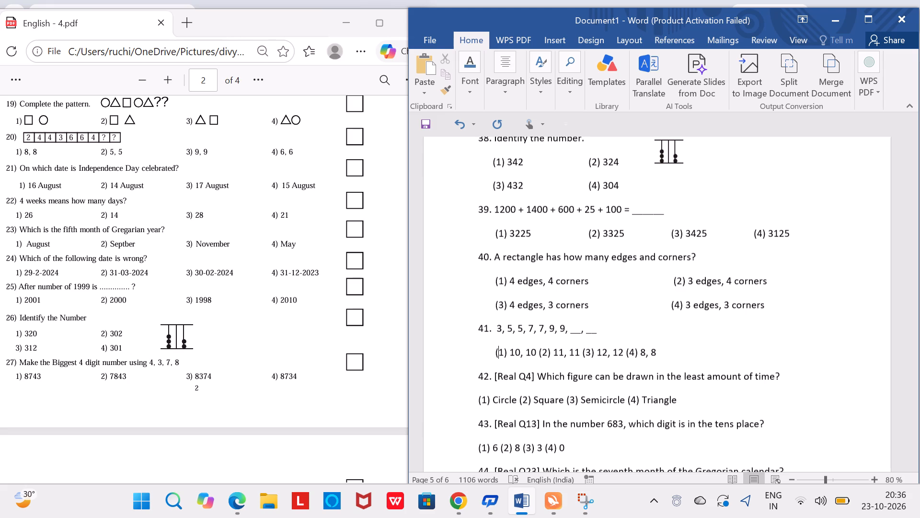
key(Right)
key(Tab)
key(Tab)
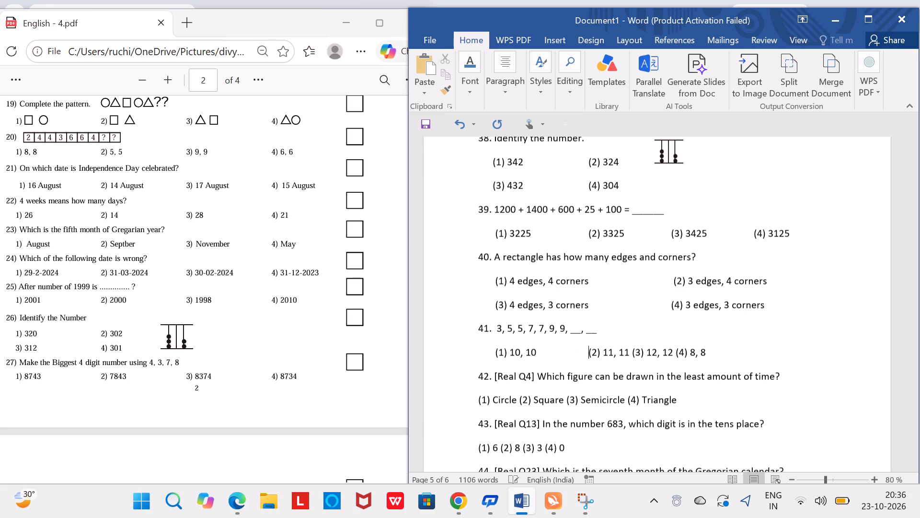
Insert two tab spaces between question 41's options (2) and (3).
key(Right)
key(Right)
key(Right)
key(Right)
key(Right)
key(Right)
key(Right)
key(Right)
key(Right)
key(Right)
key(Right)
key(Tab)
key(Tab)
Insert two tab spaces between question 41's options (3) and (4).
key(Right)
key(Right)
key(Right)
key(Right)
key(Right)
key(Right)
key(Right)
key(Right)
key(Right)
key(Right)
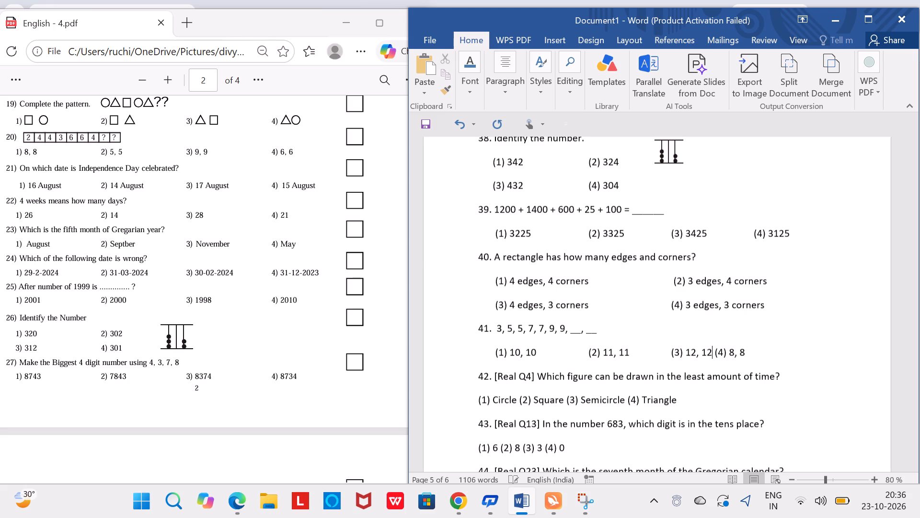
key(Right)
key(Tab)
key(Tab)
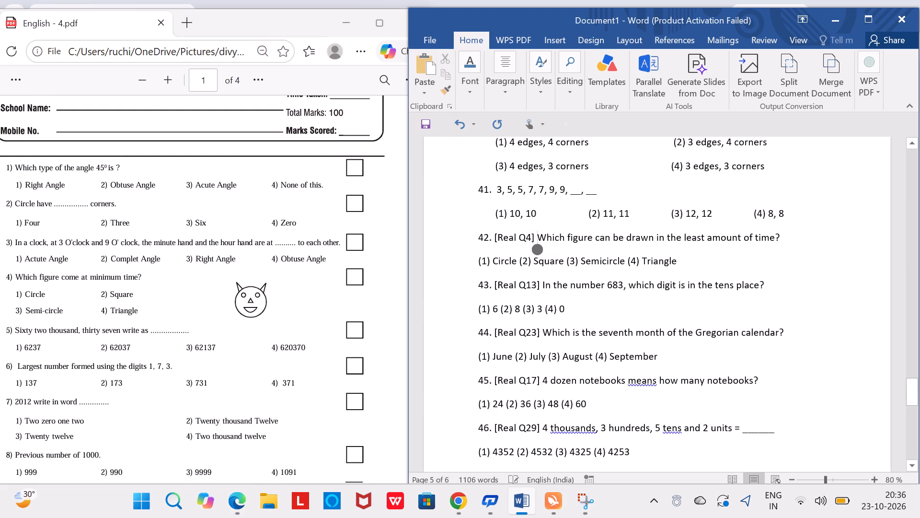
Remove the "[Real Q4]" tag from question 42.
key(BackSpace)
key(BackSpace)
key(BackSpace)
key(BackSpace)
key(BackSpace)
key(BackSpace)
key(BackSpace)
key(BackSpace)
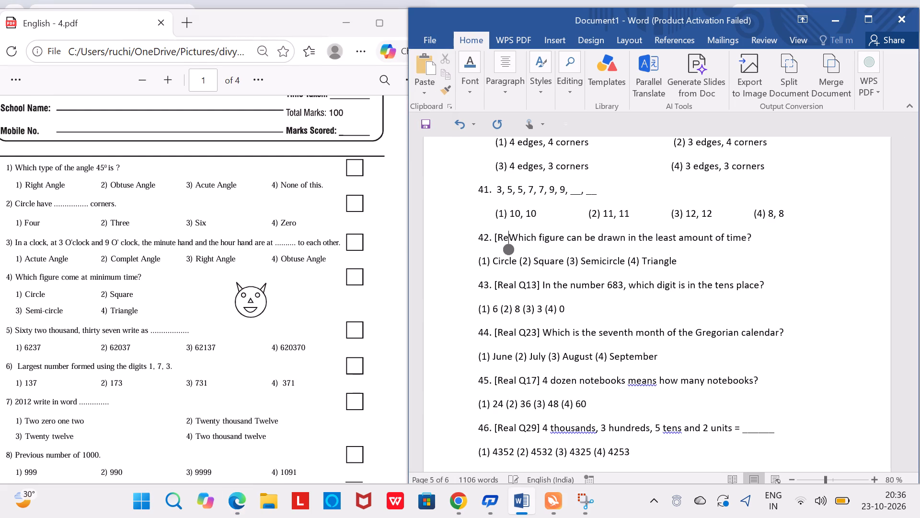
key(BackSpace)
key(BackSpace)
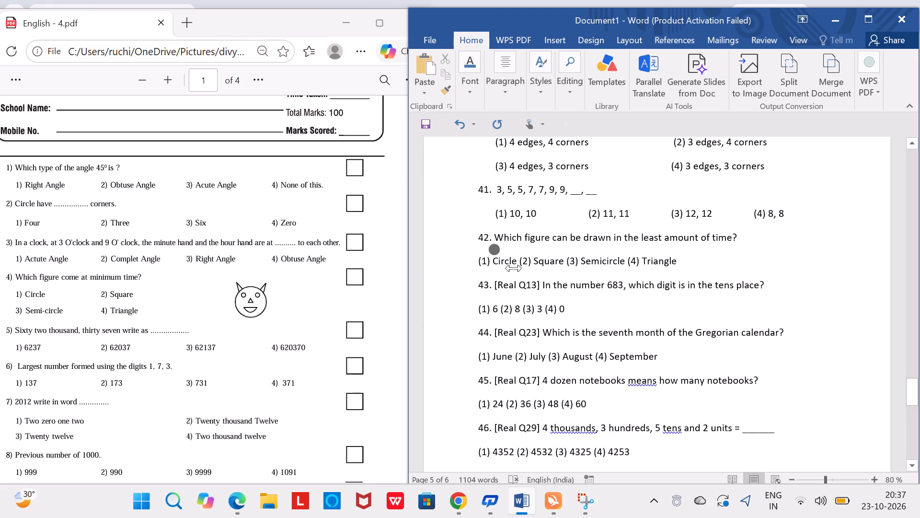
Indent question 42's answer options line by eight spaces.
click(481, 267)
key(Left)
key(space)
key(space)
key(space)
key(space)
key(space)
key(space)
key(space)
key(space)
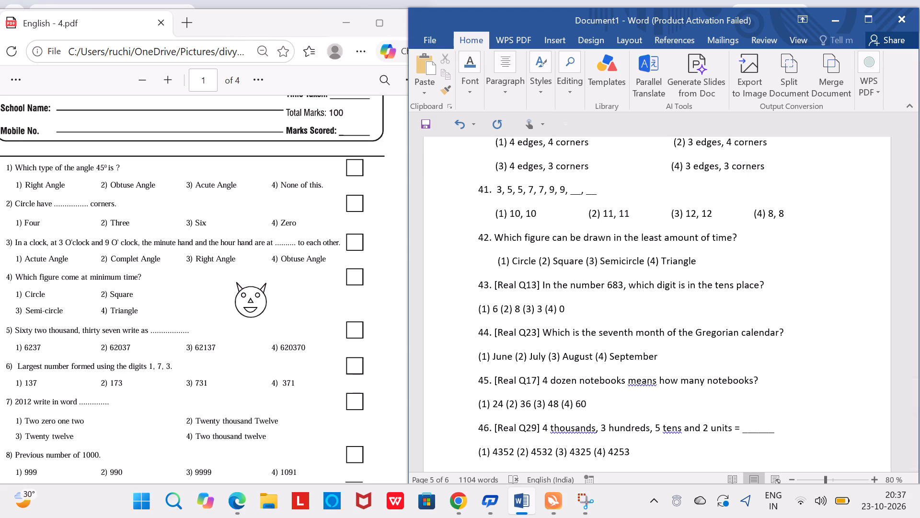
Trim one space from question 42's option indent and insert two tab spaces between options (1) and (2).
key(BackSpace)
key(Right)
key(Right)
key(Right)
key(Right)
key(Right)
key(Right)
key(Right)
key(Right)
key(Right)
key(Right)
key(Right)
key(Right)
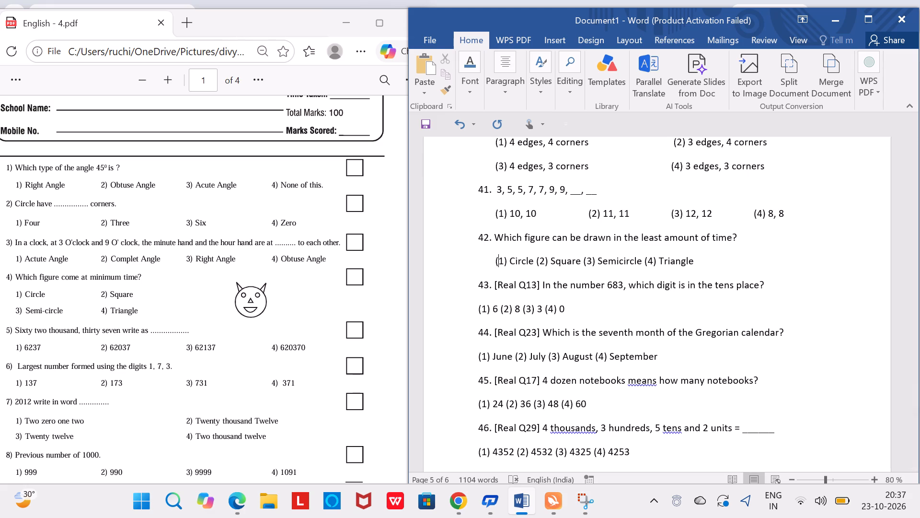
key(Left)
key(Tab)
key(Tab)
Move question 42's options (3) and (4) onto a new line indented by seven spaces.
key(Right)
key(Right)
key(Right)
key(Right)
key(Right)
key(Right)
key(Right)
key(Right)
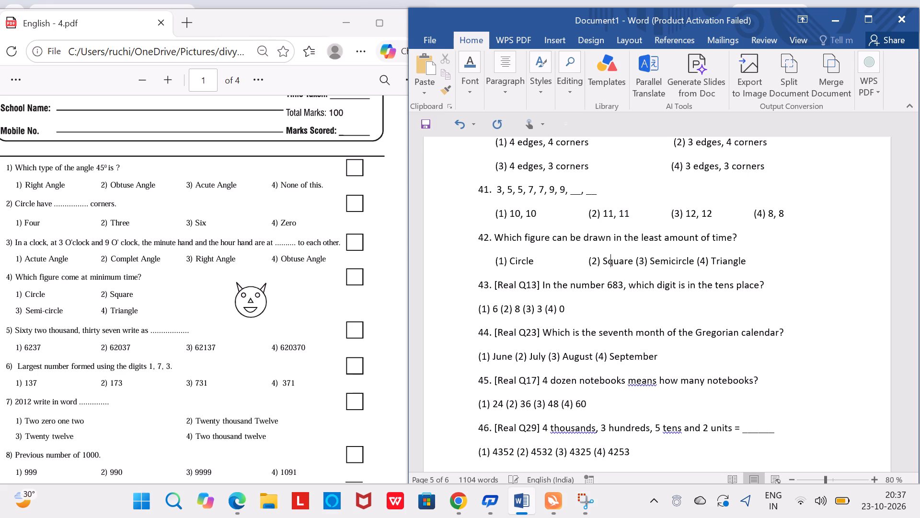
key(Right)
key(Right)
key(Right)
key(Return)
key(space)
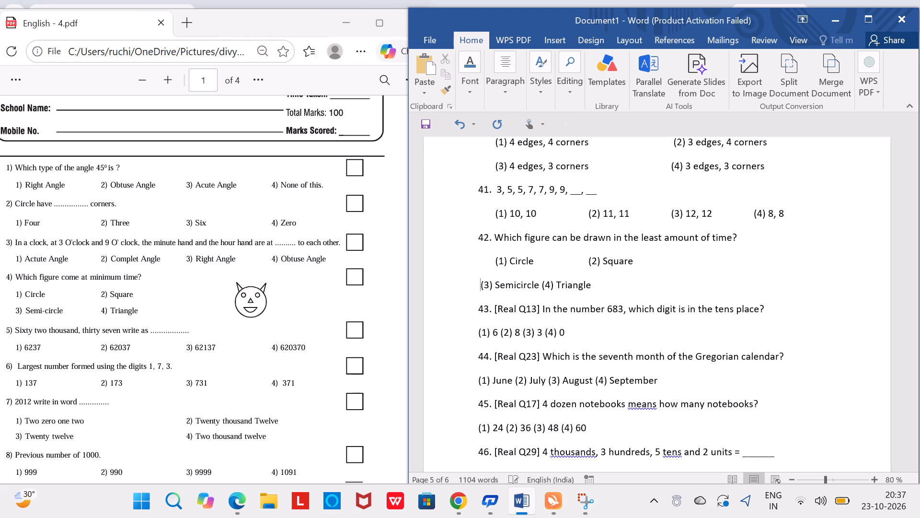
key(space)
key(space)
key(space)
key(space)
key(space)
key(space)
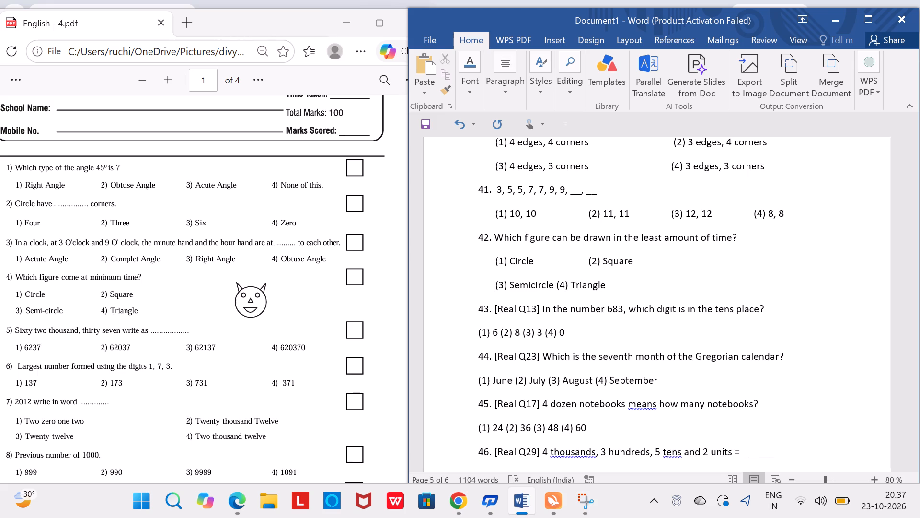
Insert two tab spaces between question 42's options (3) and (4).
key(Right)
key(Right)
key(Right)
key(Right)
key(Right)
key(Right)
key(Right)
key(Right)
key(Right)
key(Right)
key(Right)
key(Right)
key(Right)
key(Right)
key(Right)
key(Tab)
key(Tab)
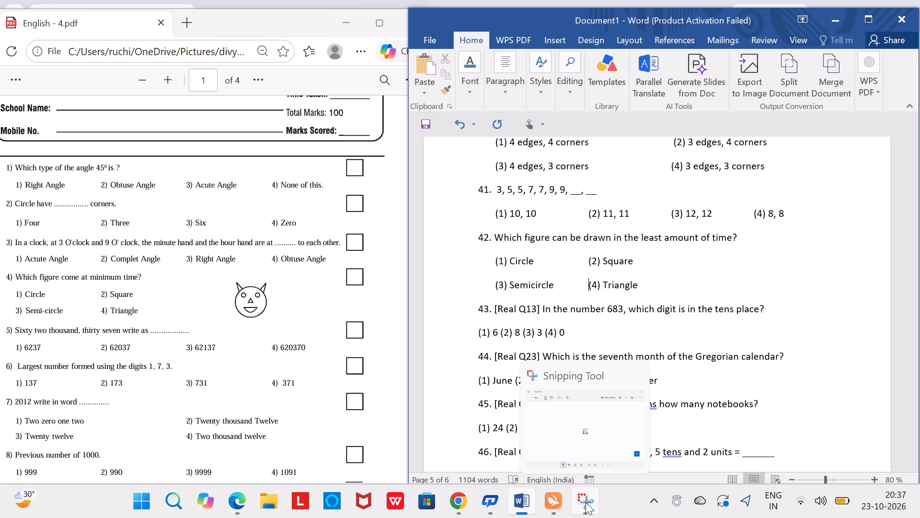
Capture the horned face figure beside question 4 of the reference PDF with Snipping Tool and copy it.
click(591, 432)
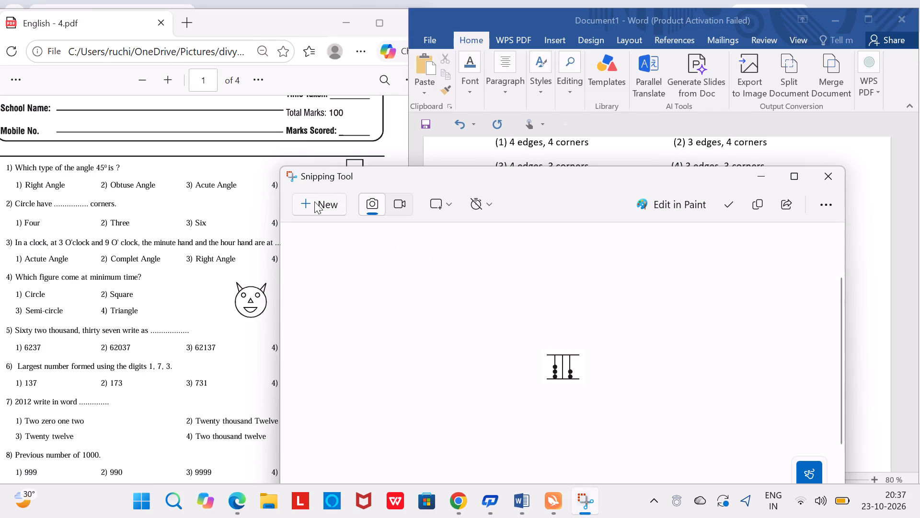
click(310, 199)
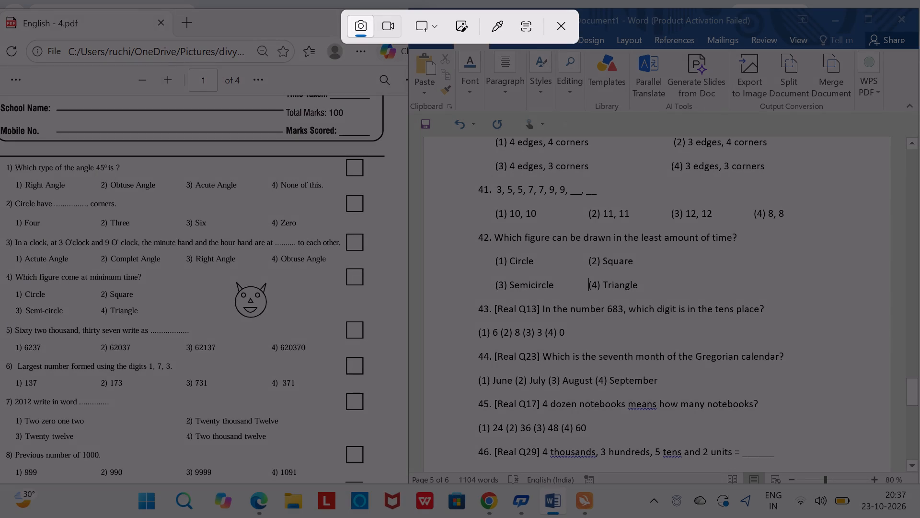
right_drag(231, 277, 270, 318)
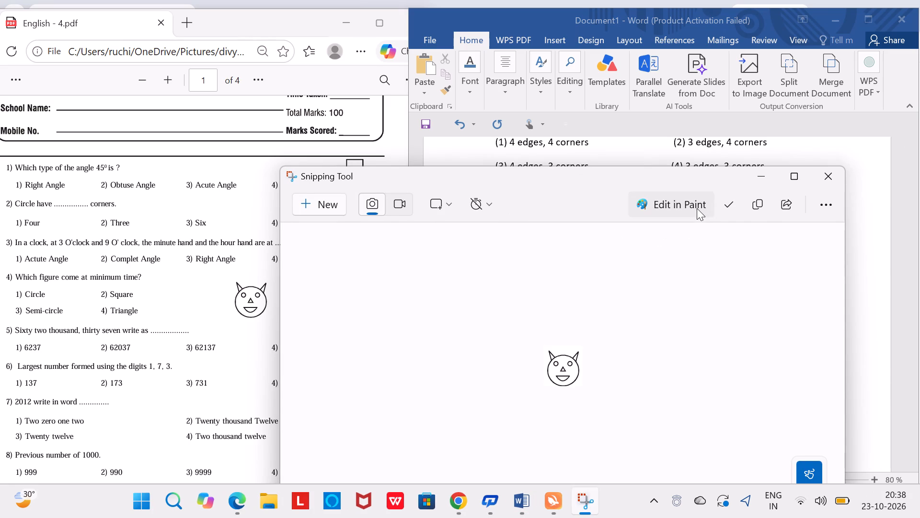
click(760, 209)
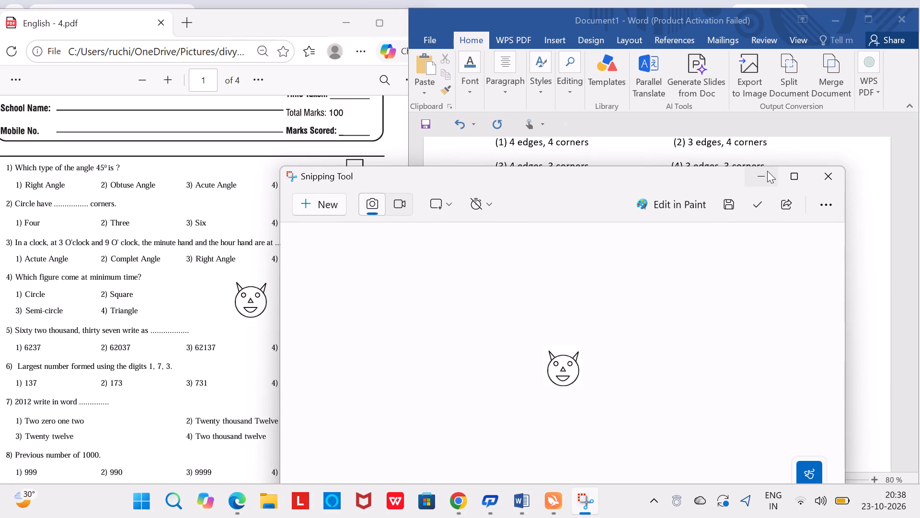
click(767, 171)
Paste the face figure after question 42's option (2) Square and set its text wrapping to Tight.
click(719, 262)
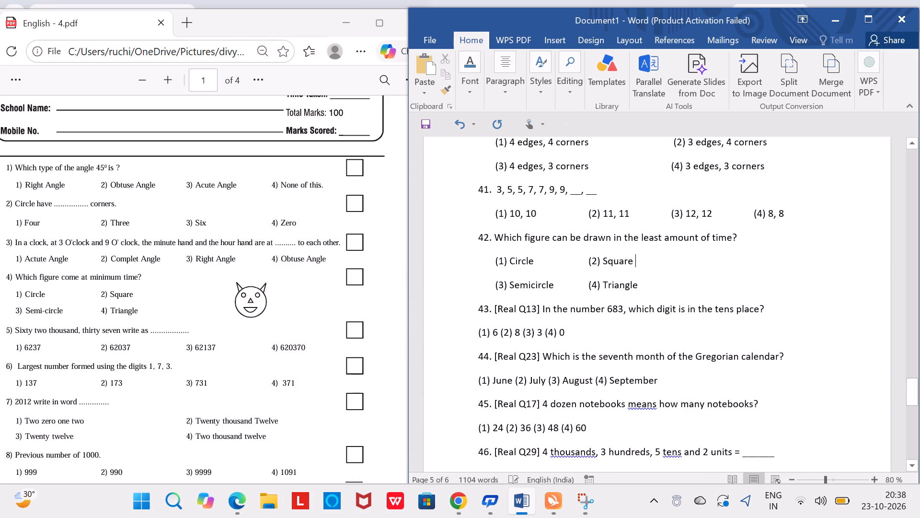
key(ctrl+v)
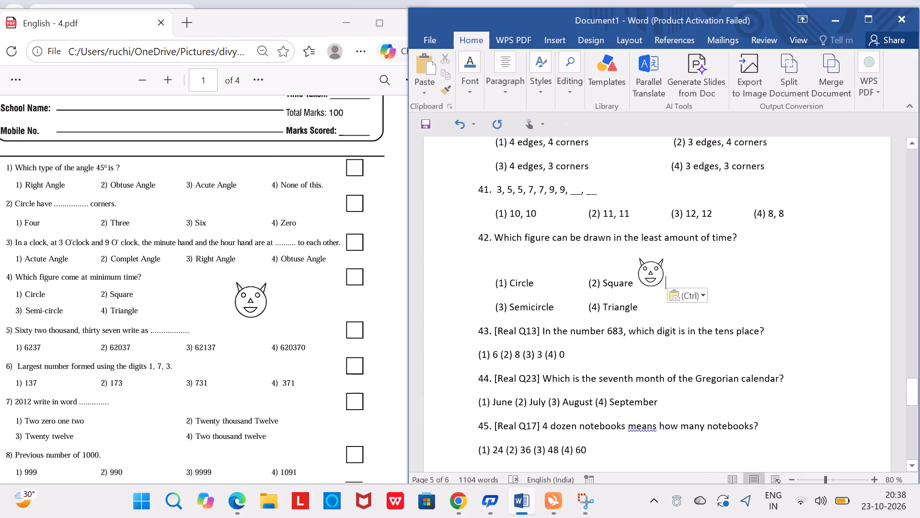
drag(667, 267, 661, 268)
click(661, 268)
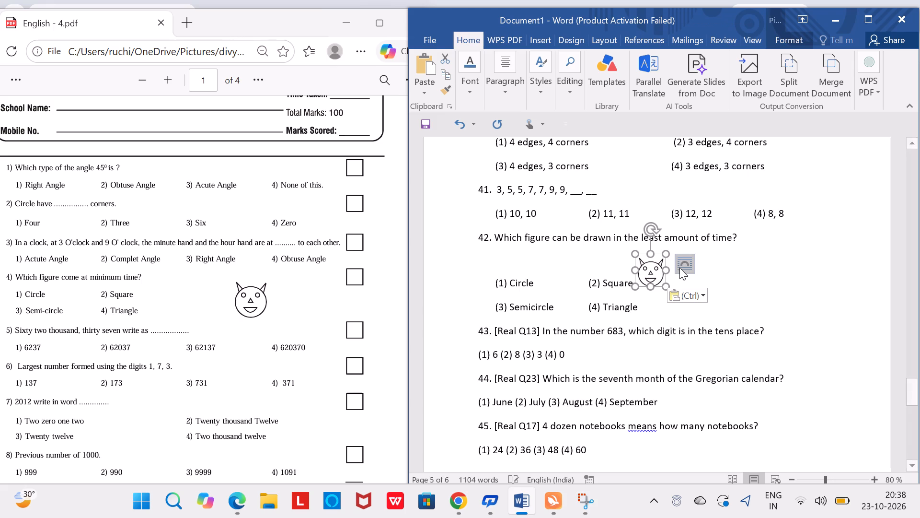
click(679, 270)
click(767, 356)
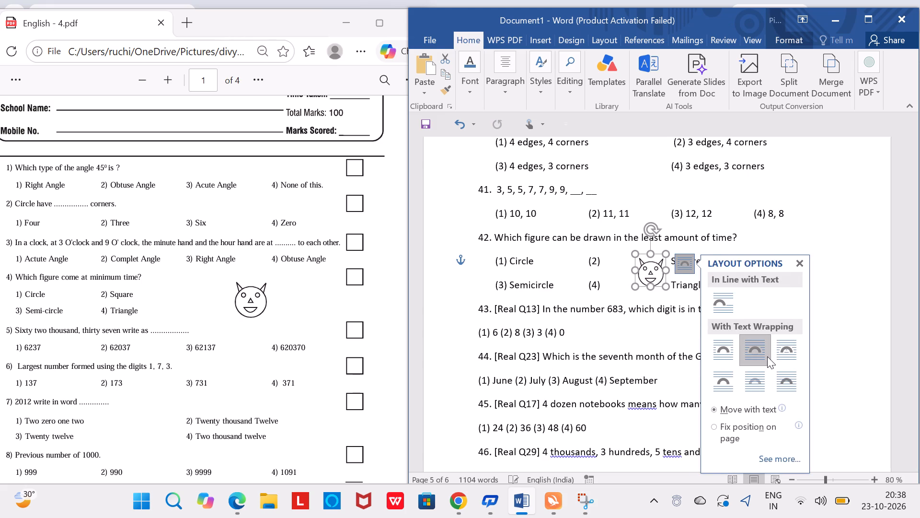
Move the face figure to the blank area right of question 42's options and enlarge it slightly.
right_drag(658, 270, 679, 267)
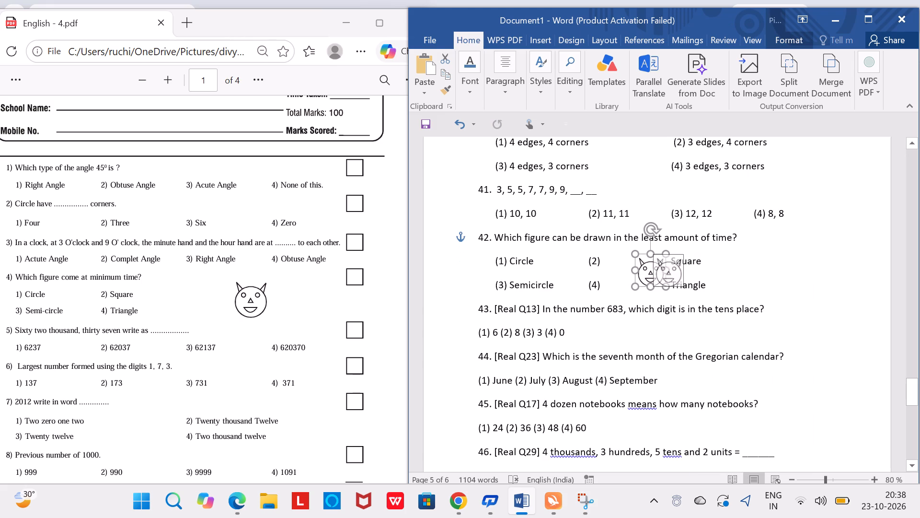
right_drag(679, 267, 729, 271)
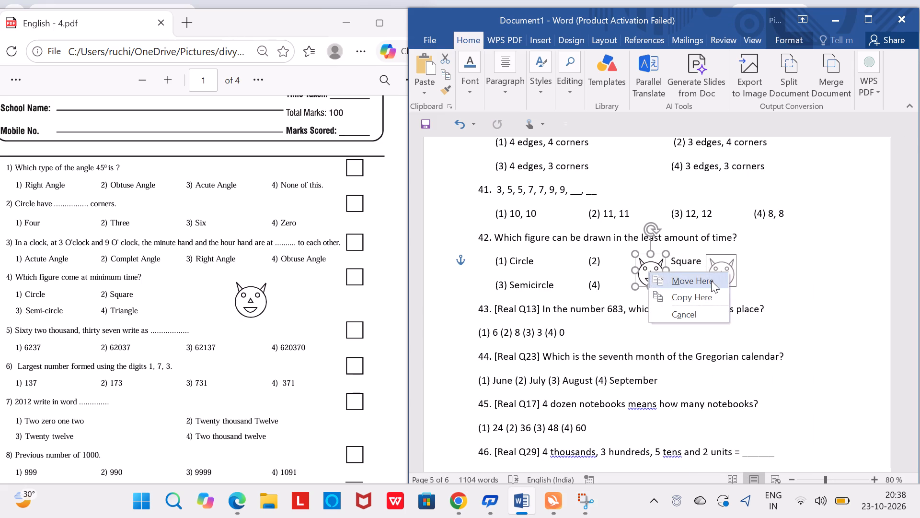
click(711, 281)
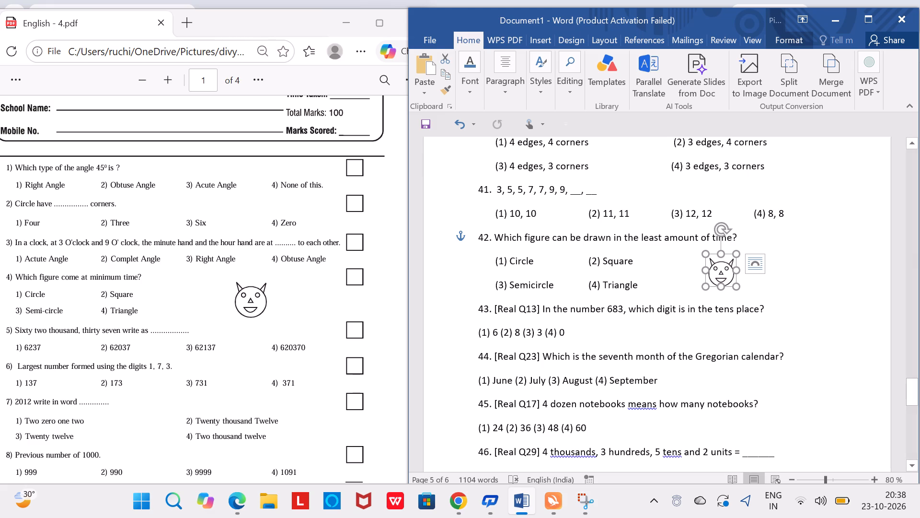
click(737, 287)
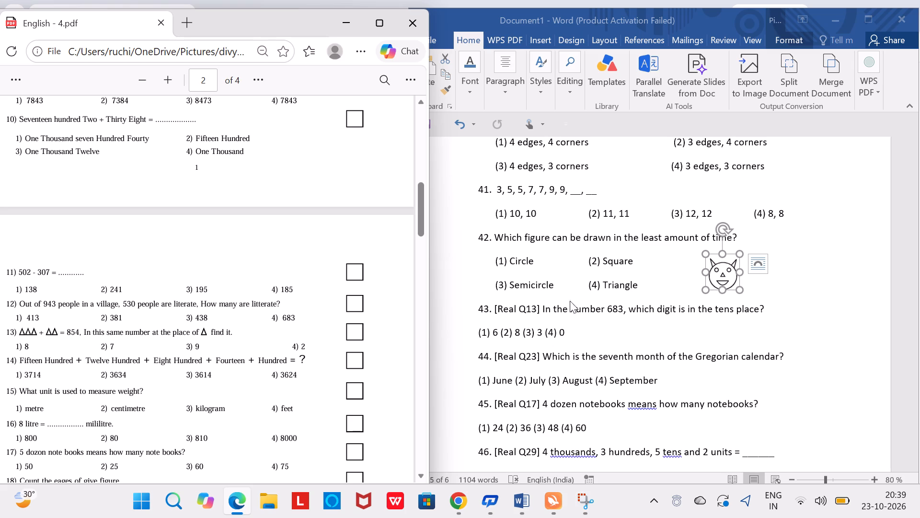
Remove the "[Real Q13]" tag from question 43, keeping one space after the number.
click(544, 308)
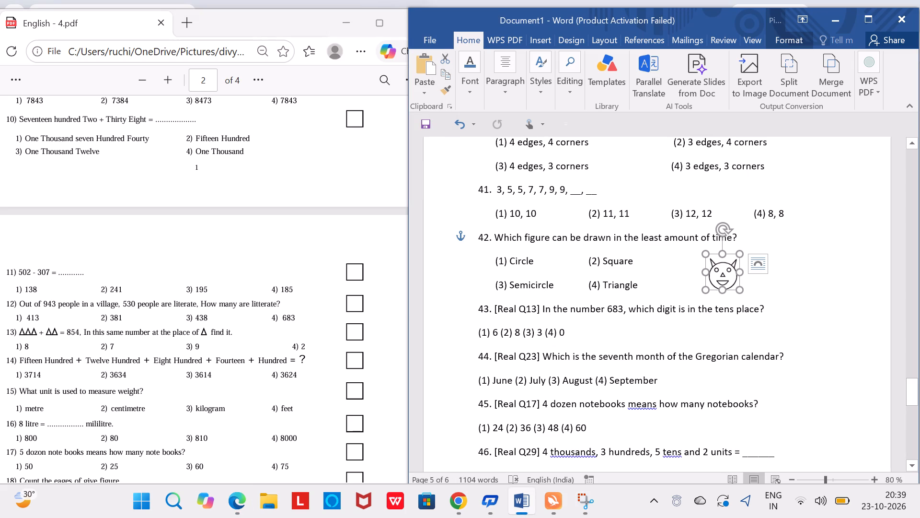
click(540, 308)
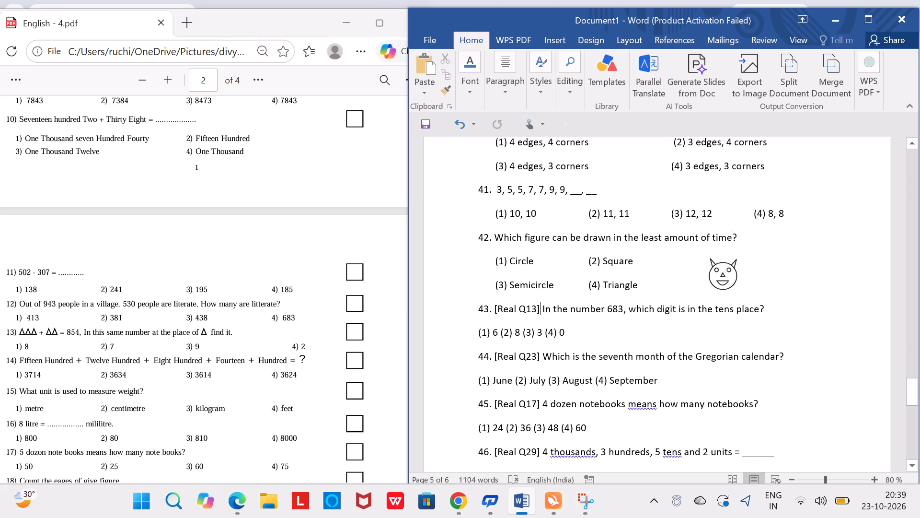
key(Right)
key(BackSpace)
key(BackSpace)
key(BackSpace)
key(BackSpace)
key(BackSpace)
key(BackSpace)
key(BackSpace)
key(BackSpace)
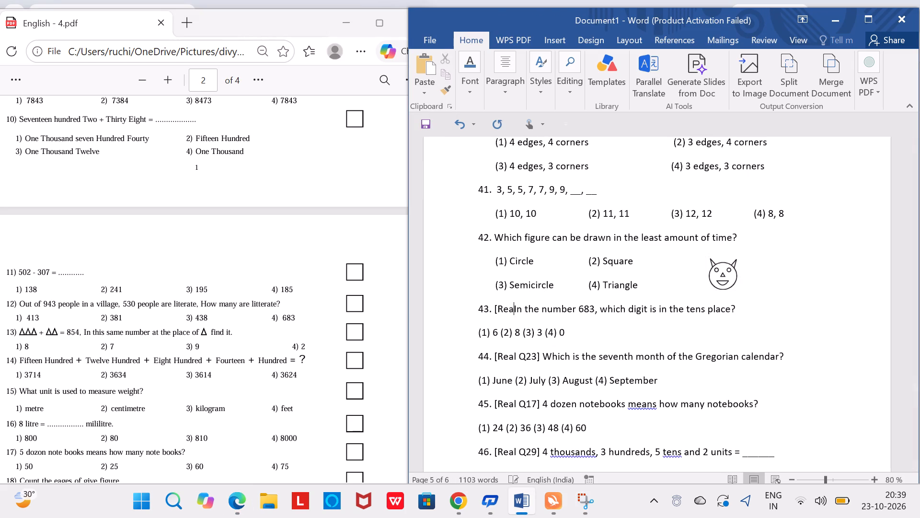
key(BackSpace)
key(BackSpace)
key(BackSpace)
key(BackSpace)
key(space)
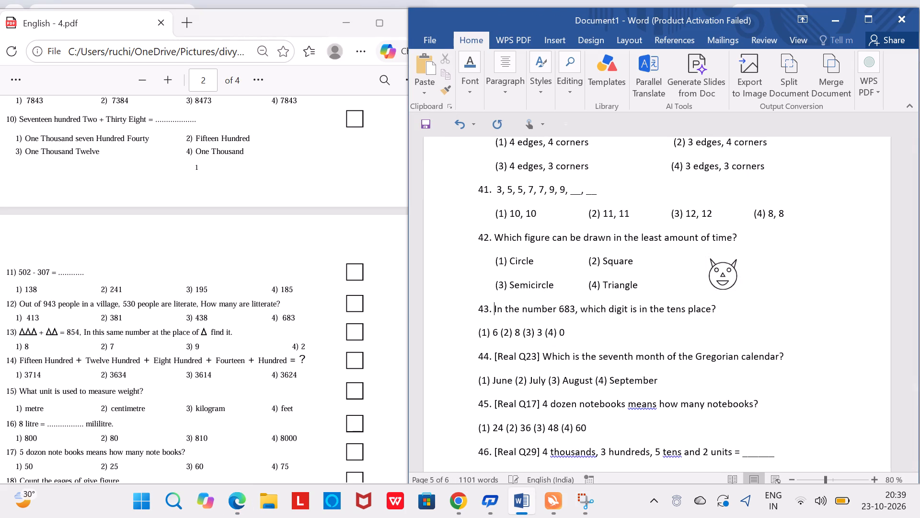
Indent question 43's answer options line by seven spaces.
key(Down)
key(Left)
key(Left)
key(Left)
key(Left)
key(space)
key(space)
key(space)
key(space)
key(space)
key(space)
key(space)
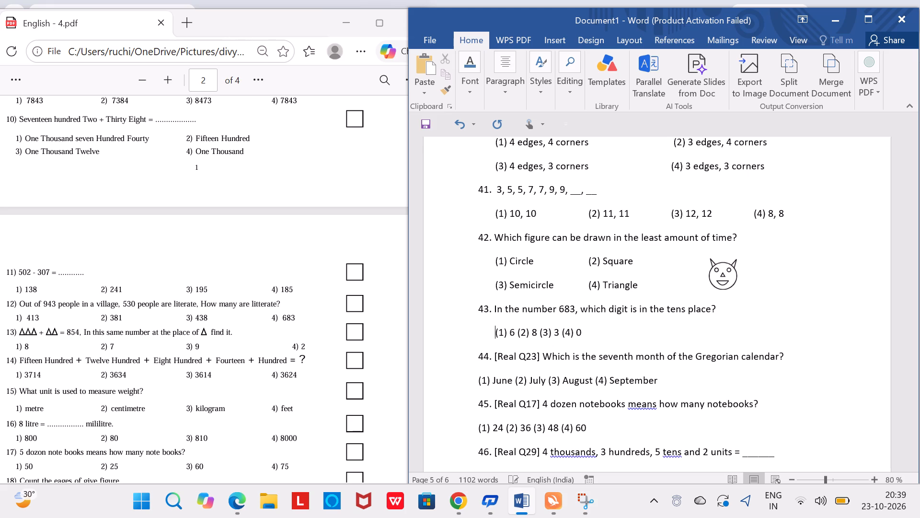
Insert three tab spaces between question 43's options (1) and (2).
key(Right)
key(Right)
key(Right)
key(Right)
key(Right)
key(Right)
key(Tab)
key(Tab)
key(Tab)
Insert three tab spaces between question 43's options (2) and (3).
key(Right)
key(Right)
key(Right)
key(Right)
key(Right)
key(Right)
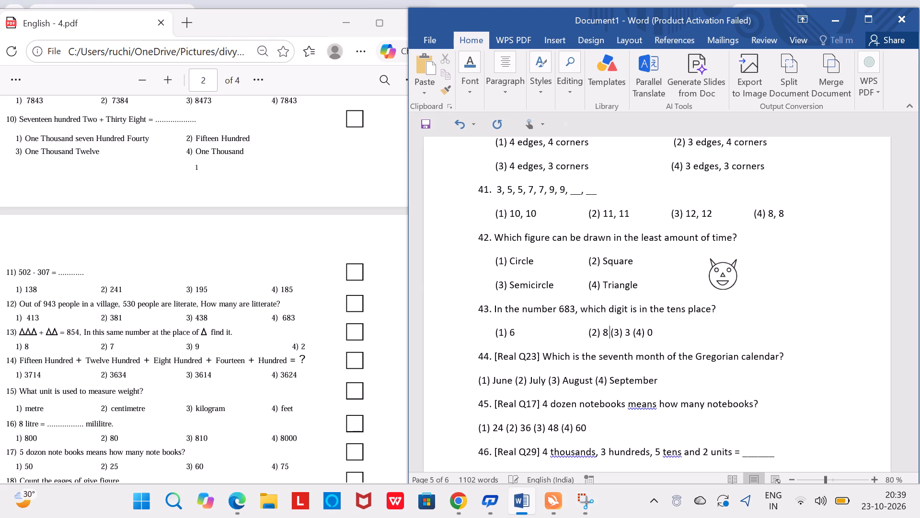
key(Tab)
key(Tab)
key(Tab)
Insert three tab spaces between question 43's options (3) and (4).
key(Right)
key(Right)
key(Right)
key(Right)
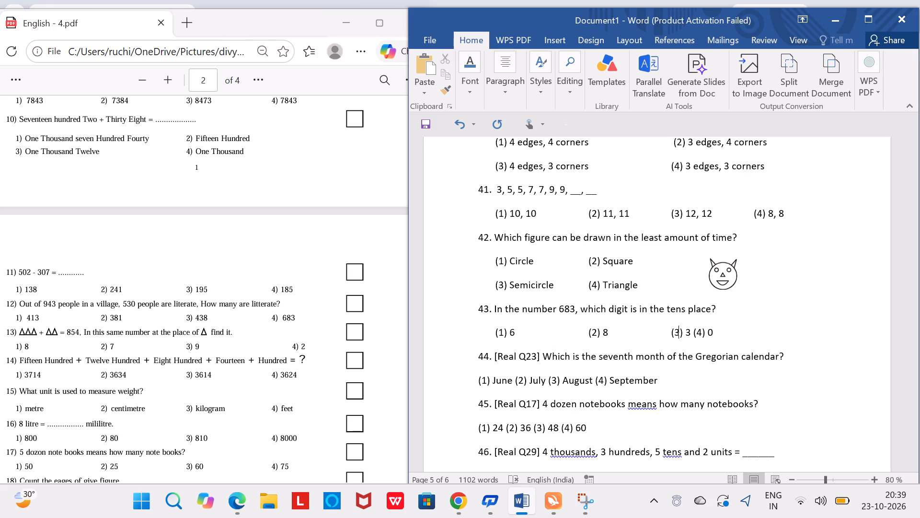
key(Right)
key(Right)
key(Tab)
key(Tab)
key(Tab)
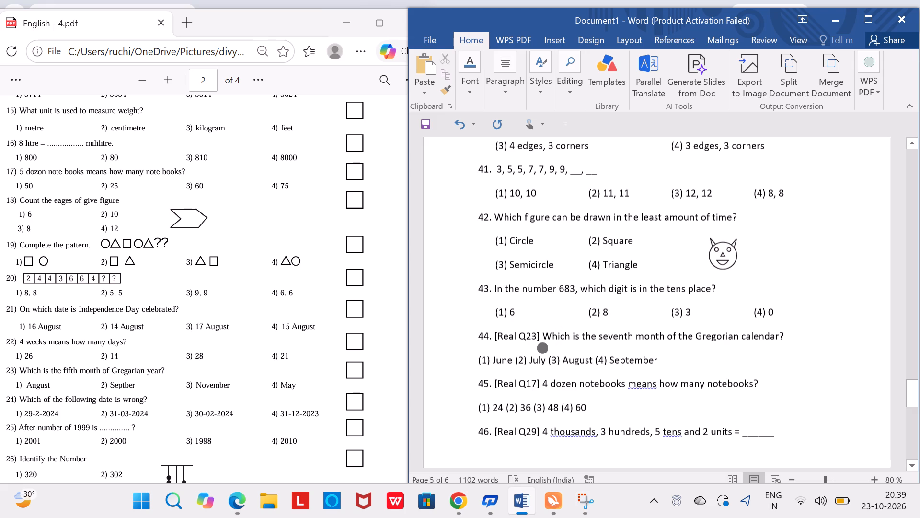
Remove the "[Real Q23]" tag from question 44.
key(BackSpace)
key(BackSpace)
key(BackSpace)
key(BackSpace)
key(BackSpace)
key(BackSpace)
key(BackSpace)
key(BackSpace)
key(BackSpace)
key(BackSpace)
key(BackSpace)
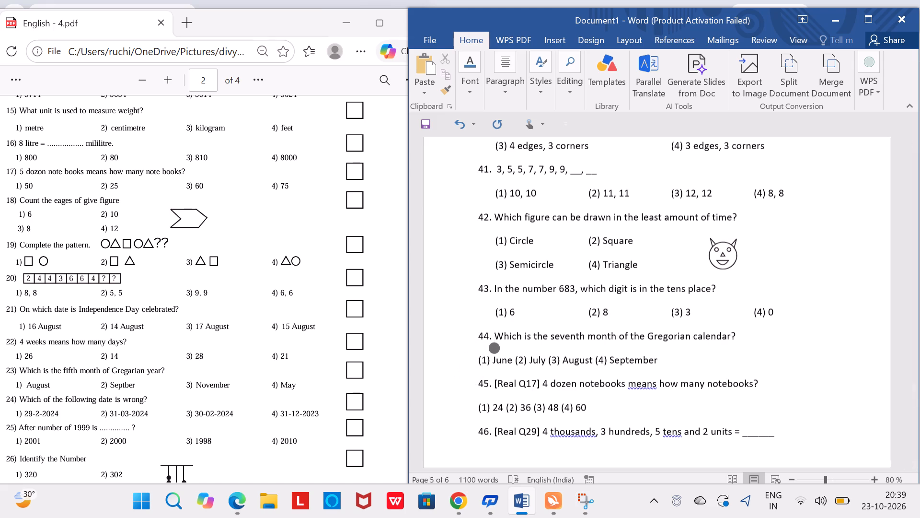
Indent question 44's answer options line with spaces to line up with question 43's options.
key(space)
key(space)
key(space)
key(space)
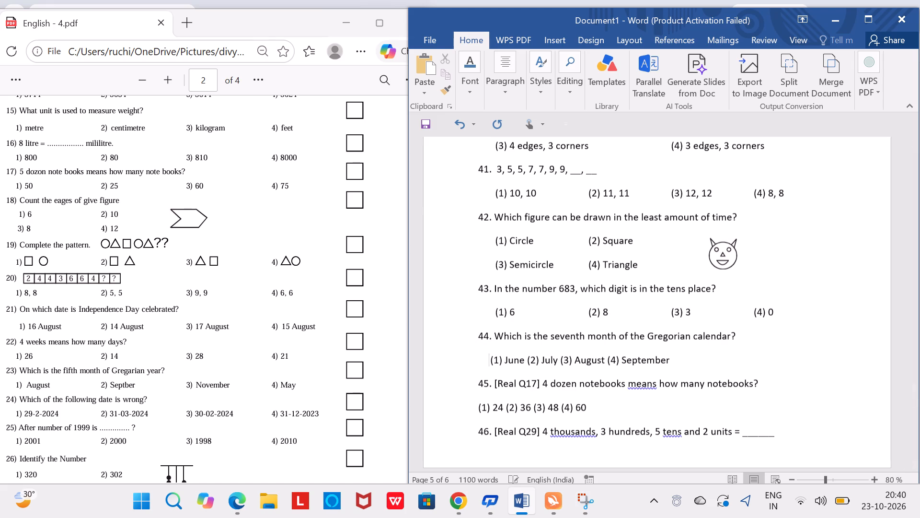
key(space)
key(space)
Insert three tab spaces between question 44's options (1) and (2).
key(Right)
key(Right)
key(Right)
key(Right)
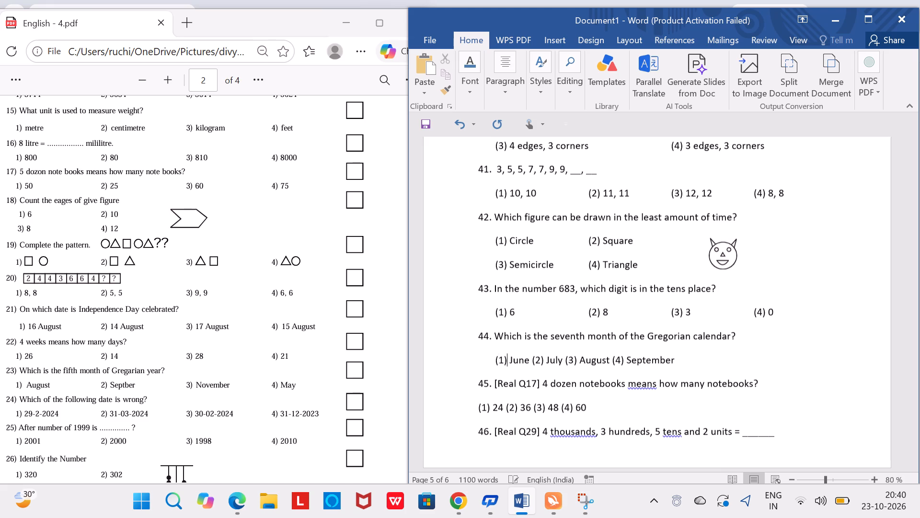
key(Right)
key(Right)
key(Right)
key(Right)
key(Right)
key(Tab)
key(Tab)
key(Tab)
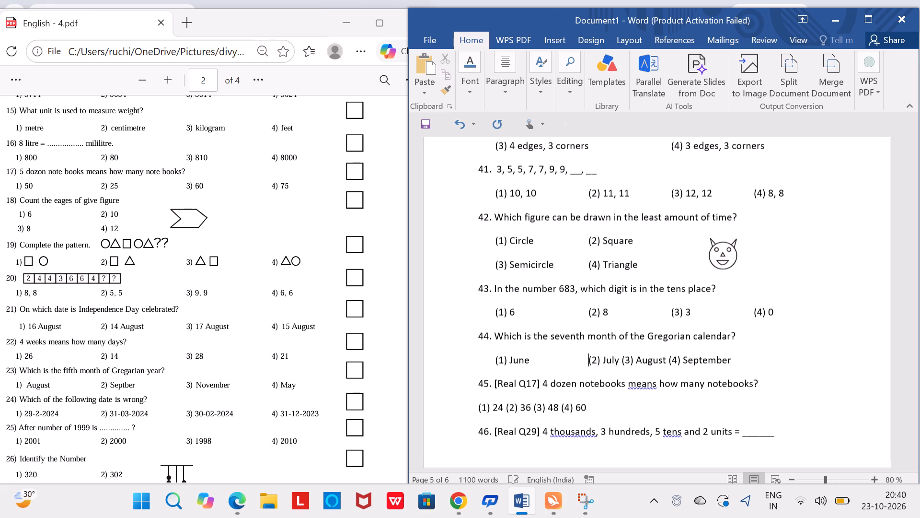
Space question 44's options (2) and (3) apart with one tab and nine spaces, bringing option (3) near question 43's third-option column.
key(Right)
key(Right)
key(Right)
key(Right)
key(Right)
key(Right)
key(Right)
key(Right)
key(Tab)
key(Tab)
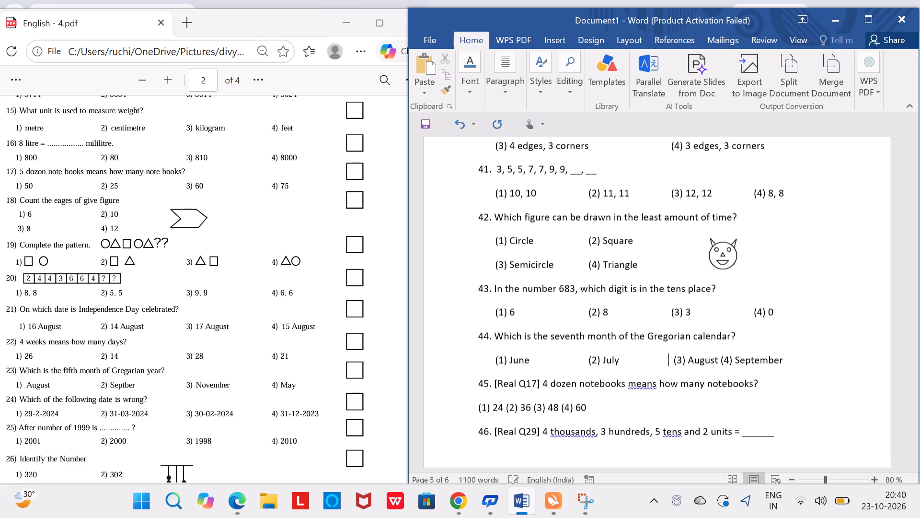
key(BackSpace)
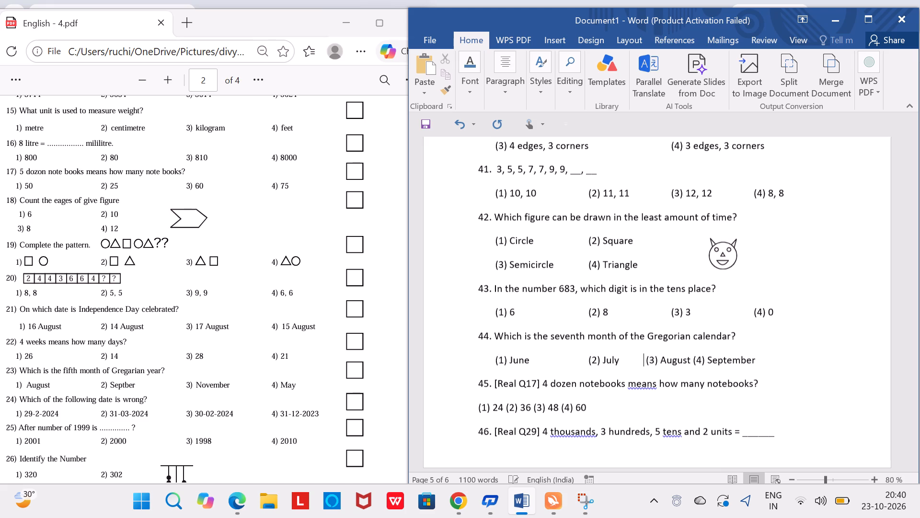
key(space)
key(space)
key(space)
key(space)
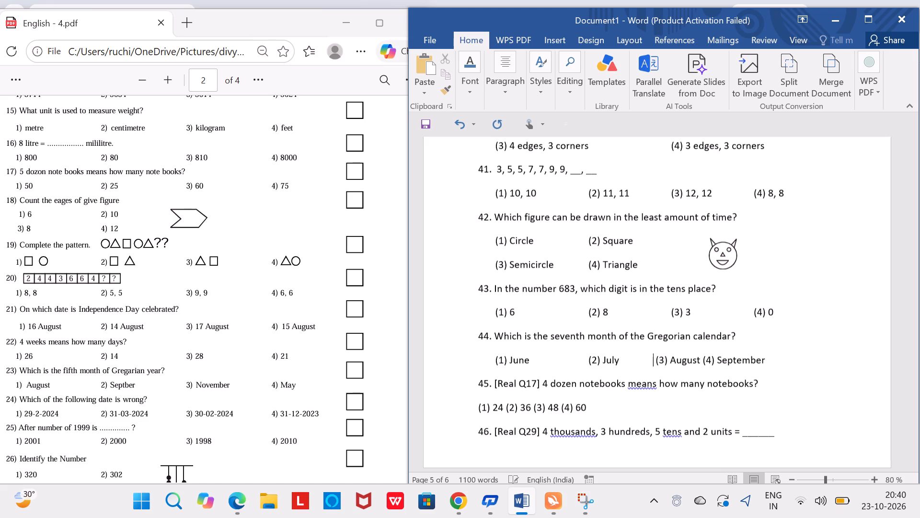
key(space)
key(space)
key(space)
key(space)
key(space)
Insert two tab spaces between question 44's options (3) and (4) to line option (4) up with question 43's.
key(Right)
key(Right)
key(Right)
key(Right)
key(Right)
key(Right)
key(Right)
key(Right)
key(Right)
key(Right)
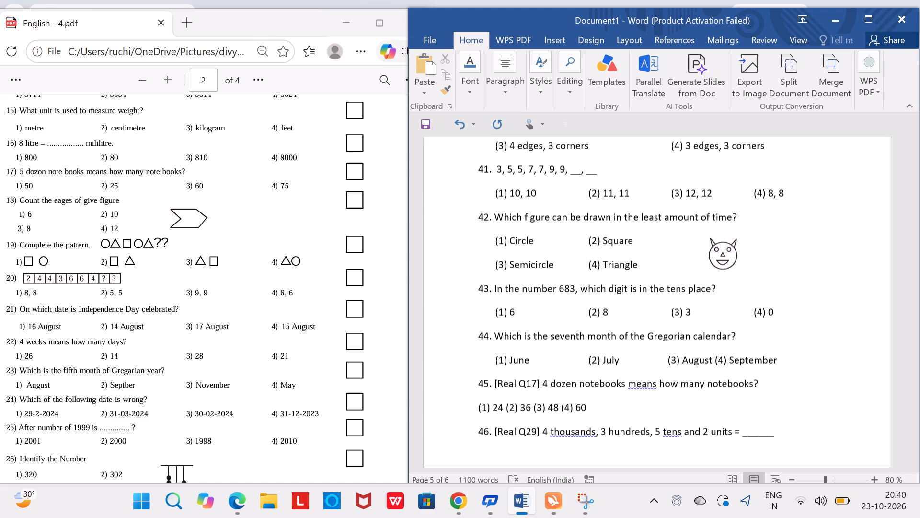
key(Right)
key(Right)
key(Tab)
key(Tab)
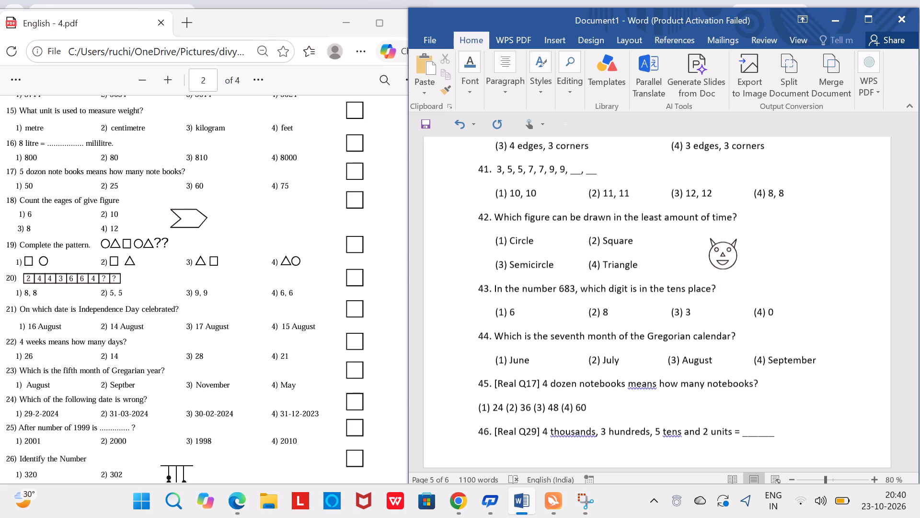
Remove the "[Real Q17]" tag from question 45.
click(543, 388)
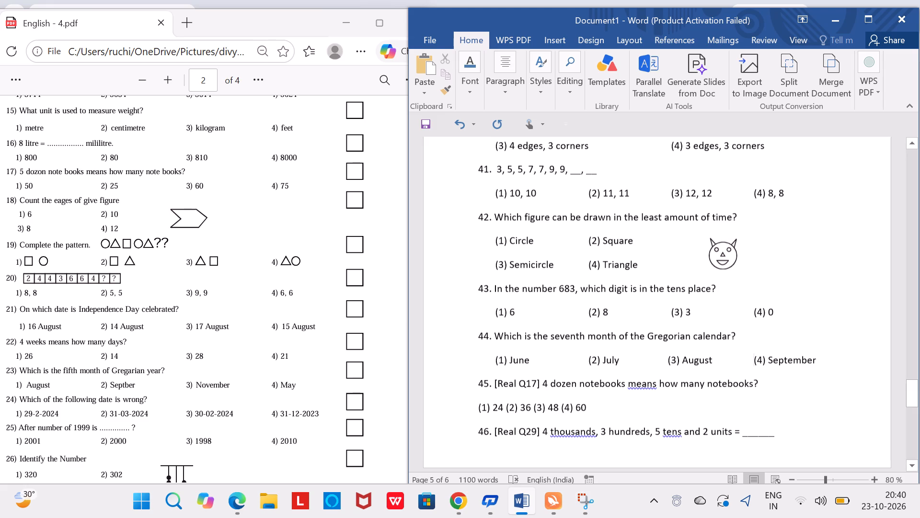
key(BackSpace)
key(BackSpace)
key(BackSpace)
key(BackSpace)
key(BackSpace)
key(BackSpace)
key(BackSpace)
key(BackSpace)
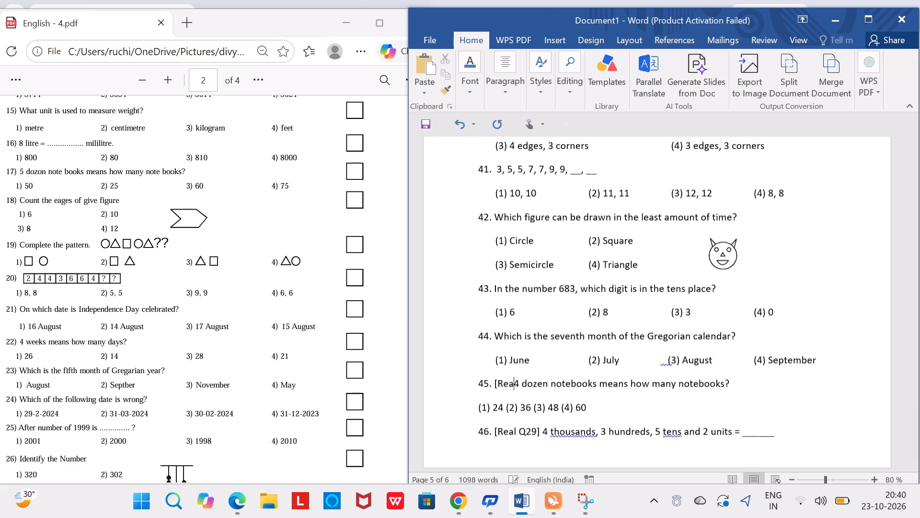
key(BackSpace)
key(BackSpace)
key(BackSpace)
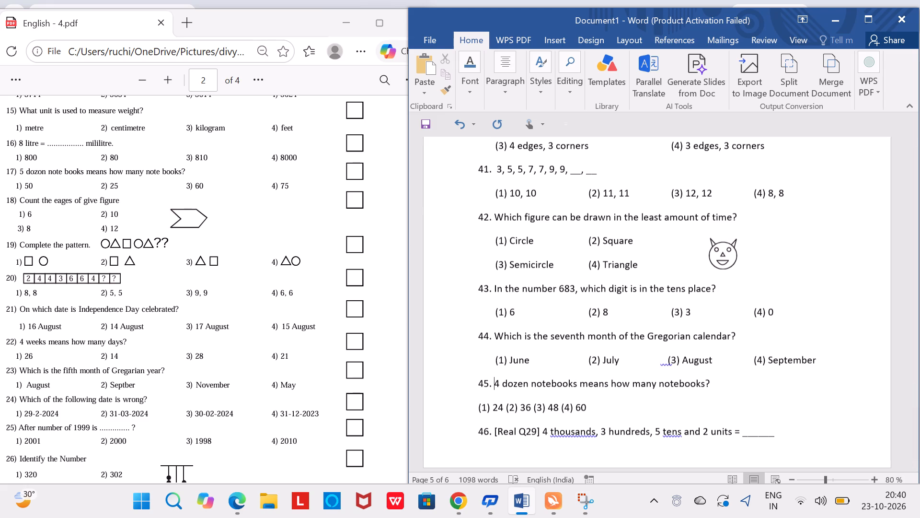